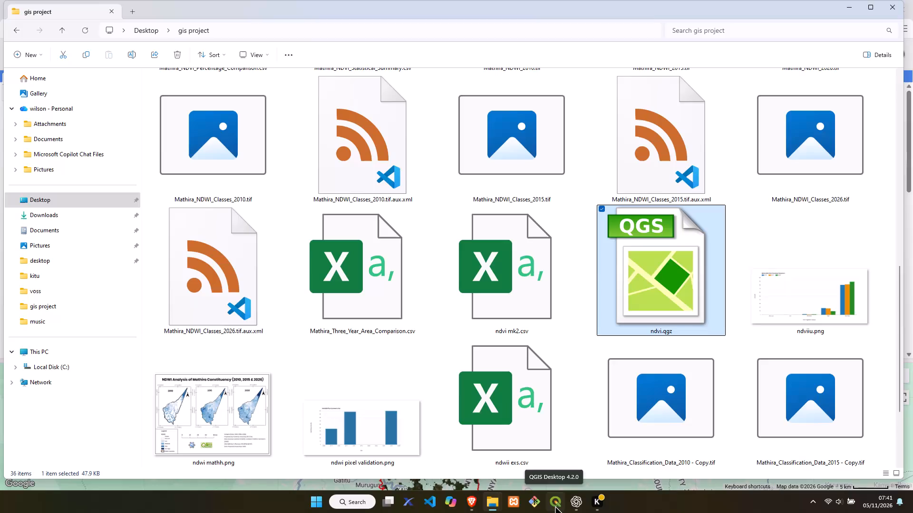
Launch QGIS Desktop 4.2.0.
left_click(555, 505)
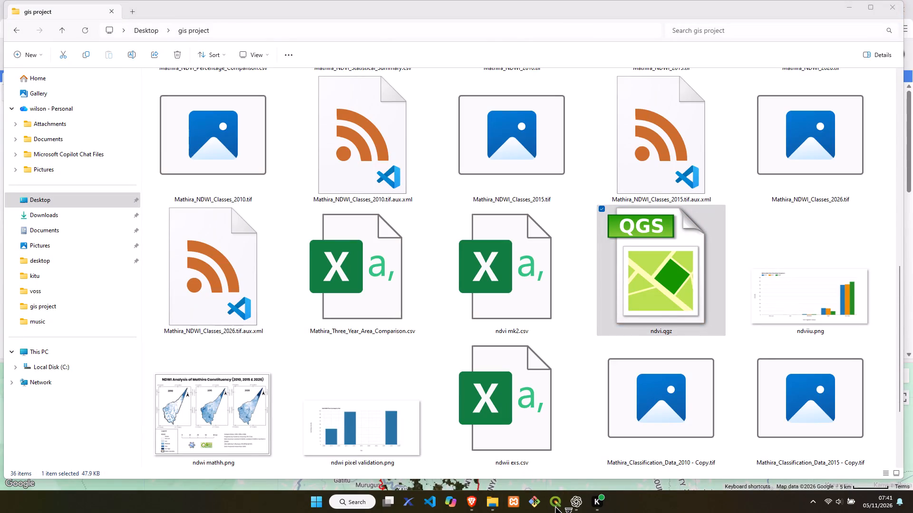
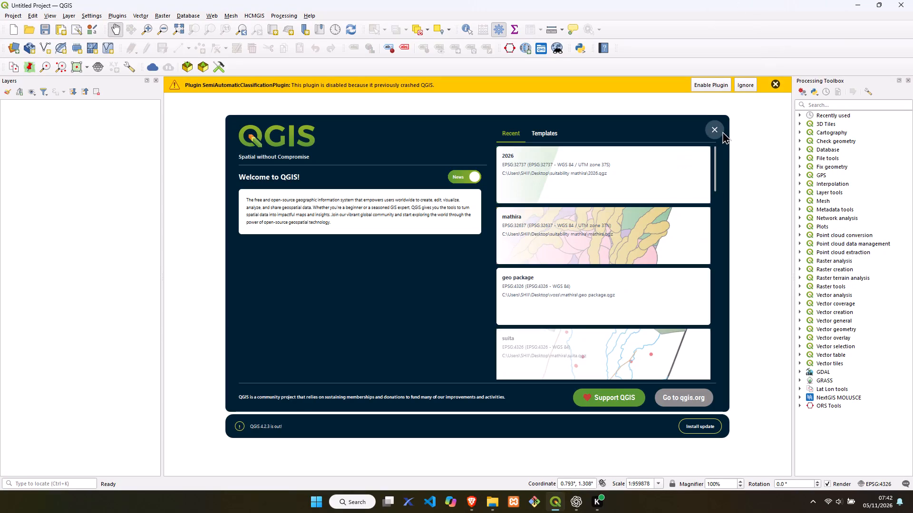
Dismiss the welcome screen and close QGIS Desktop 4.2.0.
left_click(722, 131)
left_click(902, 0)
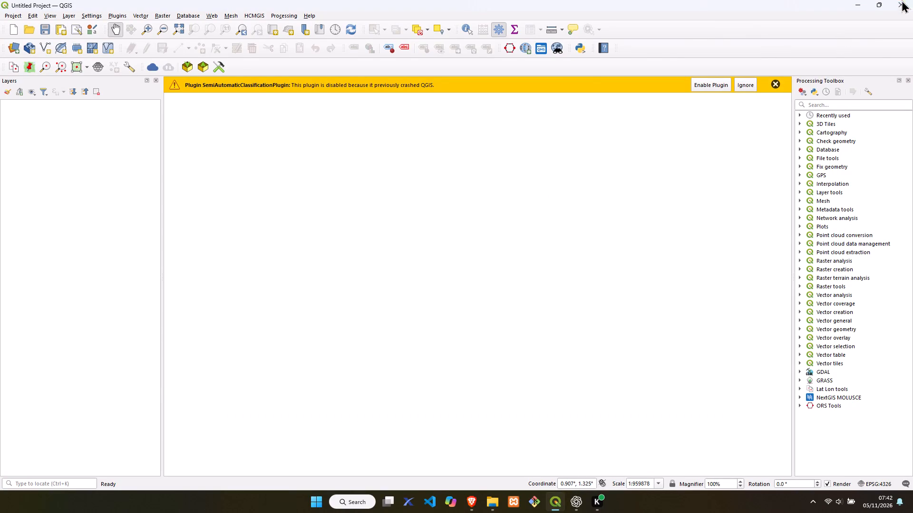
Search Windows for "qg" and launch QGIS Desktop 3.44.8.
left_click(368, 505)
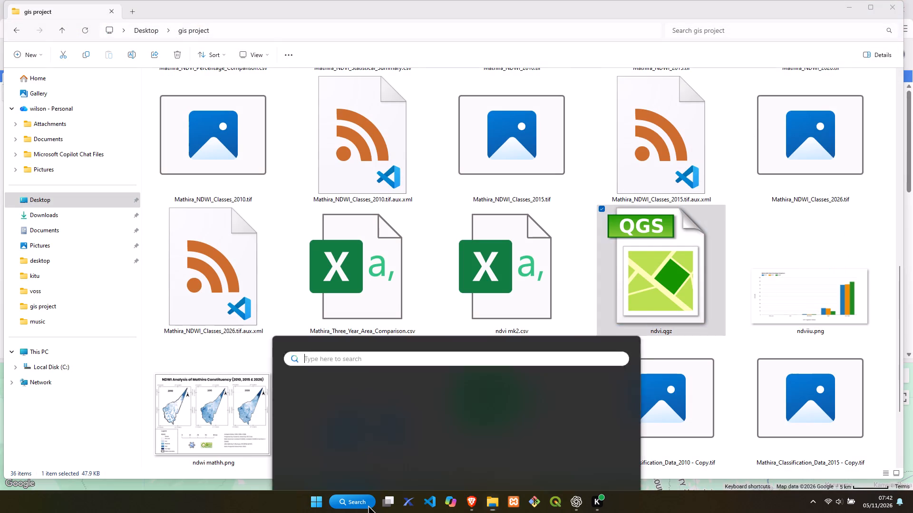
key("q")
key("g")
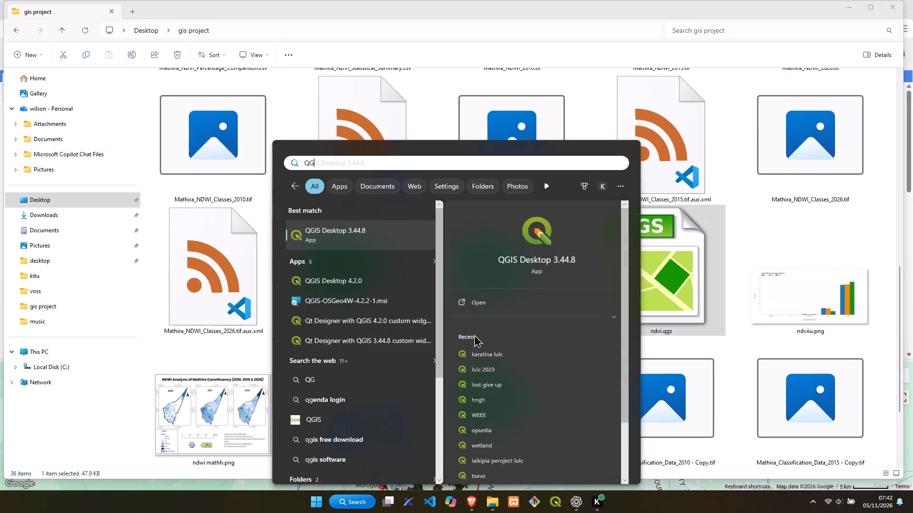
left_click(482, 298)
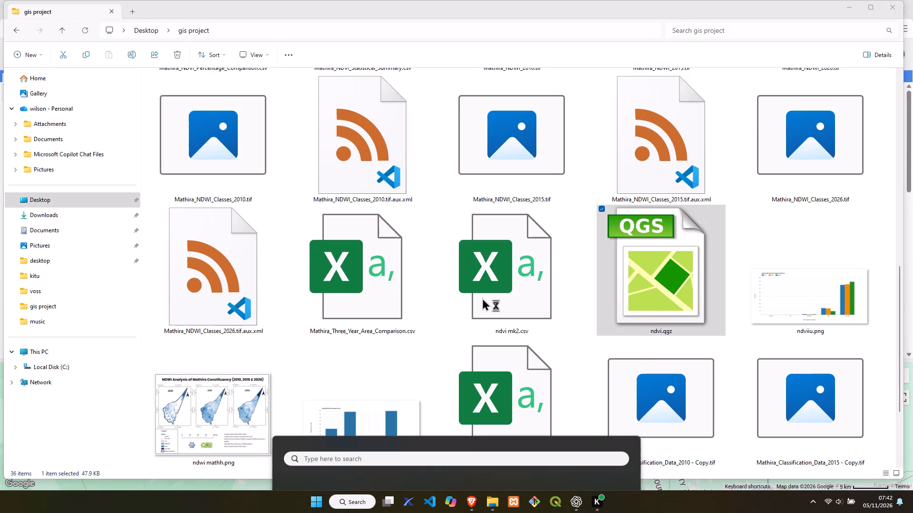
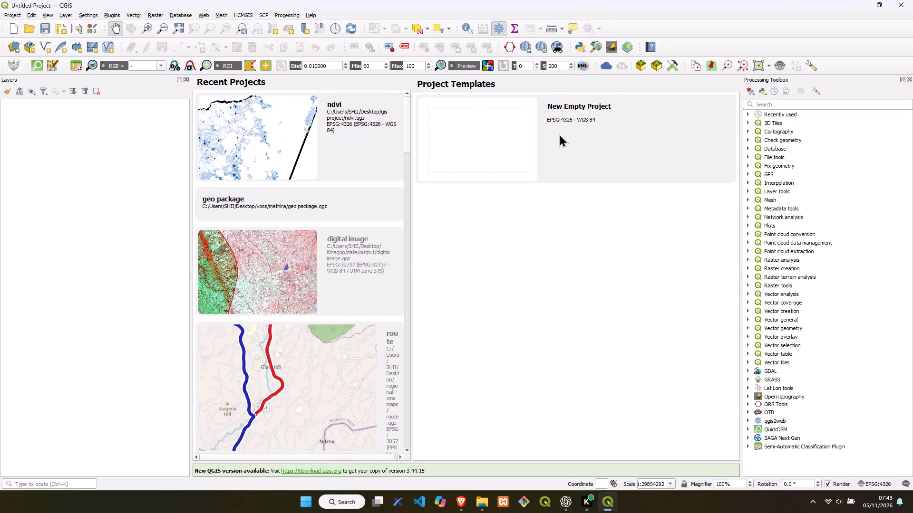
Create a new empty project from the EPSG:4326 - WGS 84 template.
double_click(510, 139)
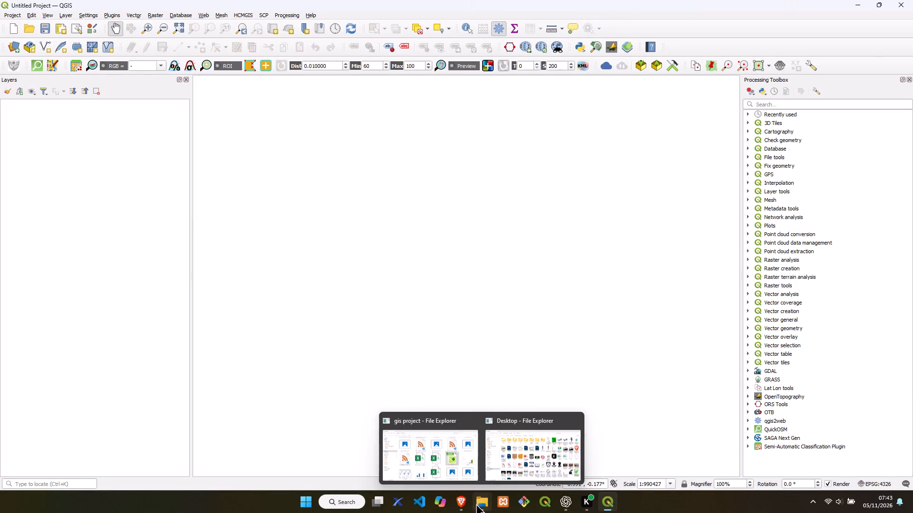
Switch to the File Explorer window showing the gis project folder.
left_click(444, 450)
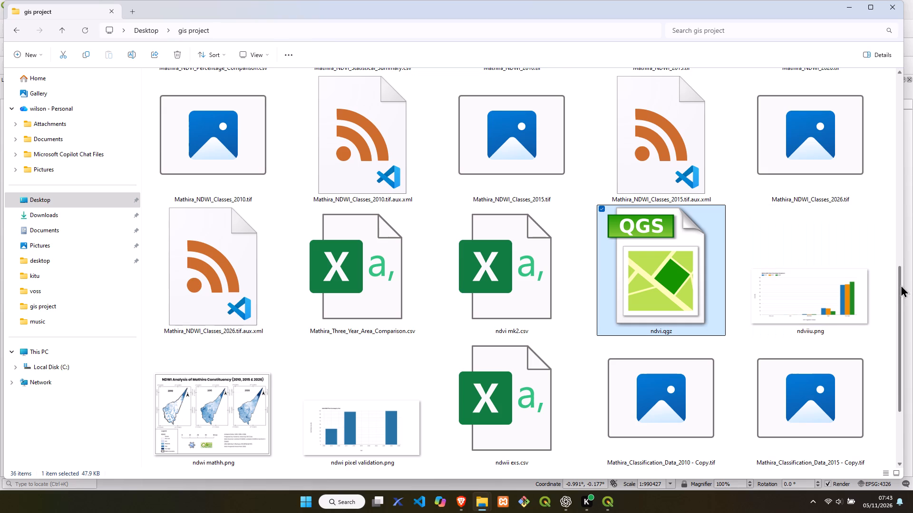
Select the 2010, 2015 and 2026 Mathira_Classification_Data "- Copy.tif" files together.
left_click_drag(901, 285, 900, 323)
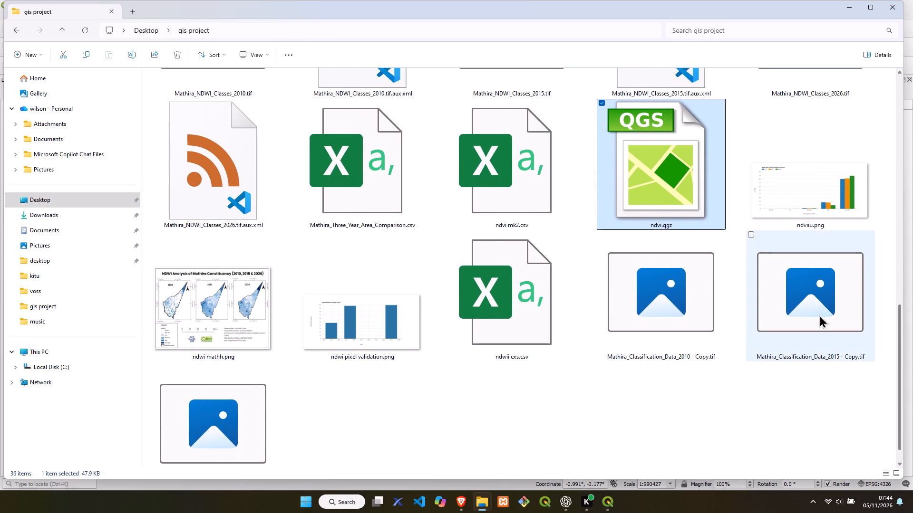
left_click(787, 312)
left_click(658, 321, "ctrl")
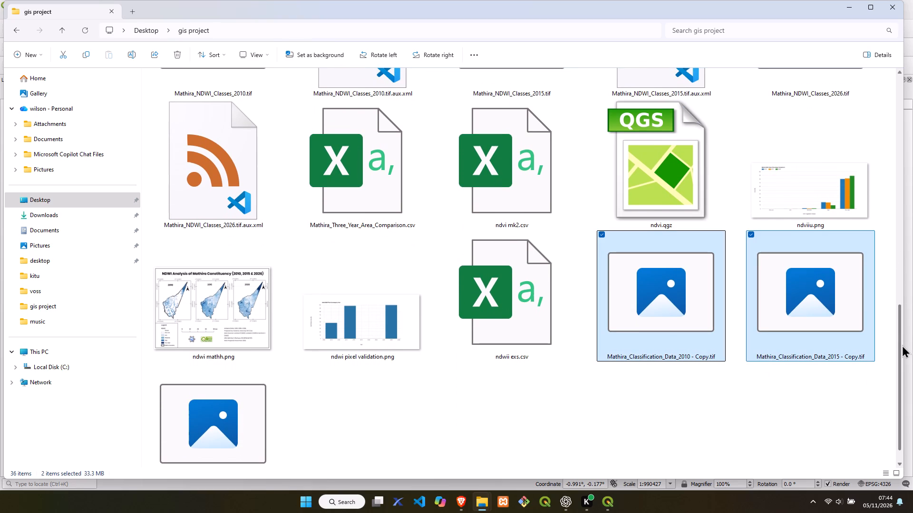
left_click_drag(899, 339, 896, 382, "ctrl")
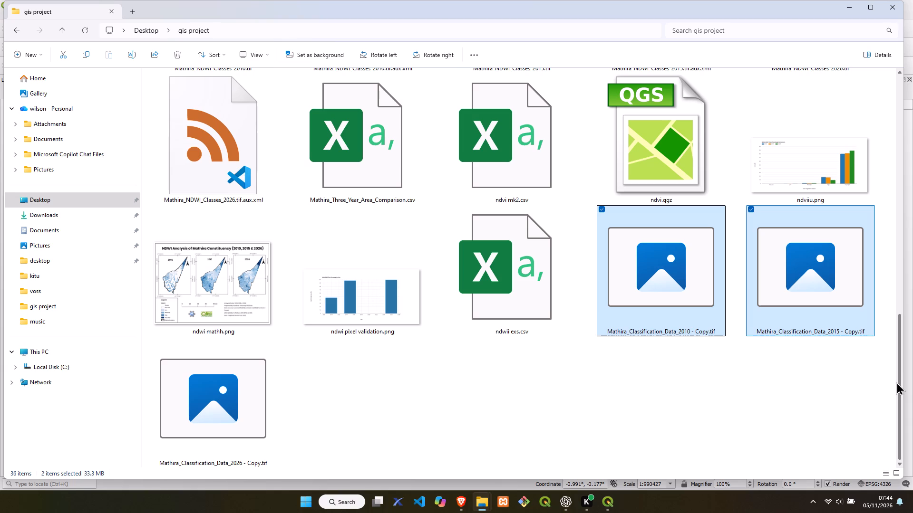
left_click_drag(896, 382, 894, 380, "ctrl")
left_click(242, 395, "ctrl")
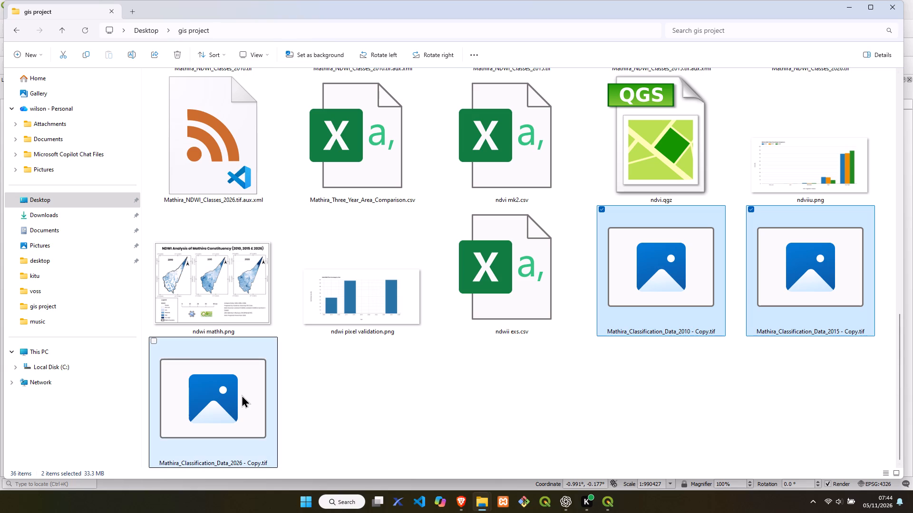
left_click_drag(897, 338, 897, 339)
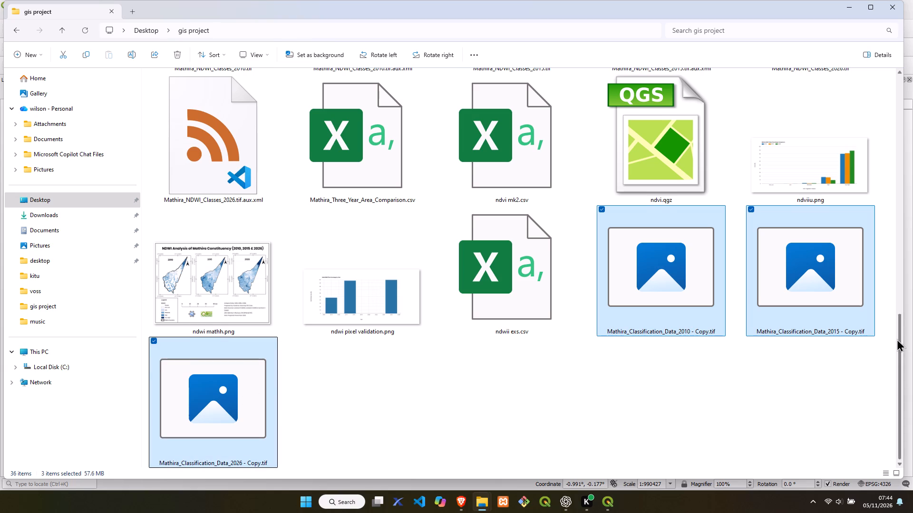
Look through the gis project folder's files for the original Mathira classification rasters.
left_click_drag(897, 339, 901, 174)
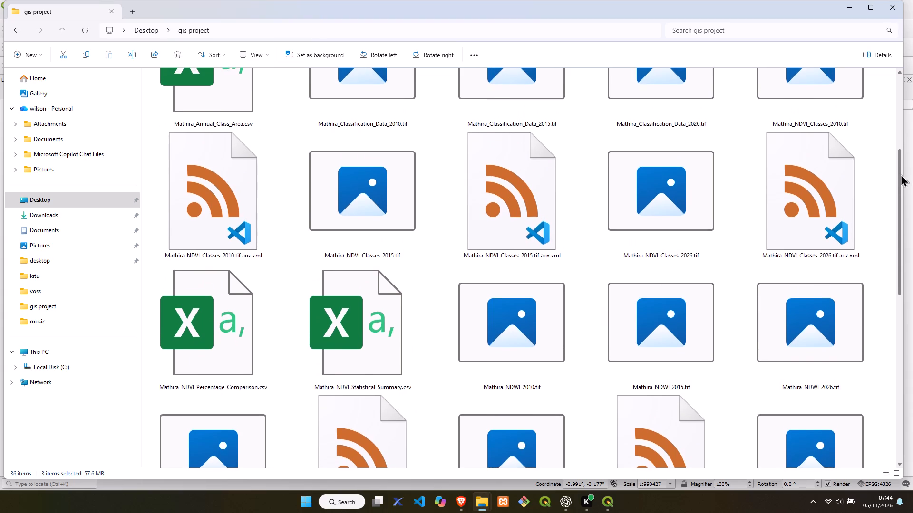
left_click_drag(901, 174, 898, 160)
left_click(898, 160)
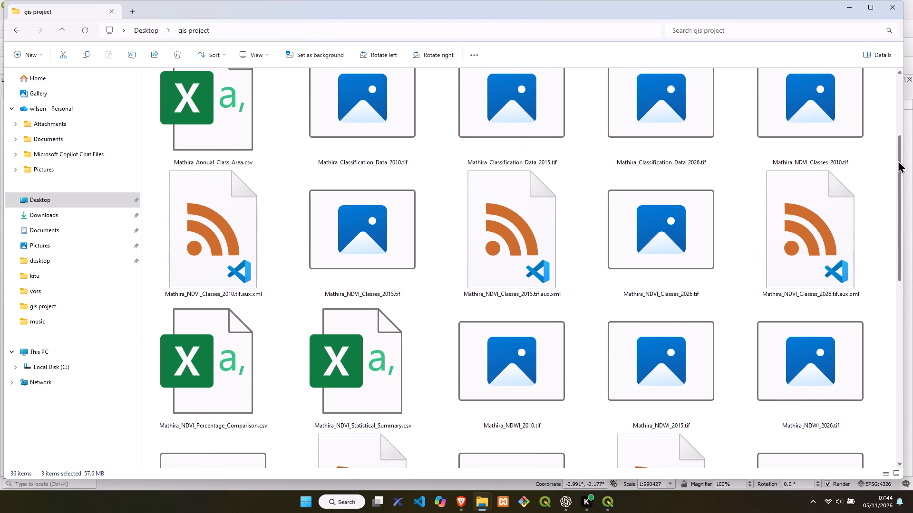
left_click_drag(897, 181, 904, 112)
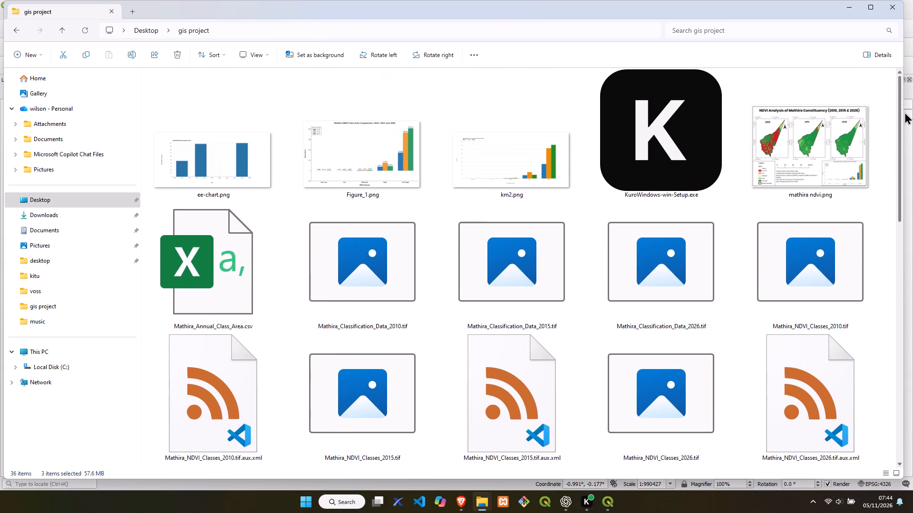
left_click_drag(904, 112, 902, 159)
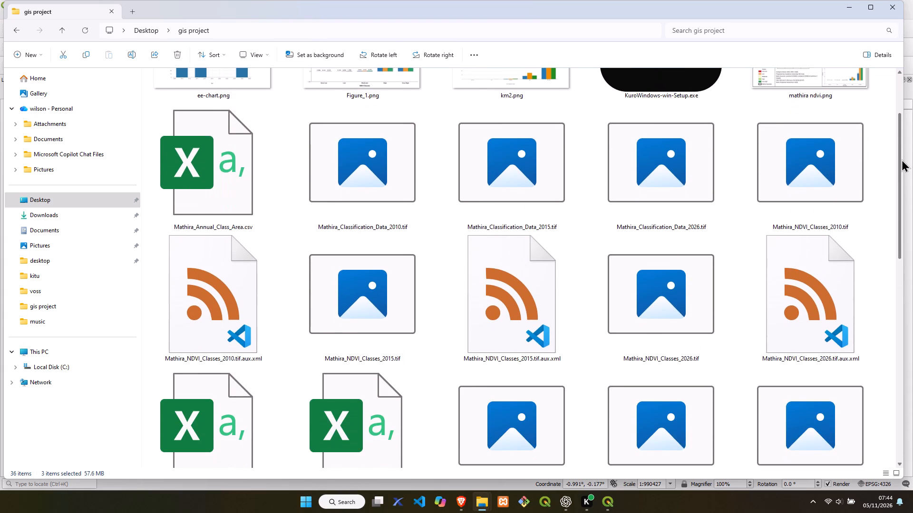
left_click_drag(902, 159, 902, 162)
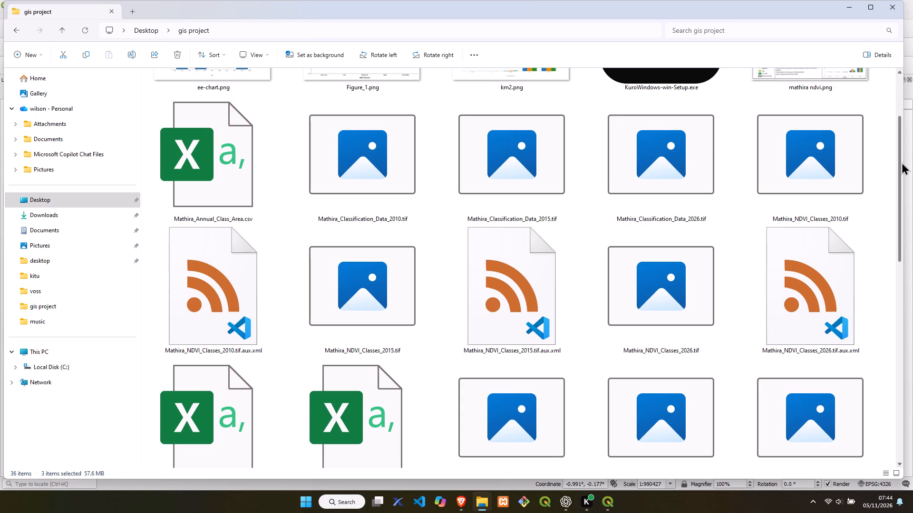
left_click_drag(902, 162, 894, 215)
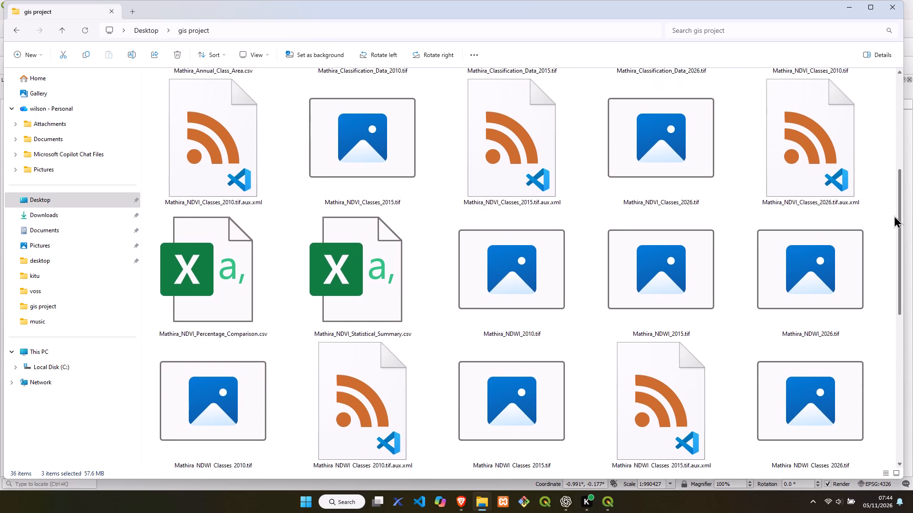
left_click_drag(894, 215, 888, 251)
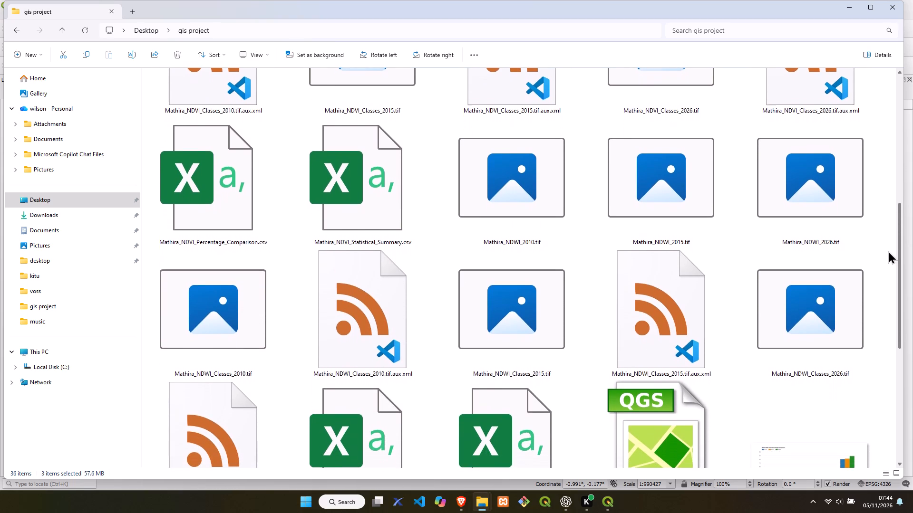
left_click_drag(888, 251, 886, 294)
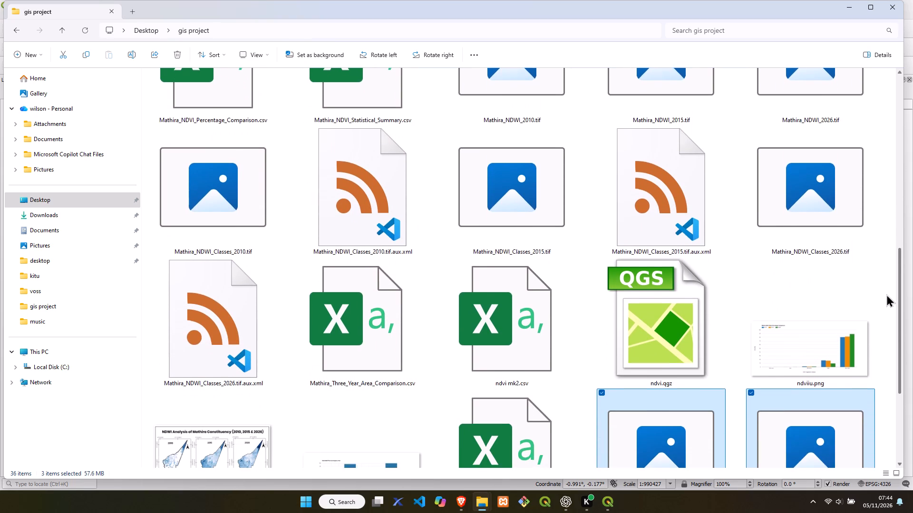
left_click_drag(886, 294, 884, 327)
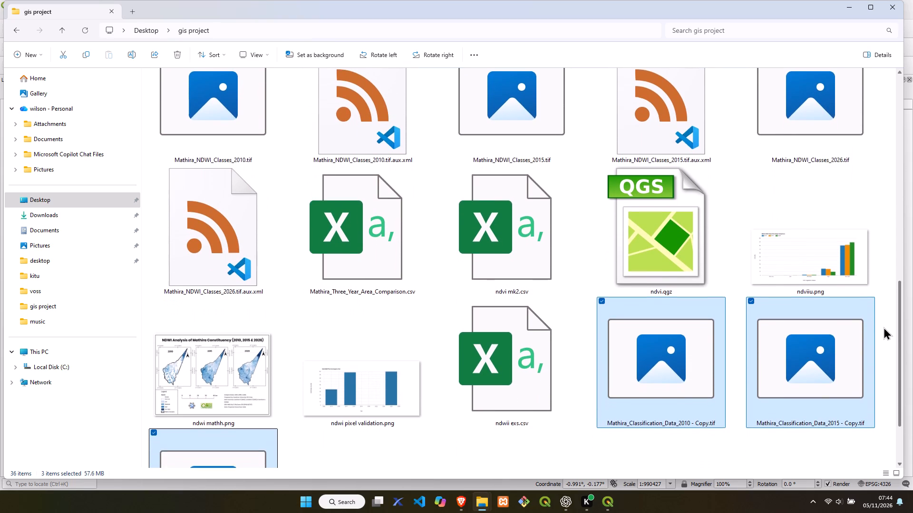
left_click_drag(884, 327, 881, 357)
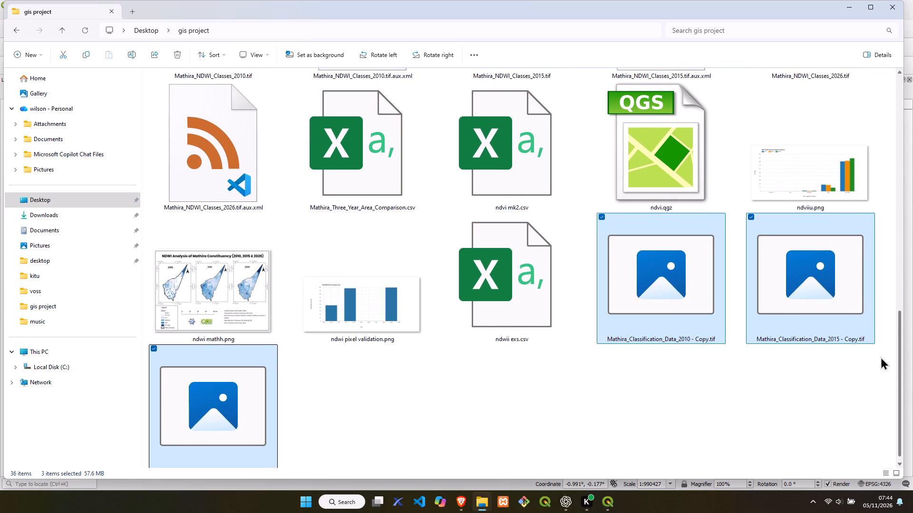
left_click_drag(881, 357, 880, 297)
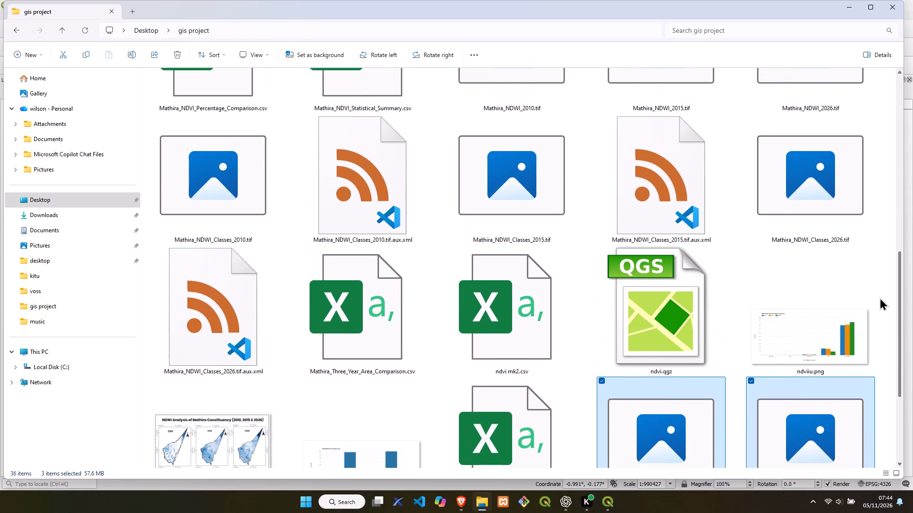
left_click_drag(880, 297, 870, 348)
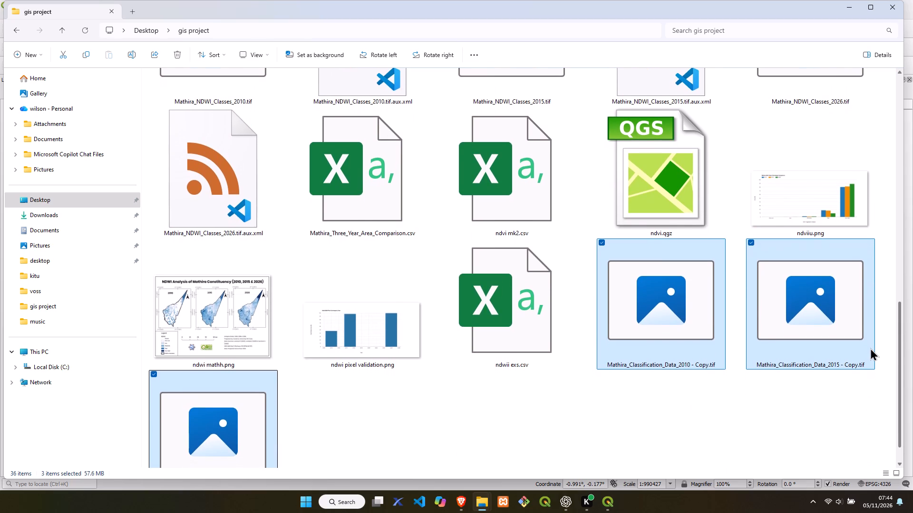
left_click_drag(870, 348, 870, 348)
left_click_drag(870, 348, 869, 303)
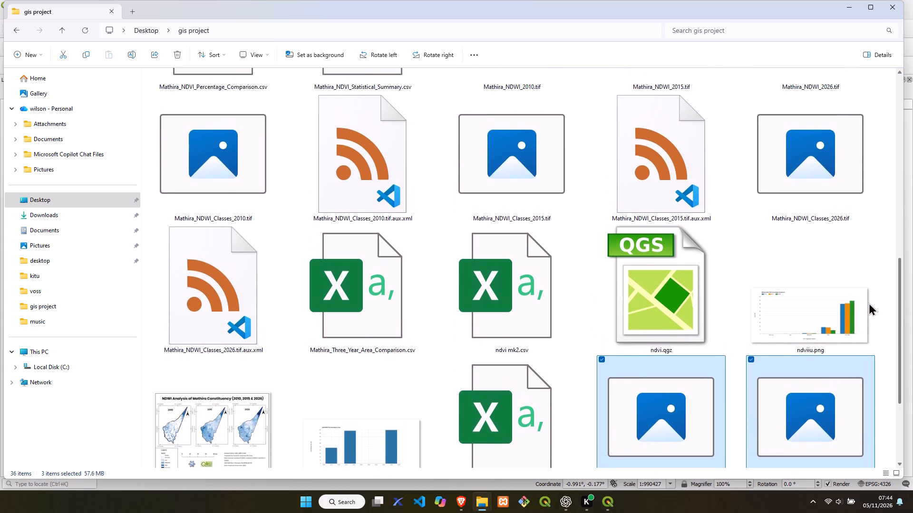
left_click_drag(869, 303, 869, 256)
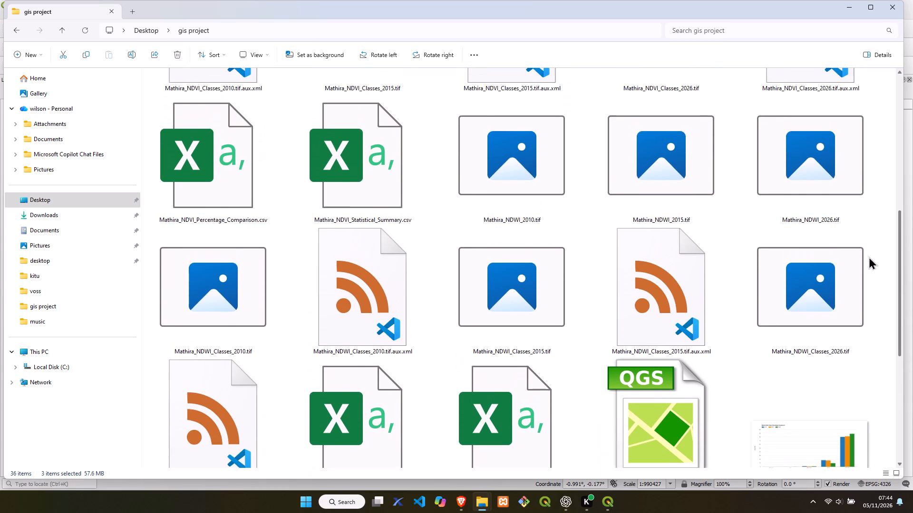
left_click_drag(869, 256, 869, 239)
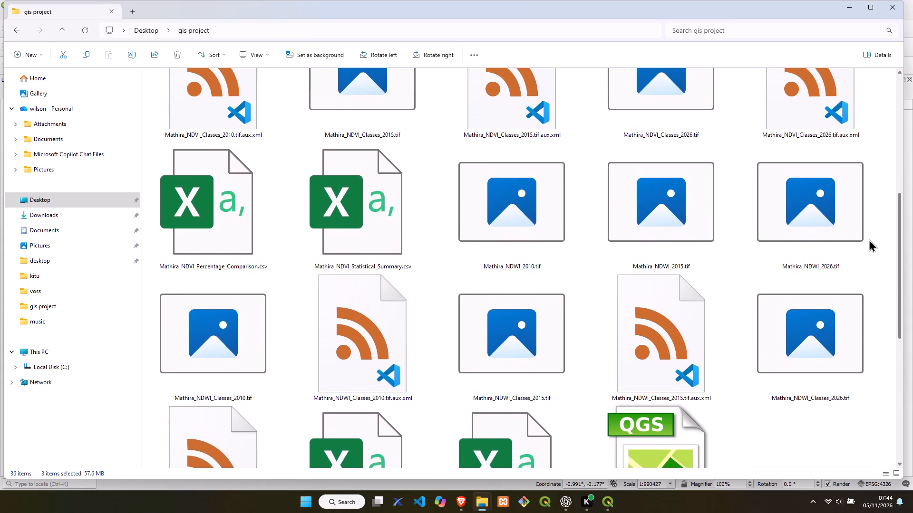
left_click_drag(869, 239, 866, 226)
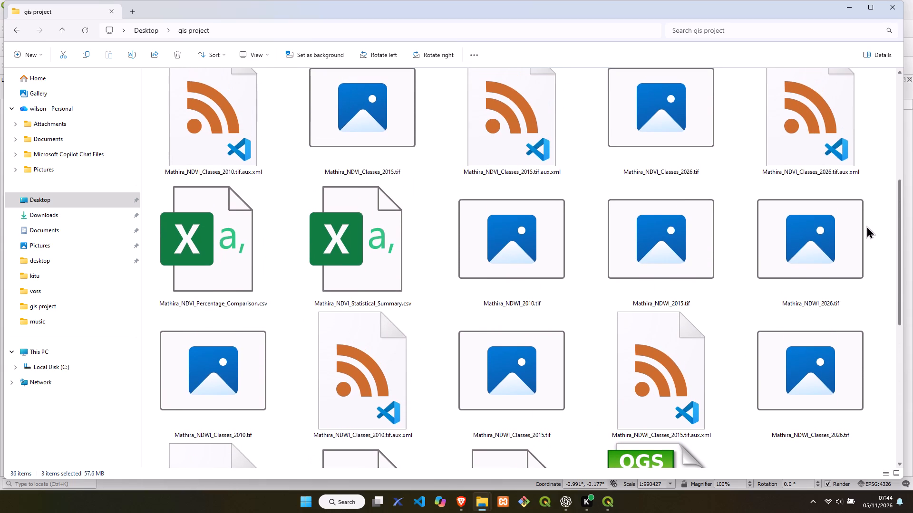
left_click_drag(866, 226, 865, 133)
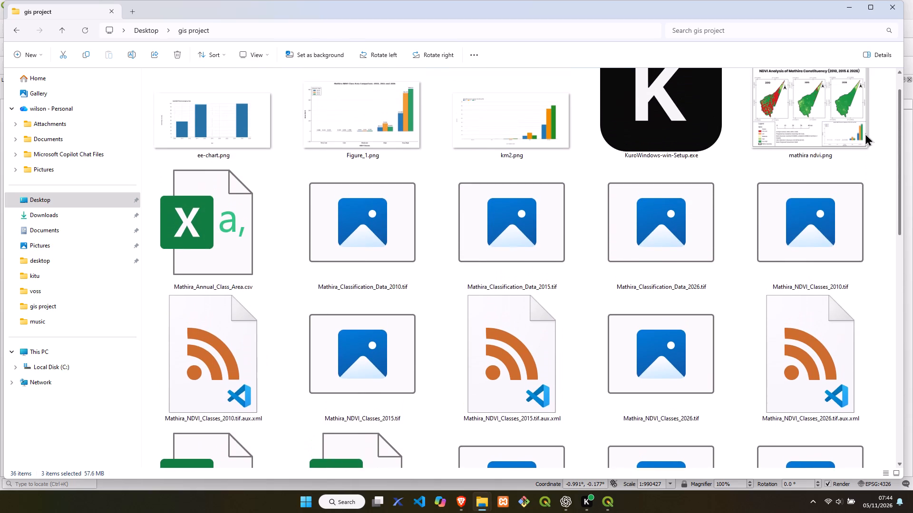
left_click_drag(865, 133, 863, 120)
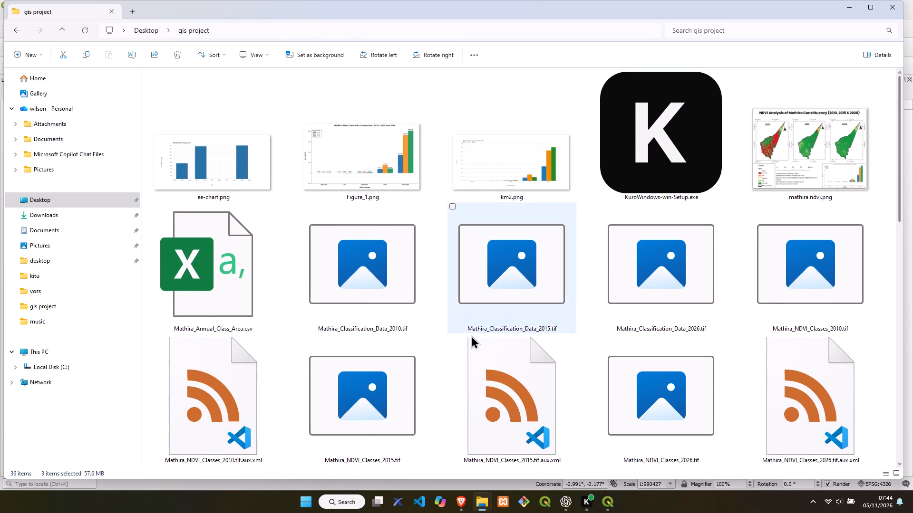
Add Mathira_Classification_Data_2010.tif, Mathira_Classification_Data_2015.tif and Mathira_Classification_Data_2026.tif from the folder to the empty QGIS project as raster layers.
left_click(383, 298)
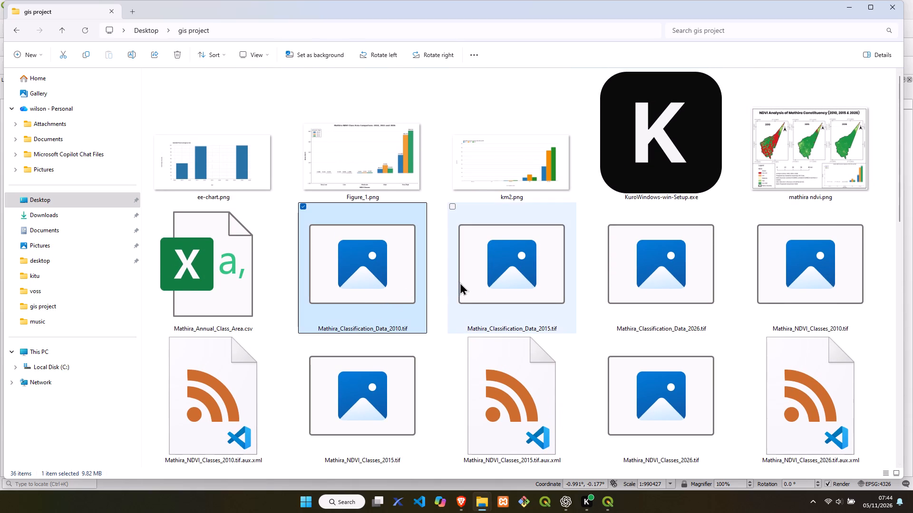
left_click(526, 286, "ctrl")
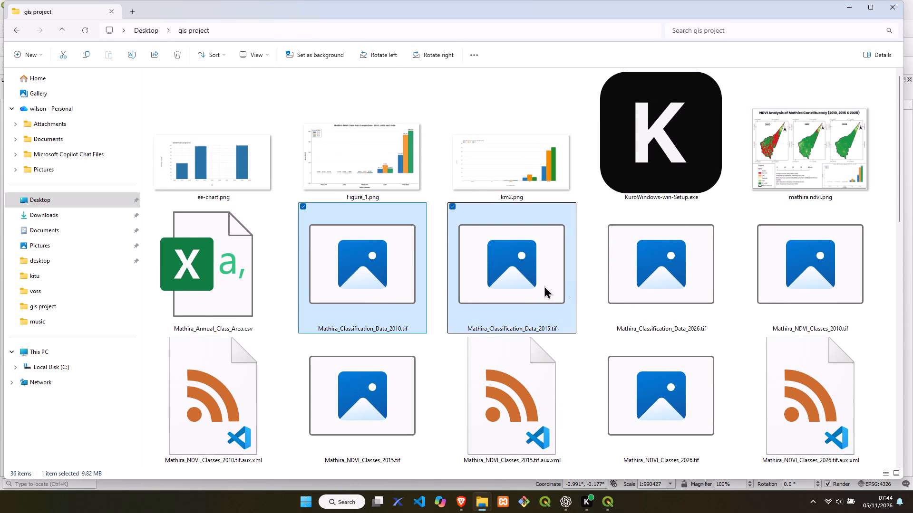
left_click(641, 282, "ctrl")
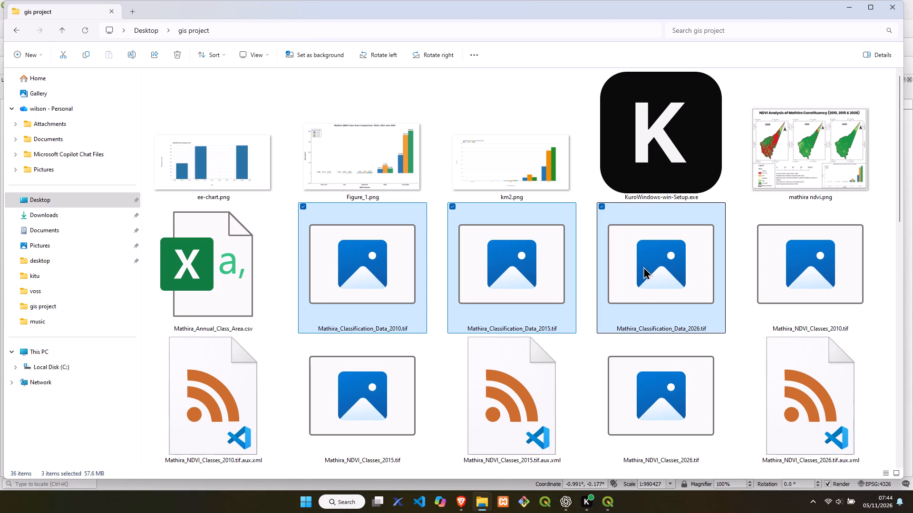
left_click_drag(643, 266, 606, 501, "ctrl")
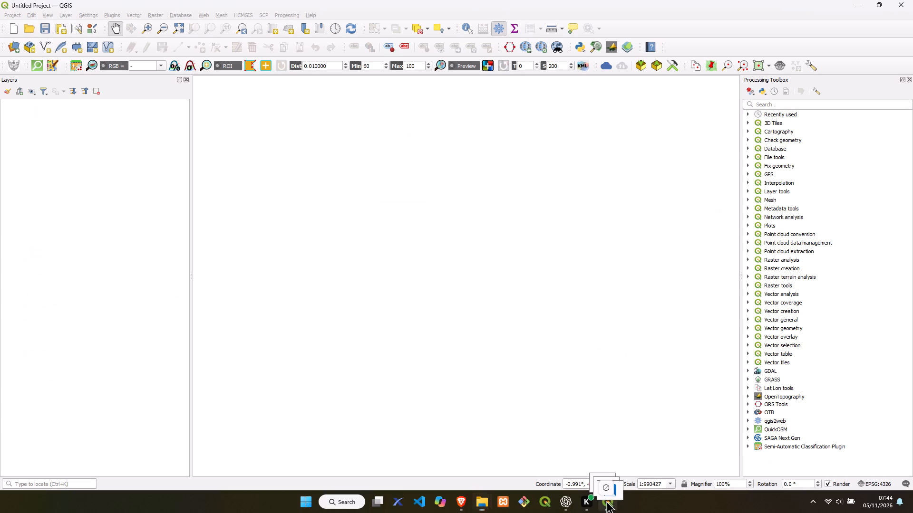
left_click_drag(606, 501, 453, 243, "ctrl")
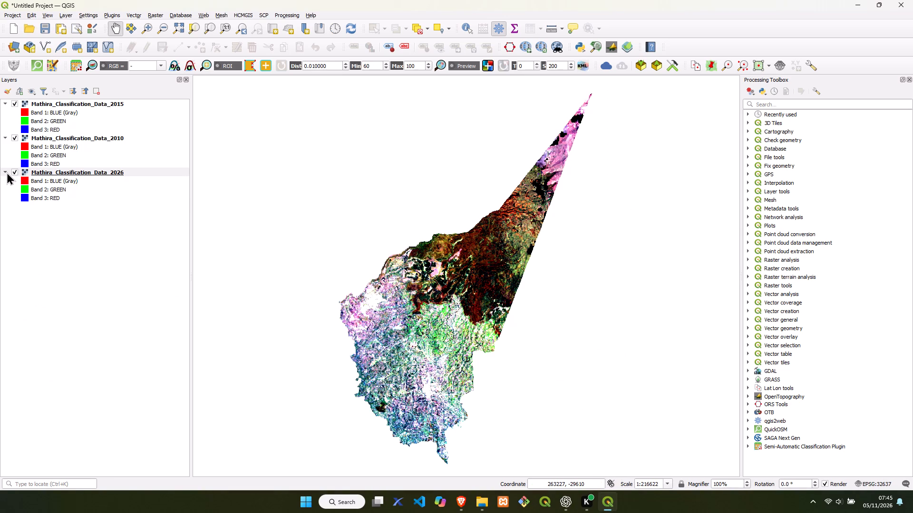
Collapse the band legends of the 2026, 2010 and 2015 Mathira_Classification_Data layers.
left_click(7, 172)
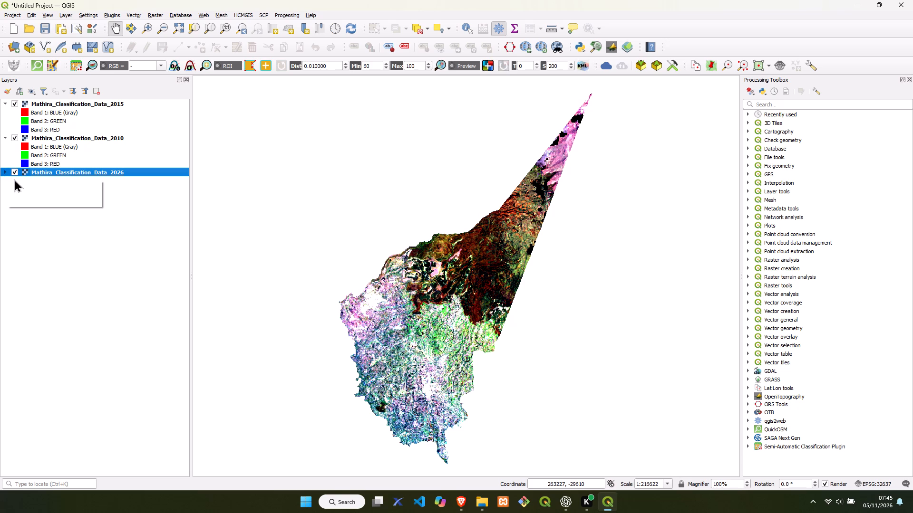
left_click(4, 138)
left_click(7, 103)
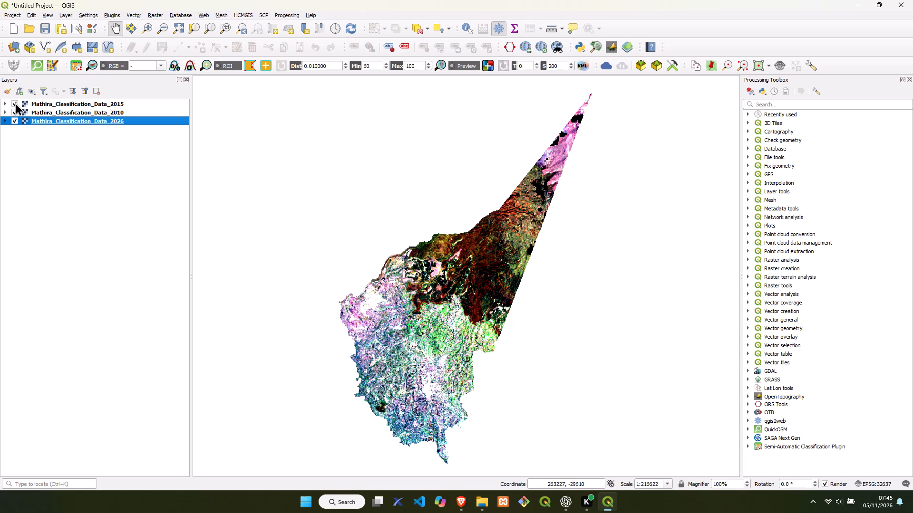
Toggle the Mathira_Classification_Data_2015 layer's visibility and leave it hidden.
left_click(15, 103)
left_click(15, 103)
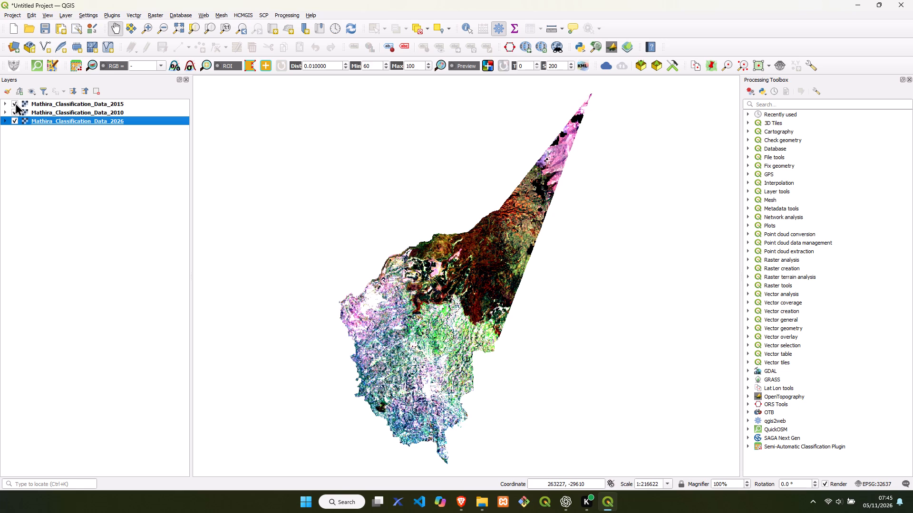
left_click(15, 103)
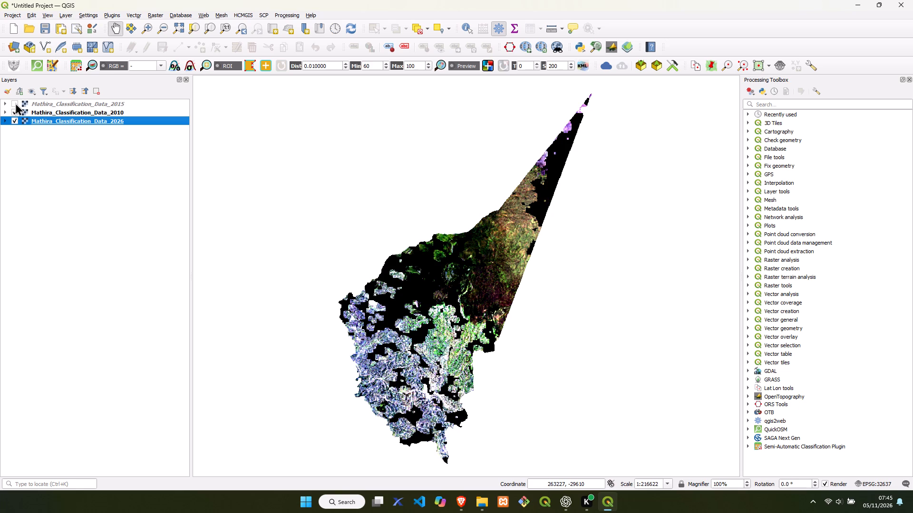
Show the Mathira_Classification_Data_2015 layer and examine its imagery in the northern part of the area at different scales.
left_click(15, 103)
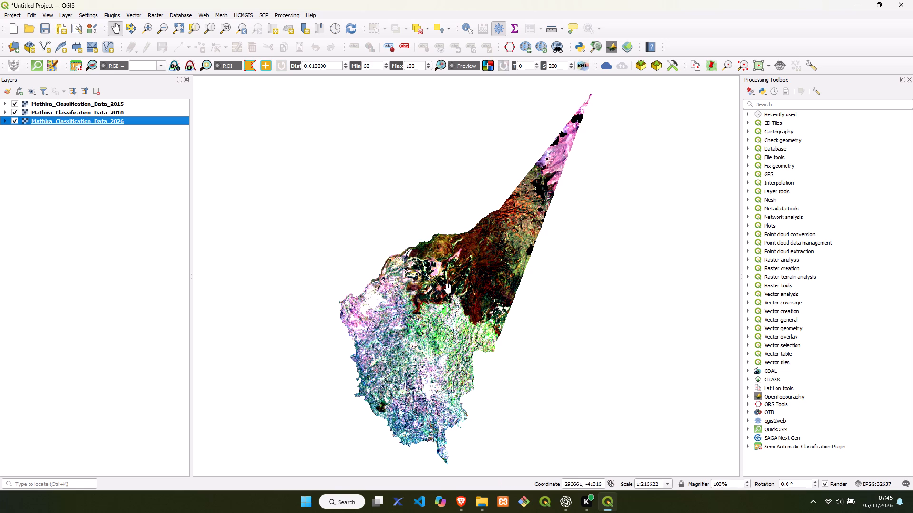
scroll(450, 287, "up", 4)
scroll(450, 287, "down", 7)
scroll(450, 287, "up", 4)
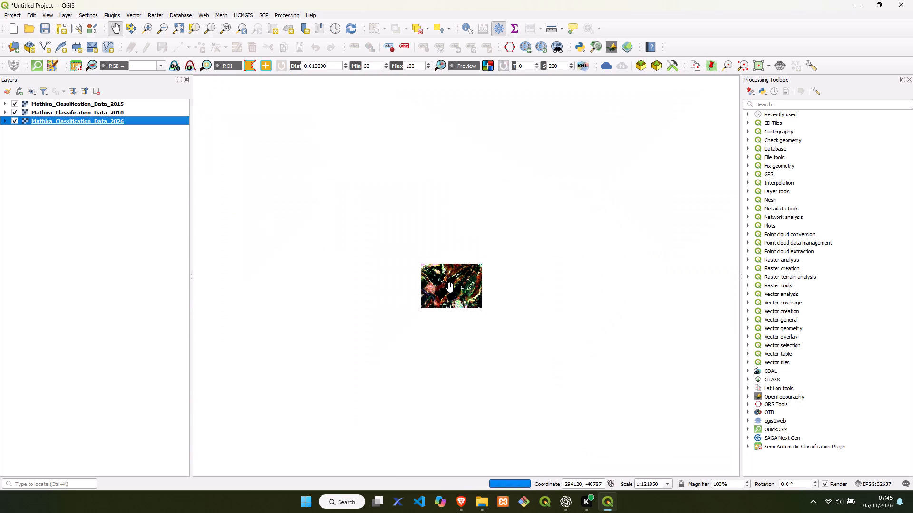
left_click_drag(546, 213, 464, 257)
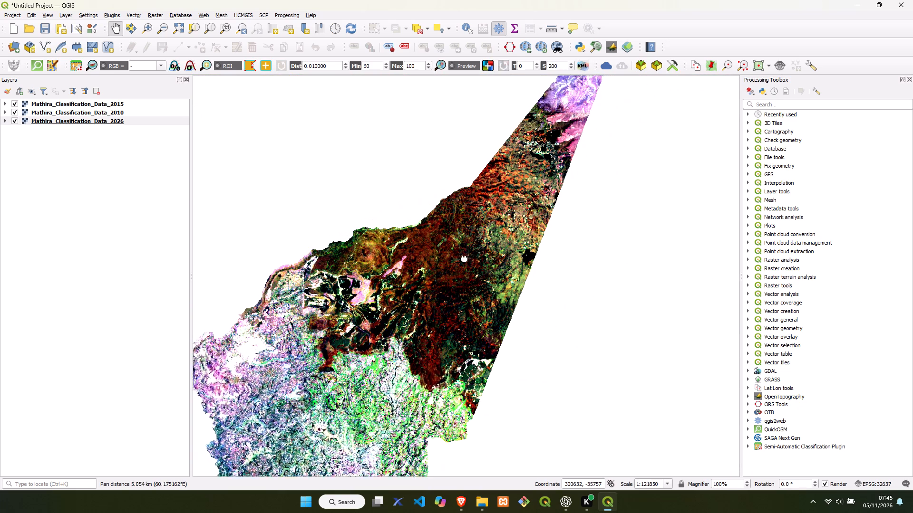
left_click_drag(464, 257, 422, 289)
scroll(448, 255, "up", 3)
scroll(448, 255, "down", 4)
scroll(455, 246, "up", 2)
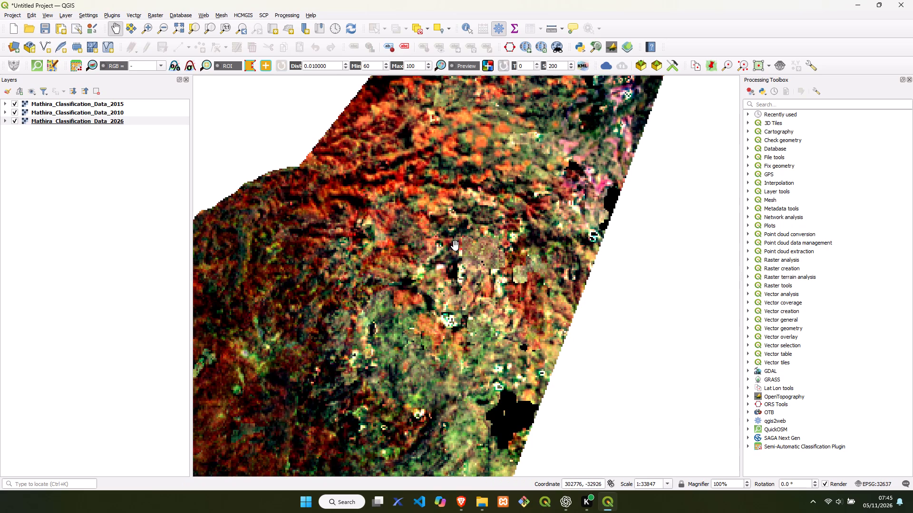
scroll(455, 246, "down", 5)
scroll(455, 246, "up", 2)
scroll(455, 246, "down", 4)
scroll(441, 272, "up", 2)
scroll(441, 270, "down", 4)
scroll(441, 270, "up", 1)
scroll(441, 270, "down", 2)
scroll(441, 270, "up", 2)
scroll(441, 270, "down", 1)
scroll(441, 270, "up", 1)
Return to the full extent of the Mathira_Classification_Data_2015 layer and examine its north-western patches at pixel level.
left_click(93, 120)
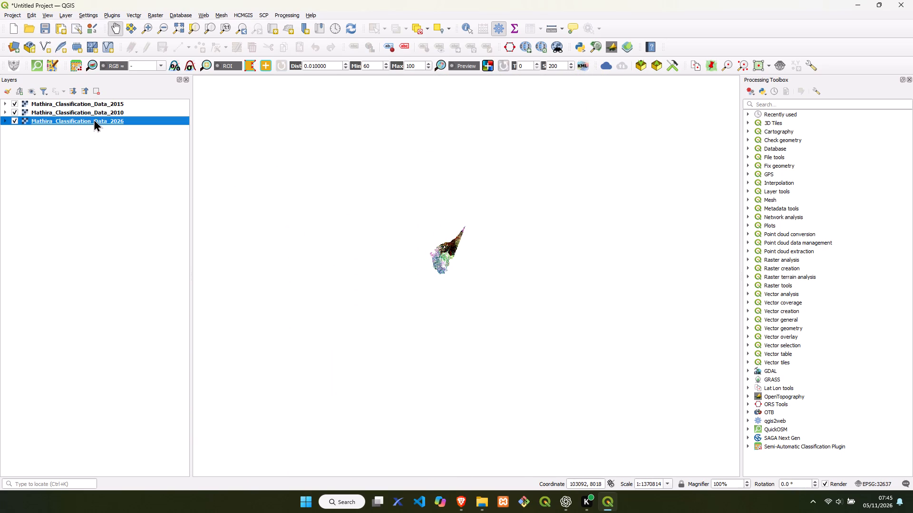
left_click(103, 104)
right_click(104, 104)
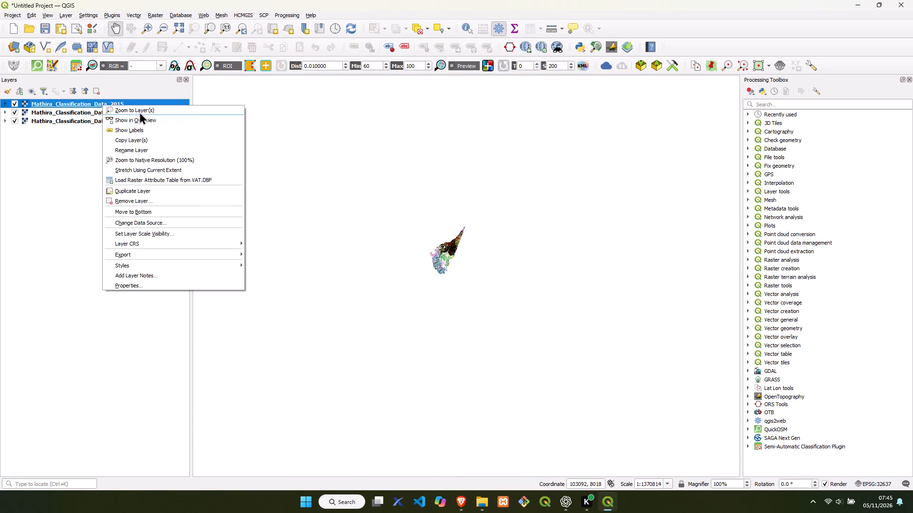
left_click(140, 110)
scroll(140, 110, "up", 1)
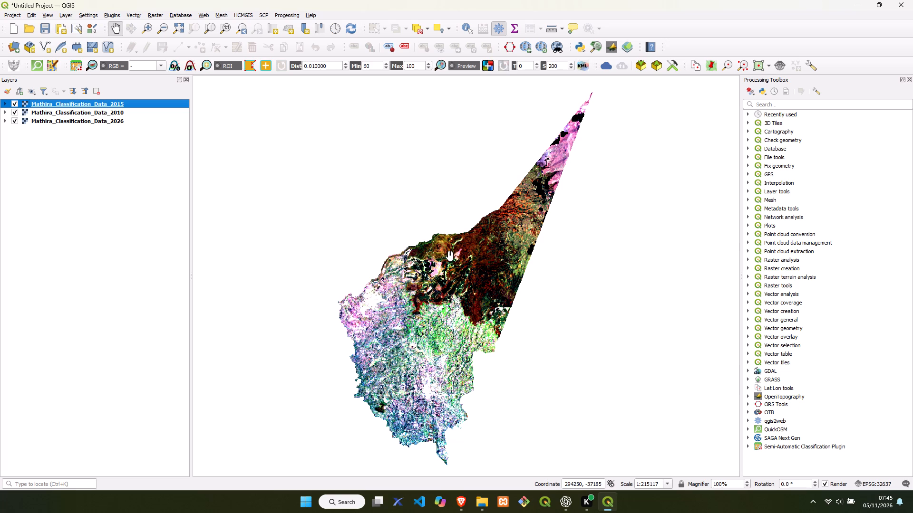
left_click(145, 27)
left_click_drag(442, 233, 542, 327)
scroll(542, 330, "down", 3)
scroll(542, 329, "up", 1)
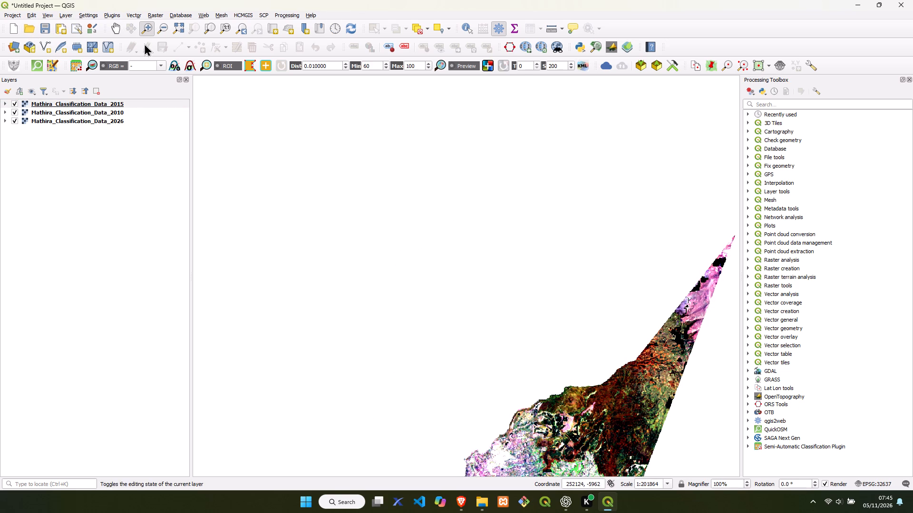
left_click_drag(578, 442, 558, 399)
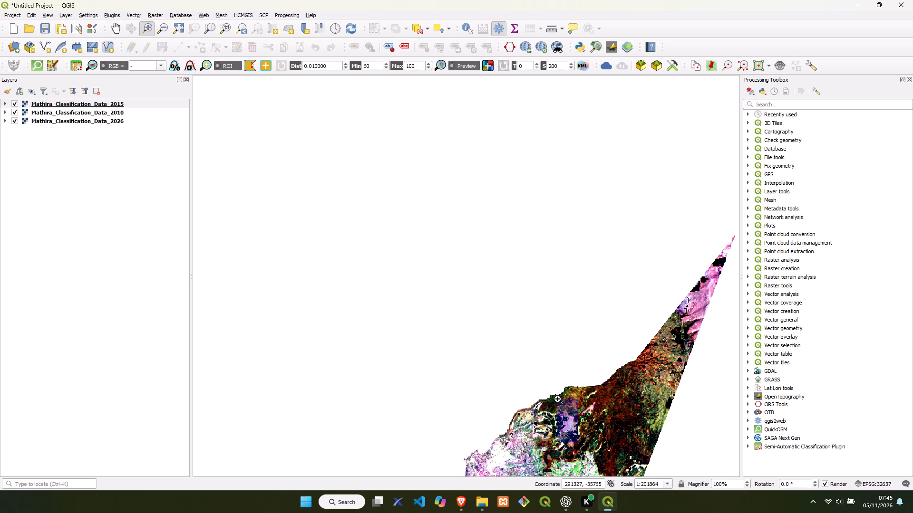
left_click_drag(558, 399, 558, 399)
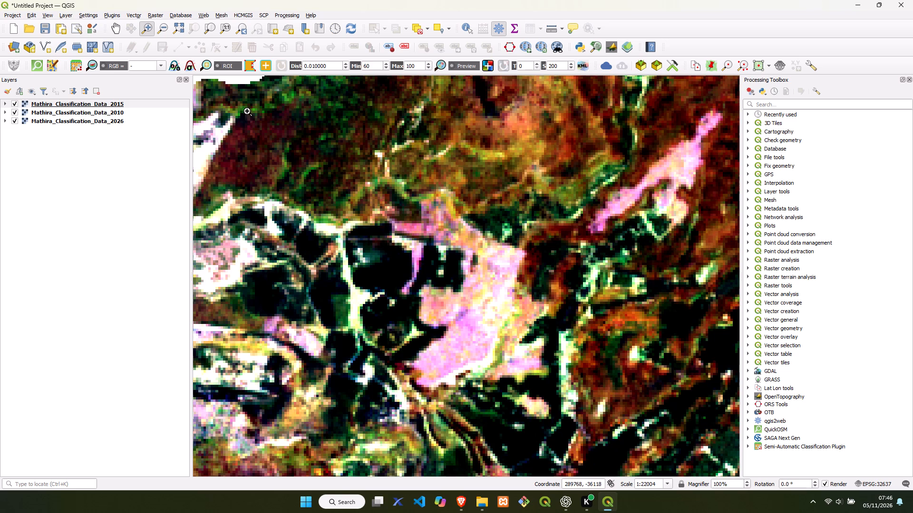
left_click_drag(248, 104, 440, 157)
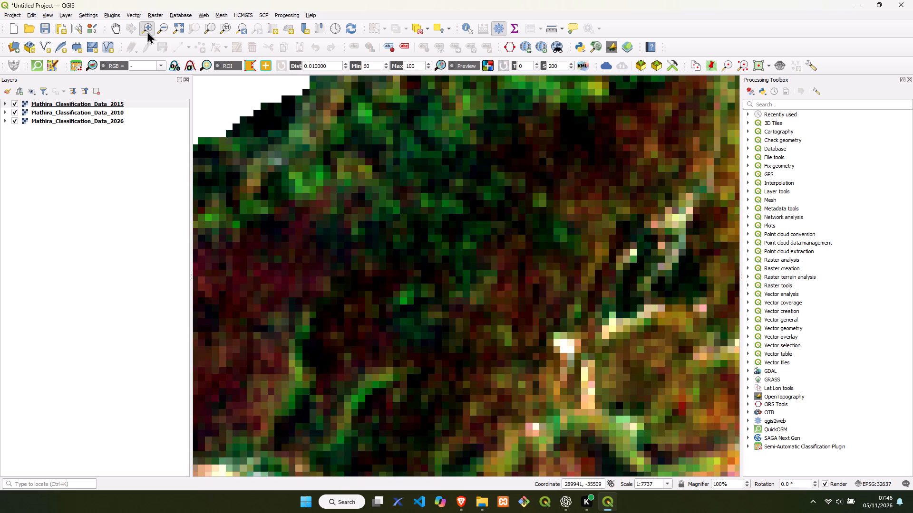
Examine the 2015 raster's pixels eastward along the northern boundary of the study area.
left_click(114, 25)
left_click_drag(453, 181, 233, 375)
left_click_drag(468, 242, 47, 406)
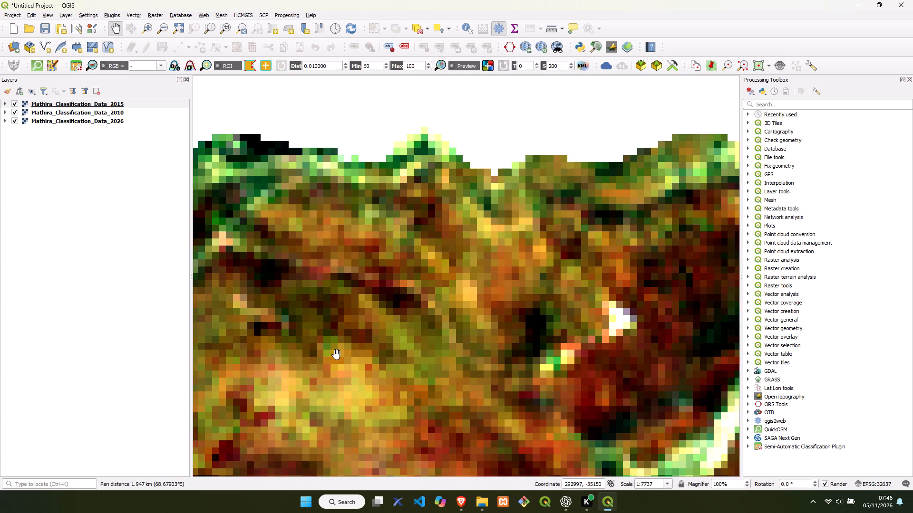
left_click_drag(500, 296, 161, 353)
scroll(164, 352, "up", 1)
left_click_drag(486, 272, 51, 312)
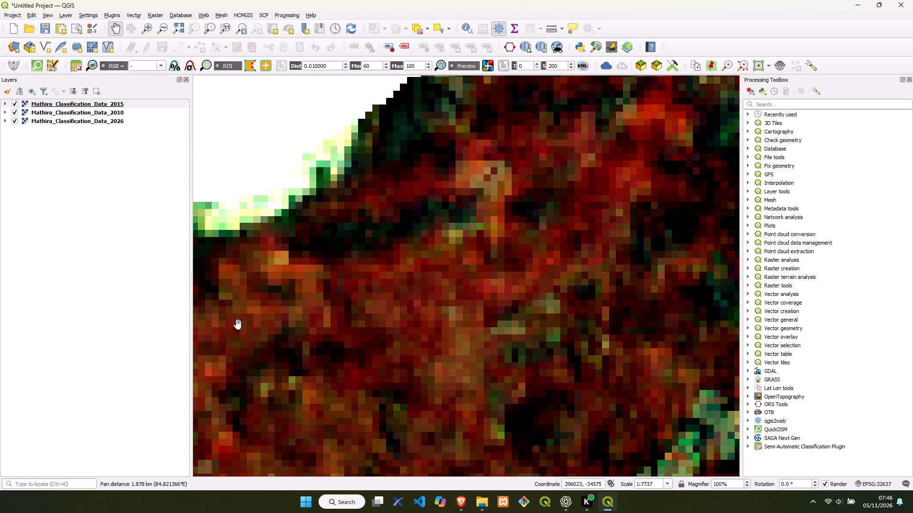
left_click_drag(425, 290, 94, 403)
left_click_drag(311, 234, 243, 416)
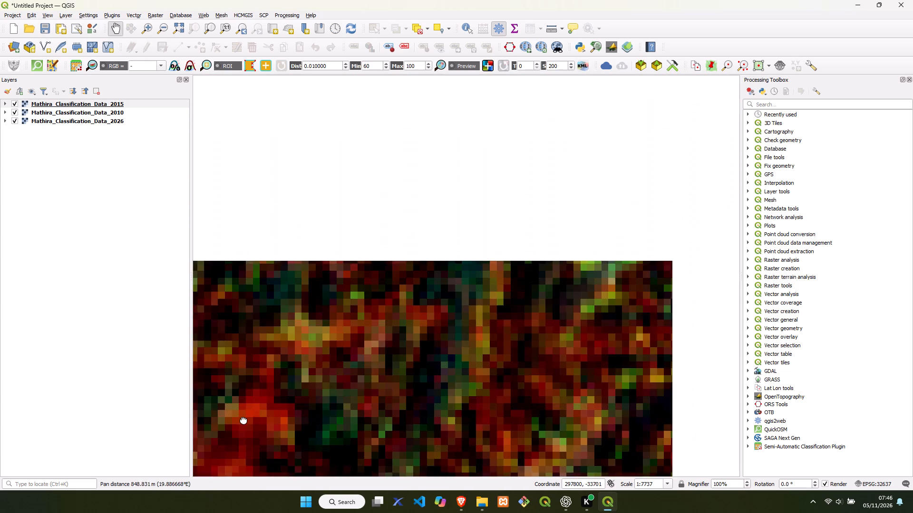
scroll(426, 351, "down", 4)
scroll(426, 351, "up", 1)
scroll(426, 351, "down", 3)
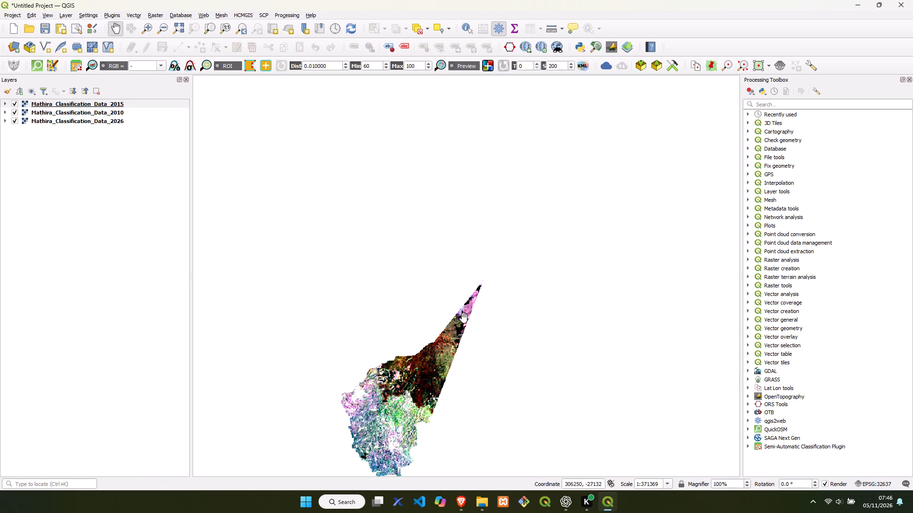
scroll(467, 308, "down", 6)
scroll(442, 326, "up", 1)
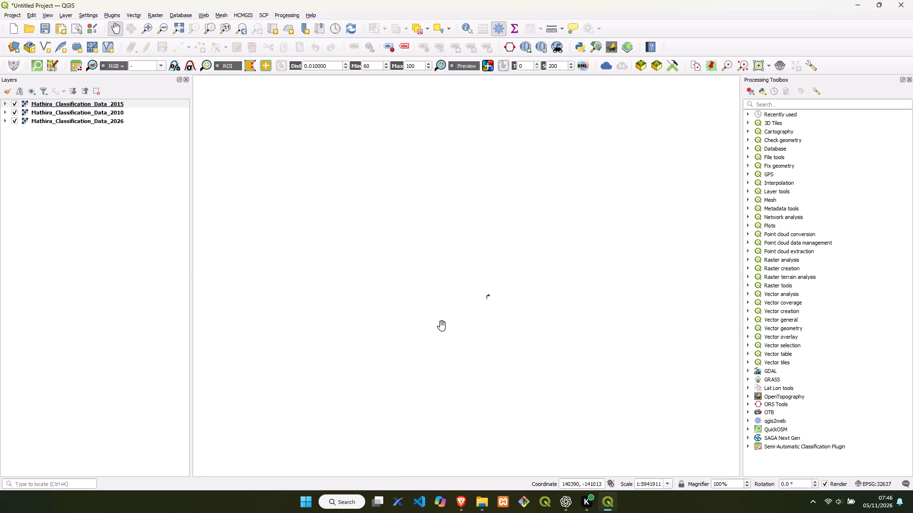
Hide the 2015 and 2010 Mathira_Classification_Data layers and fit the map to the extent of the 2026 layer.
left_click(15, 101)
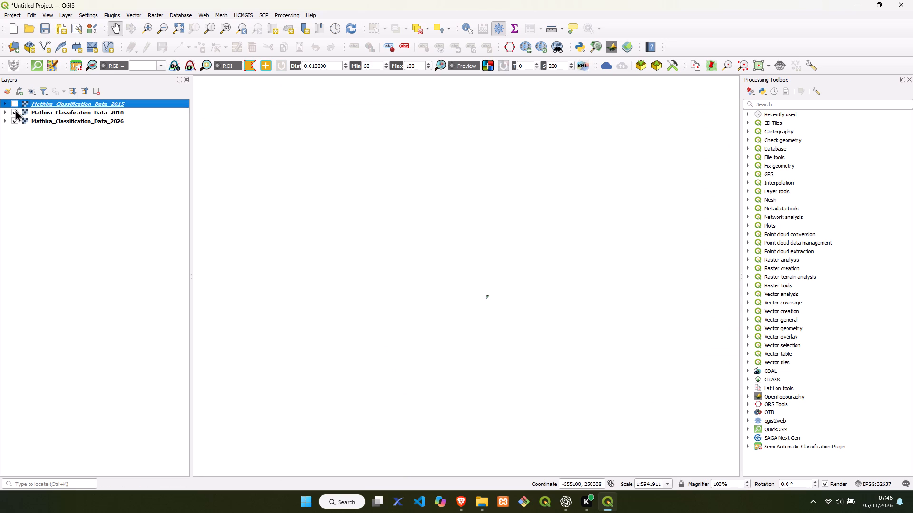
left_click(15, 109)
right_click(48, 122)
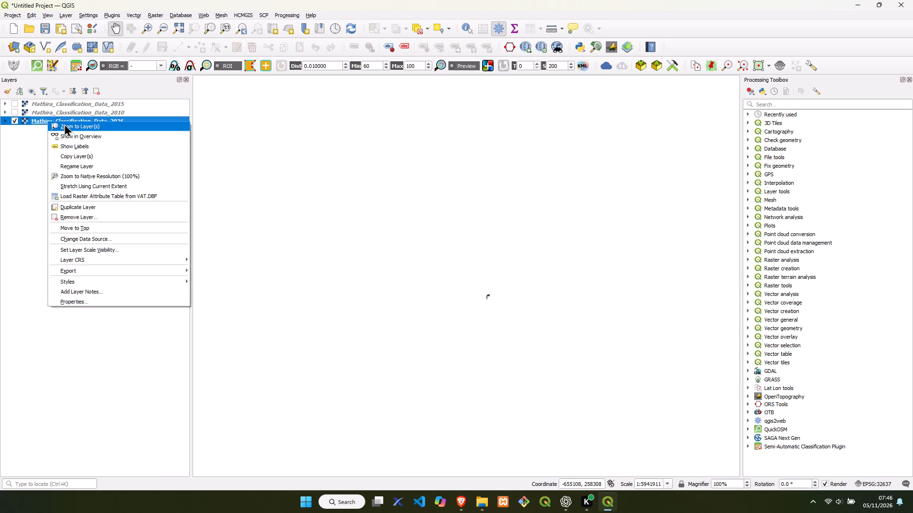
left_click(64, 123)
Examine the Mathira_Classification_Data_2026 imagery from the narrow north-eastern tip down to the southern farmland.
left_click_drag(491, 264, 369, 320)
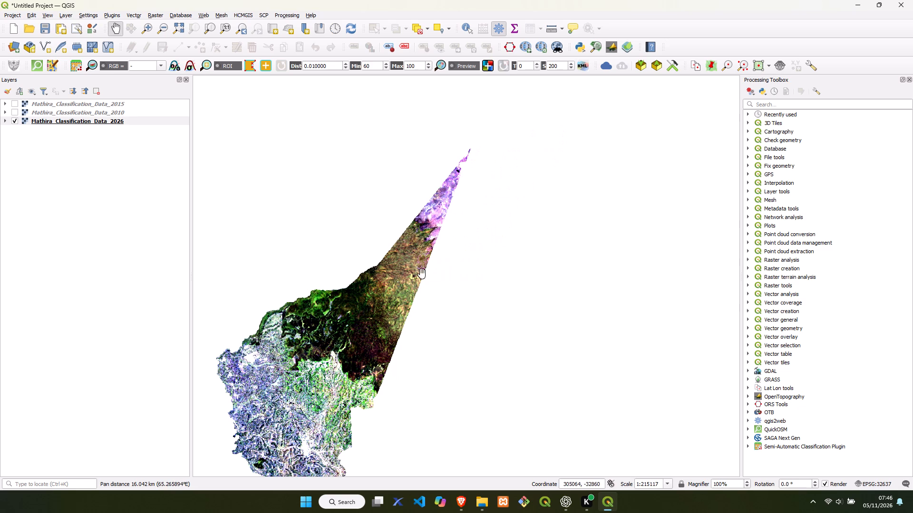
scroll(416, 247, "up", 1)
scroll(416, 247, "down", 2)
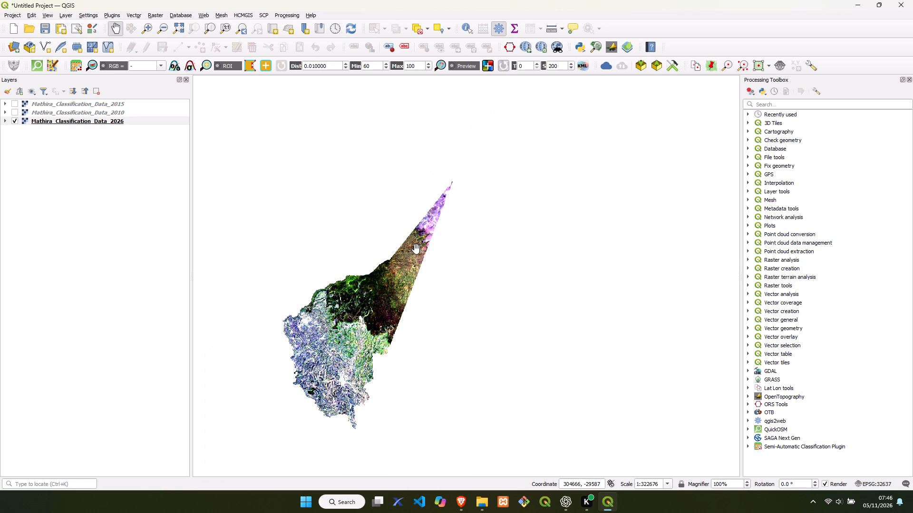
scroll(416, 249, "up", 10)
scroll(416, 250, "down", 1)
scroll(416, 250, "up", 2)
scroll(416, 250, "down", 1)
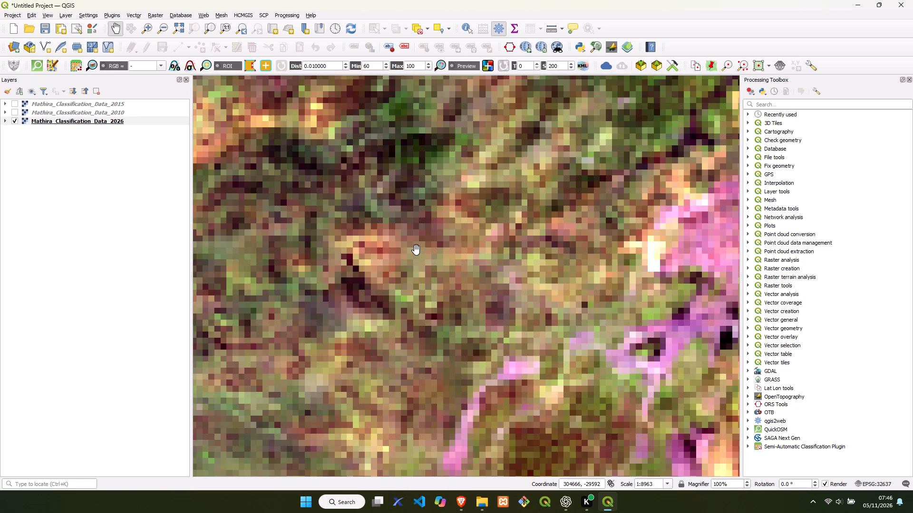
scroll(416, 252, "down", 3)
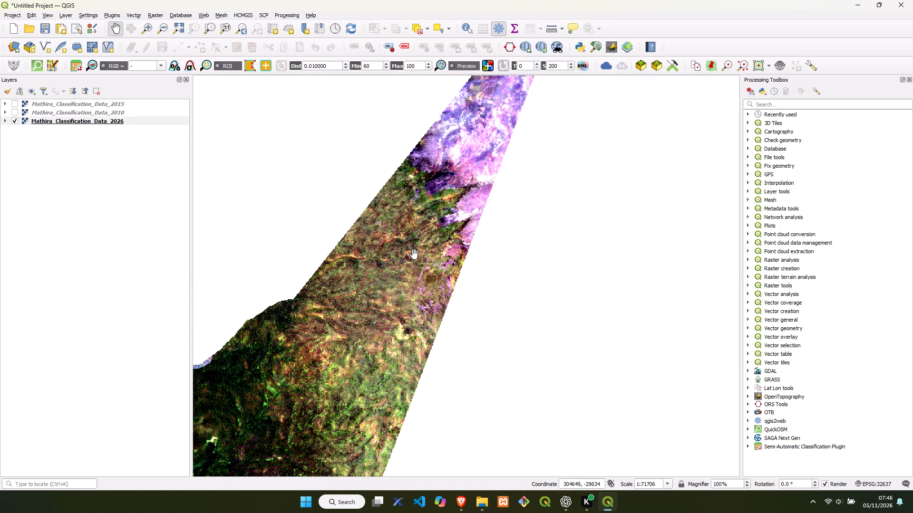
left_click_drag(413, 218, 352, 317)
left_click_drag(411, 233, 363, 342)
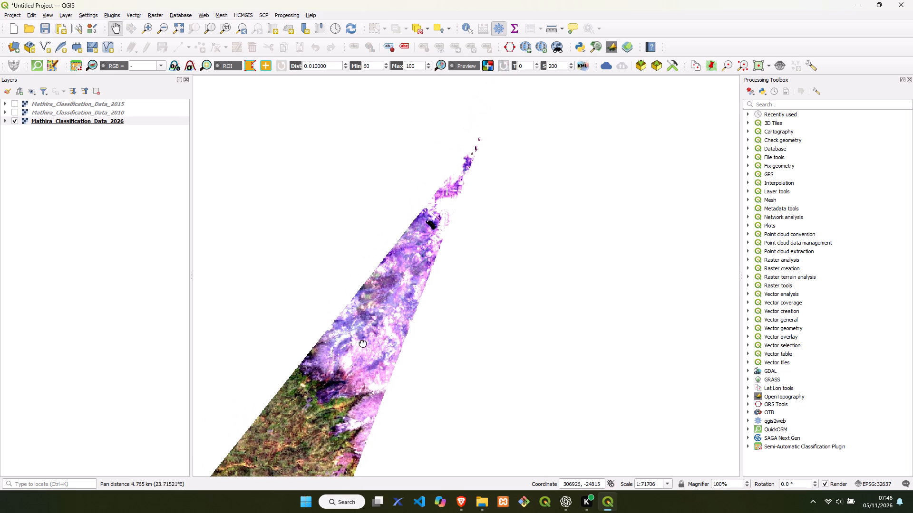
left_click_drag(363, 342, 360, 345)
left_click_drag(344, 399, 437, 264)
left_click_drag(404, 390, 450, 258)
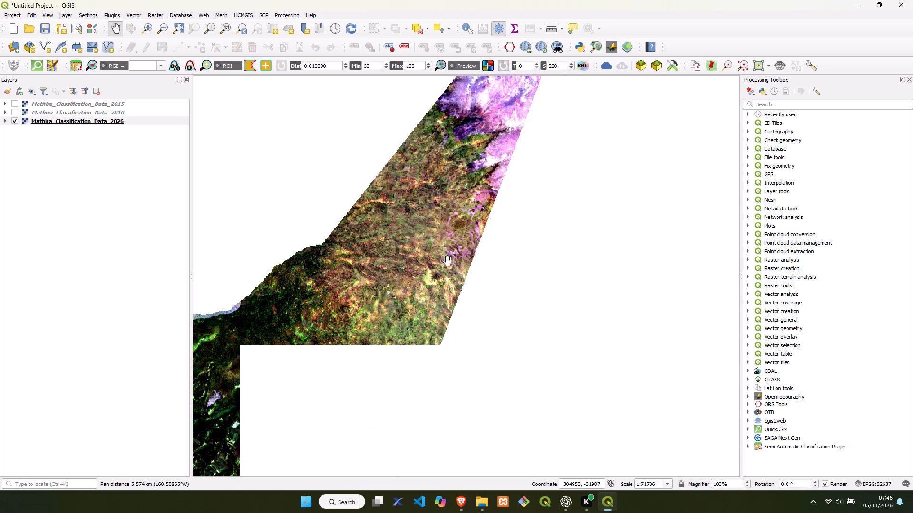
left_click_drag(405, 342, 476, 233)
left_click_drag(388, 343, 506, 280)
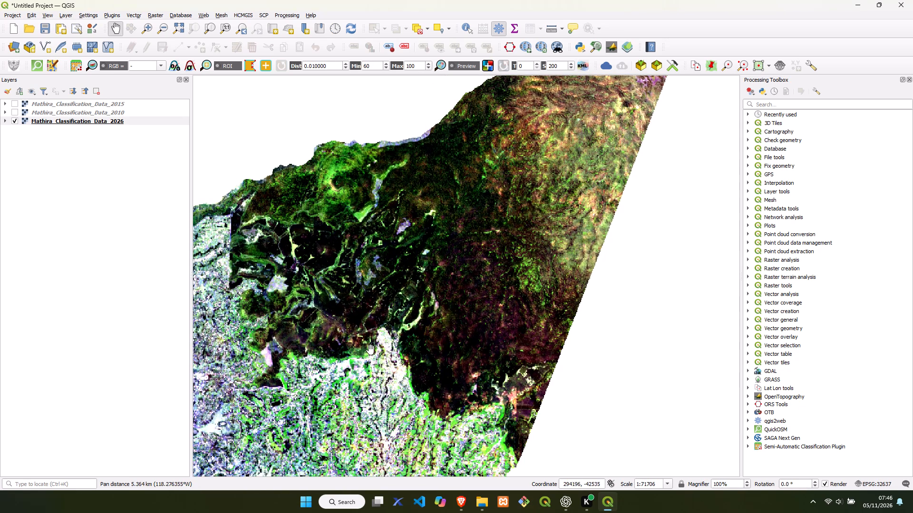
left_click_drag(375, 344, 475, 282)
left_click_drag(346, 362, 339, 308)
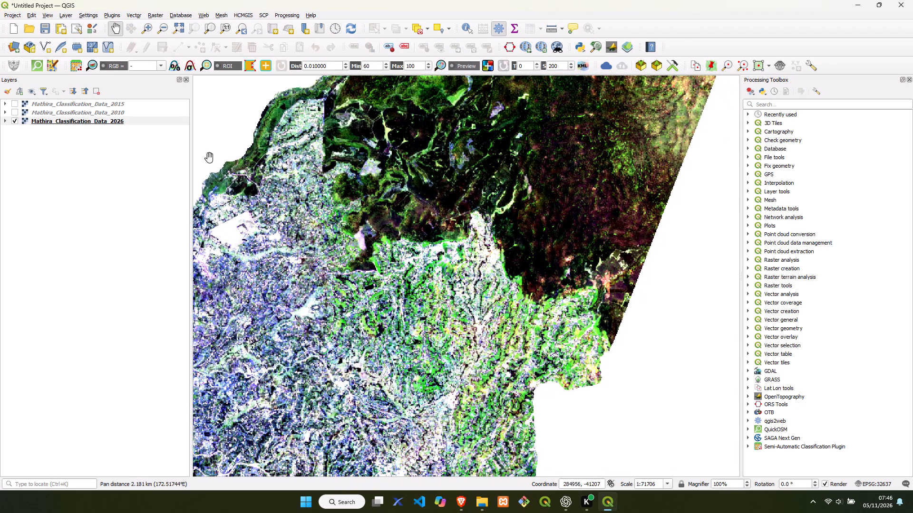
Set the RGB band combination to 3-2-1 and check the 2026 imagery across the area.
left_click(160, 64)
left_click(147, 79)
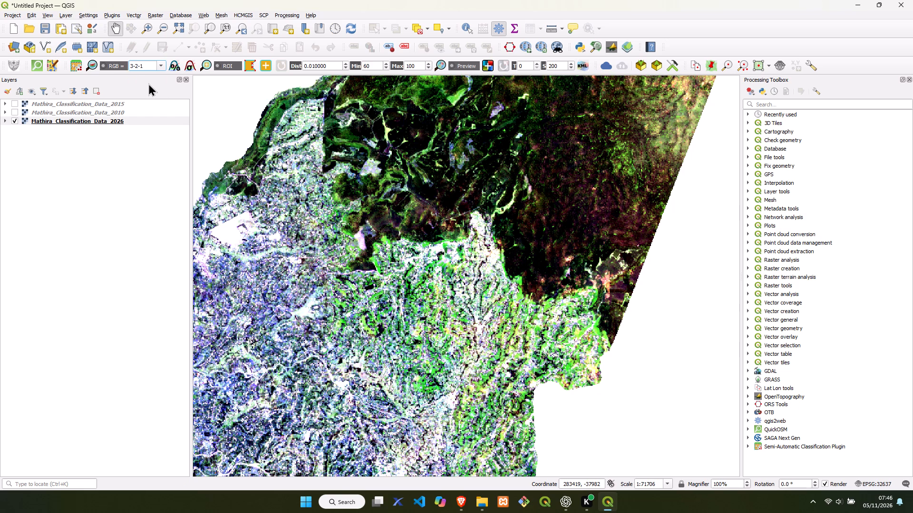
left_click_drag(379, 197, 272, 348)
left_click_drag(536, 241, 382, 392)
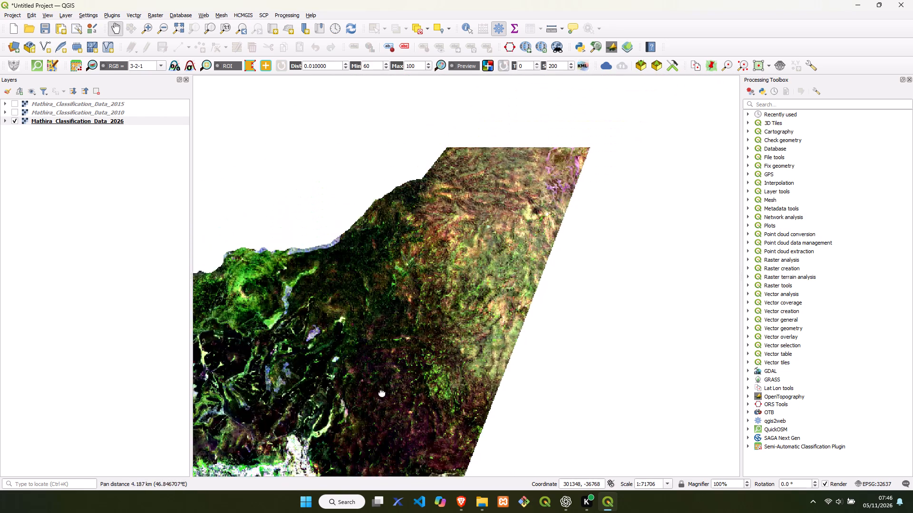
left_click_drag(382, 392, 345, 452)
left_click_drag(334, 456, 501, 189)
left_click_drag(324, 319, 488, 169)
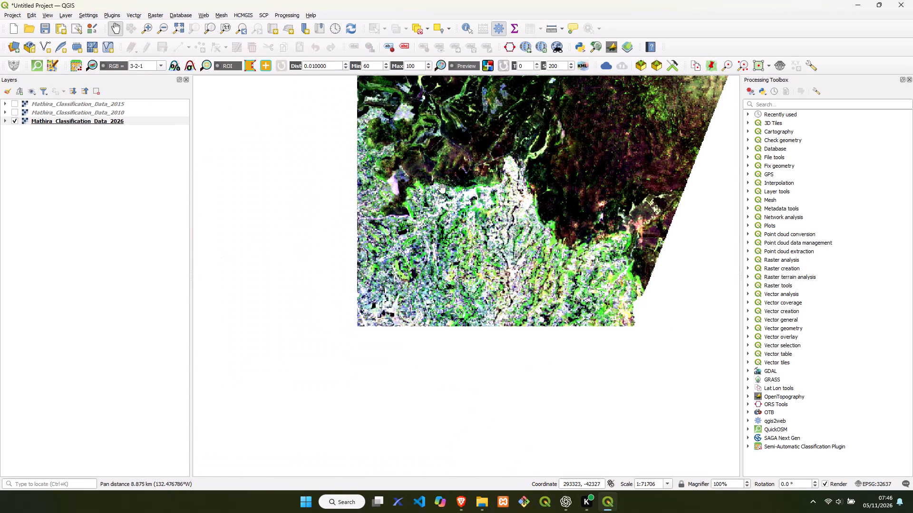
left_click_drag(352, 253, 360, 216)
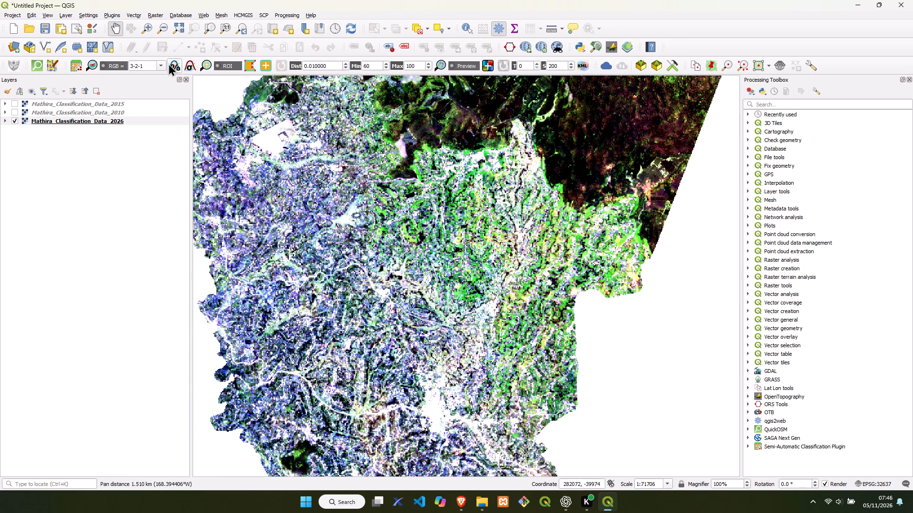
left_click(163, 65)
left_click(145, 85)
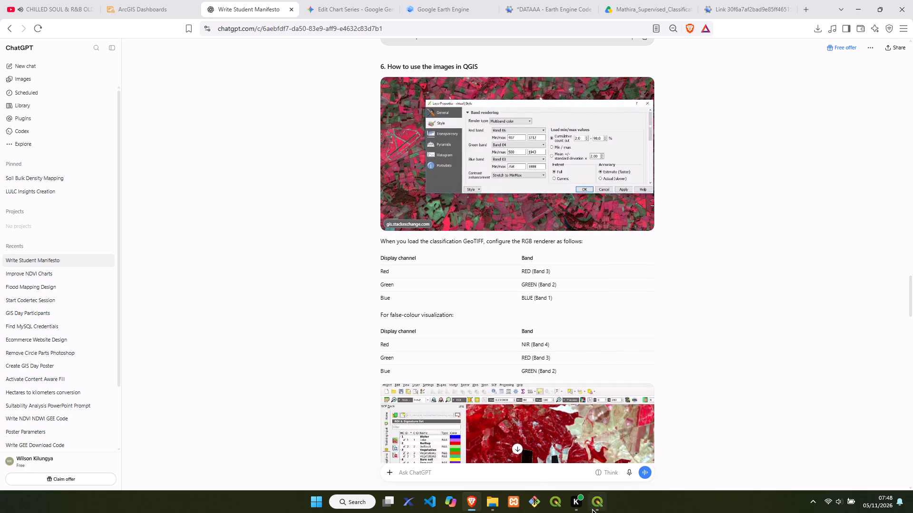
Switch back to QGIS and set the RGB band combination to 3-2-1.
left_click(577, 454)
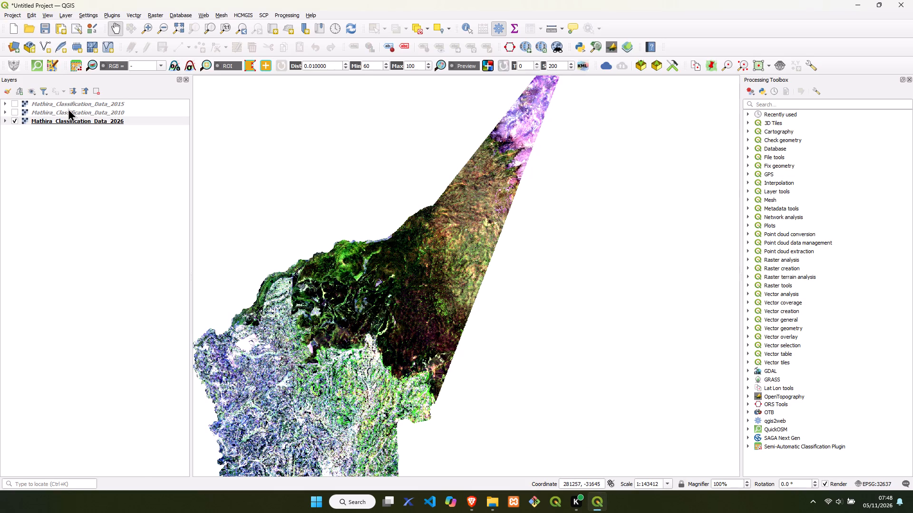
left_click(159, 66)
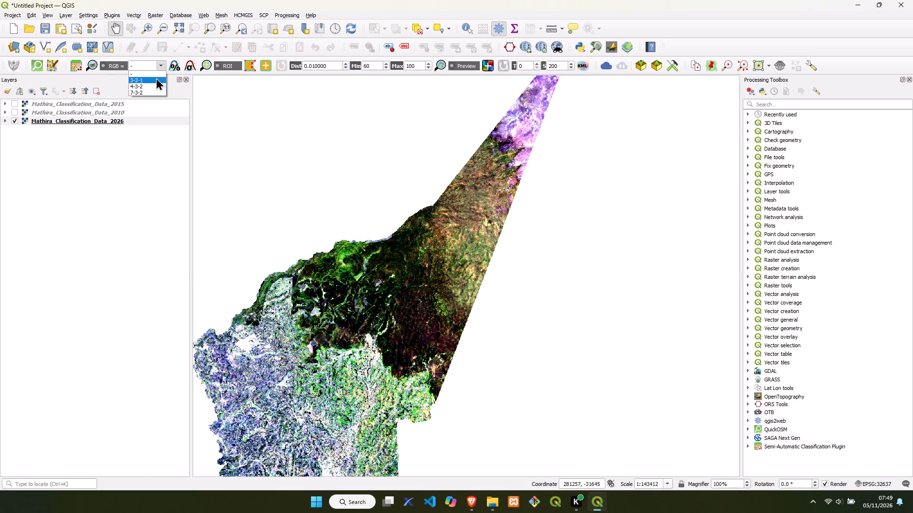
left_click(156, 77)
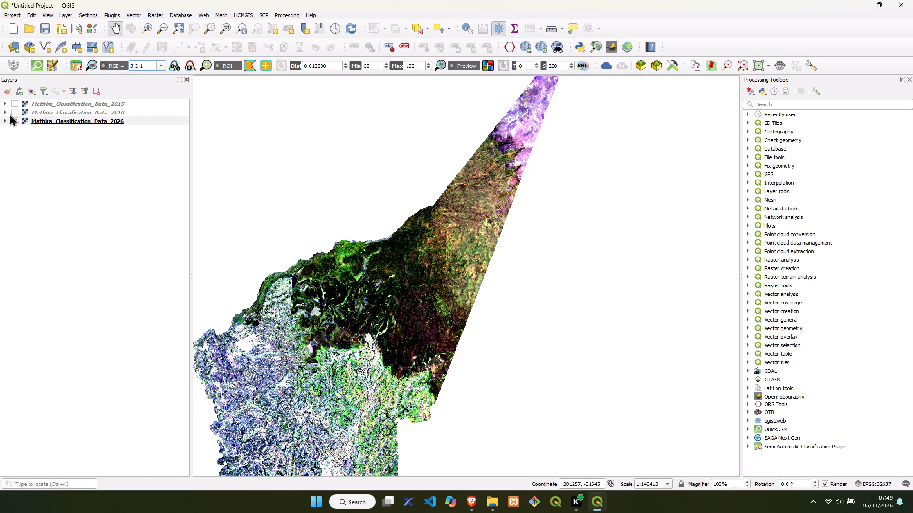
Show the Mathira_Classification_Data_2010 and Mathira_Classification_Data_2015 layers again.
left_click(16, 111)
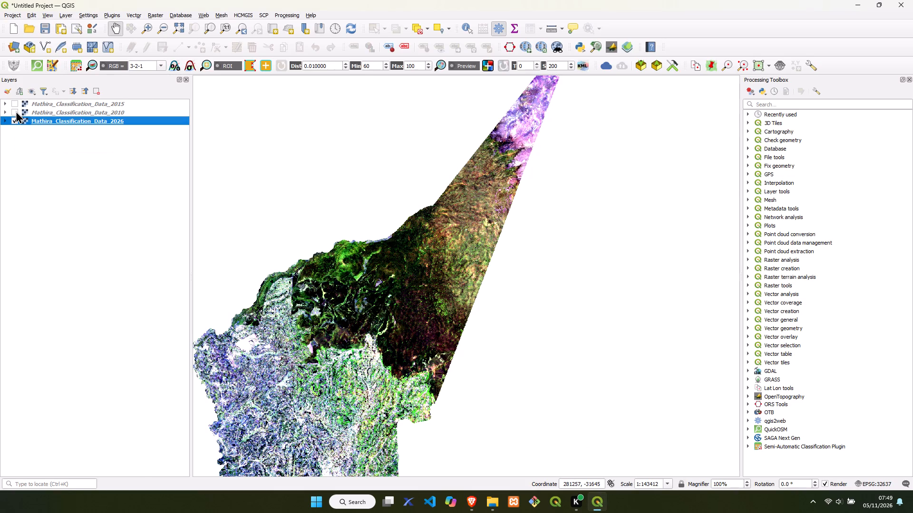
left_click(13, 103)
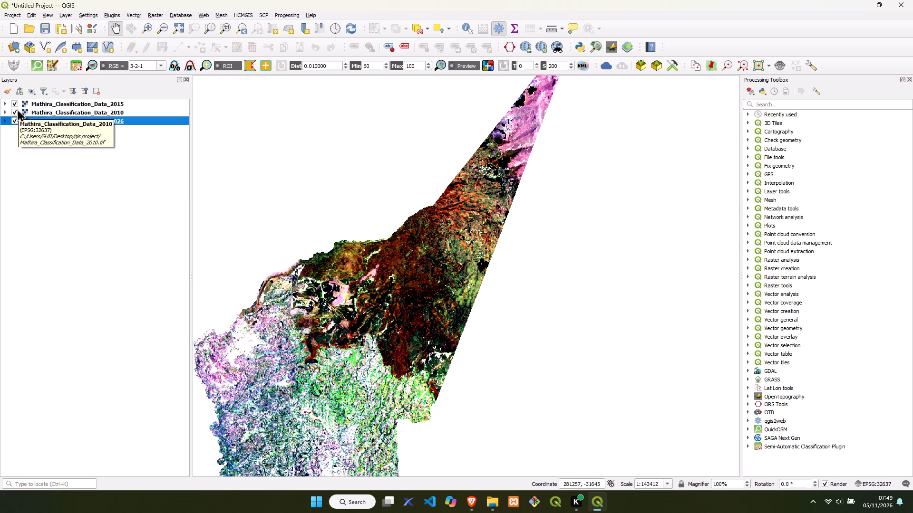
Select the Mathira_Classification_Data_2026 layer and bring up the Semi-Automatic Classification Plugin's band set definition.
left_click(58, 99)
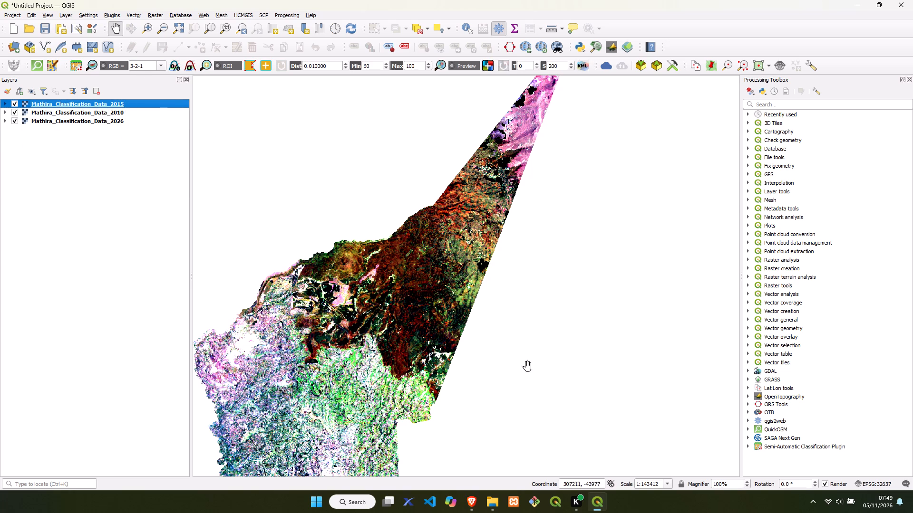
left_click(264, 11)
left_click(271, 21)
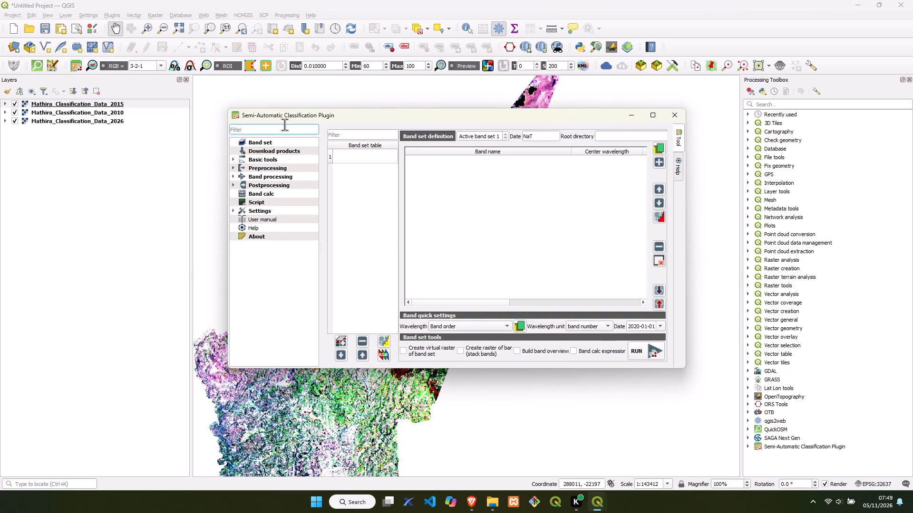
left_click(102, 121)
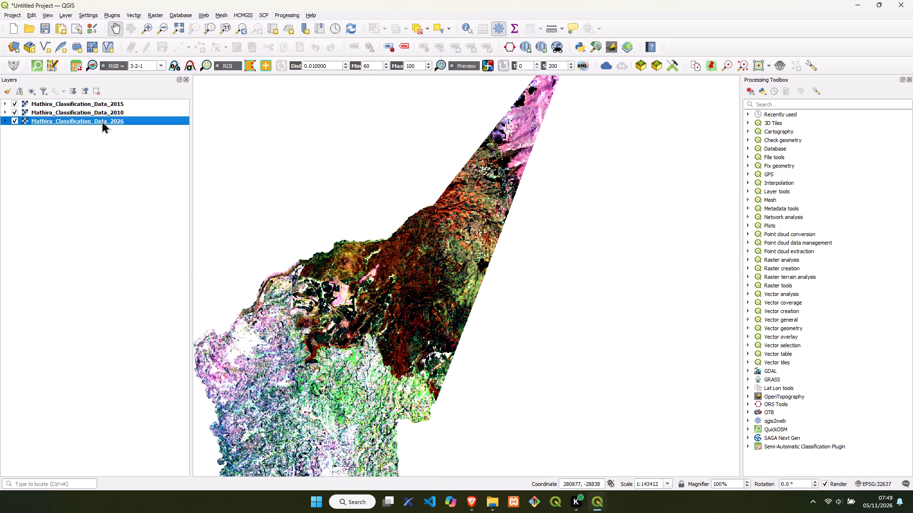
left_click(260, 13)
left_click(281, 24)
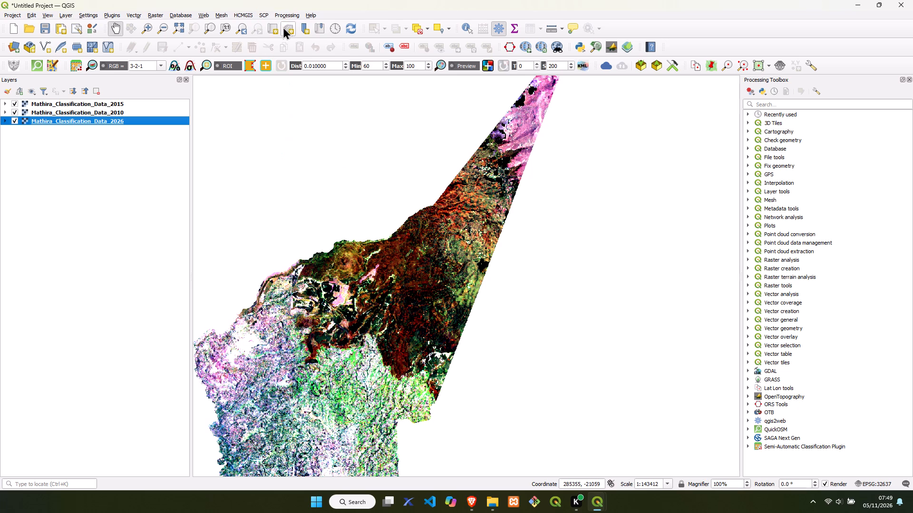
left_click(267, 14)
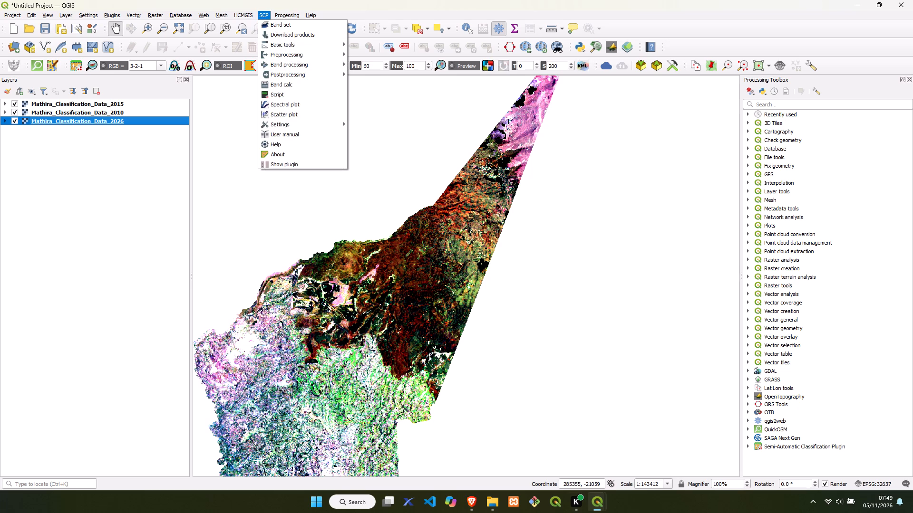
left_click(631, 454)
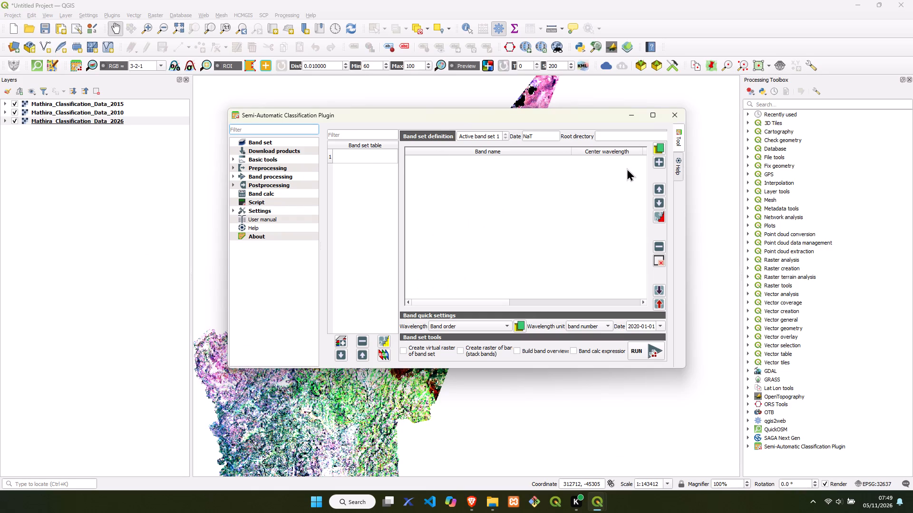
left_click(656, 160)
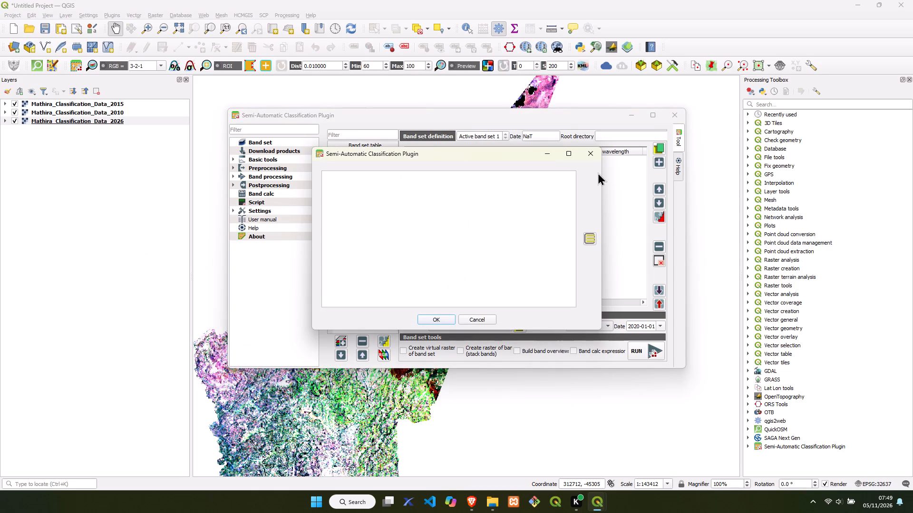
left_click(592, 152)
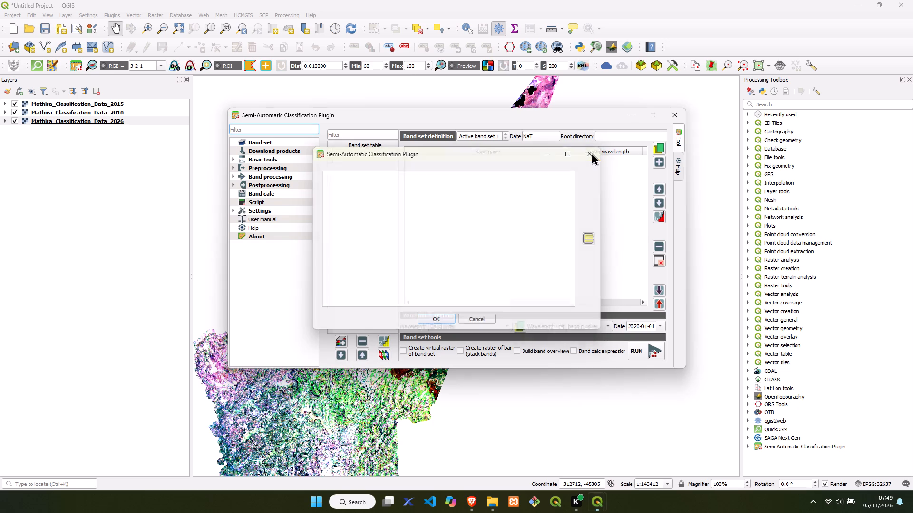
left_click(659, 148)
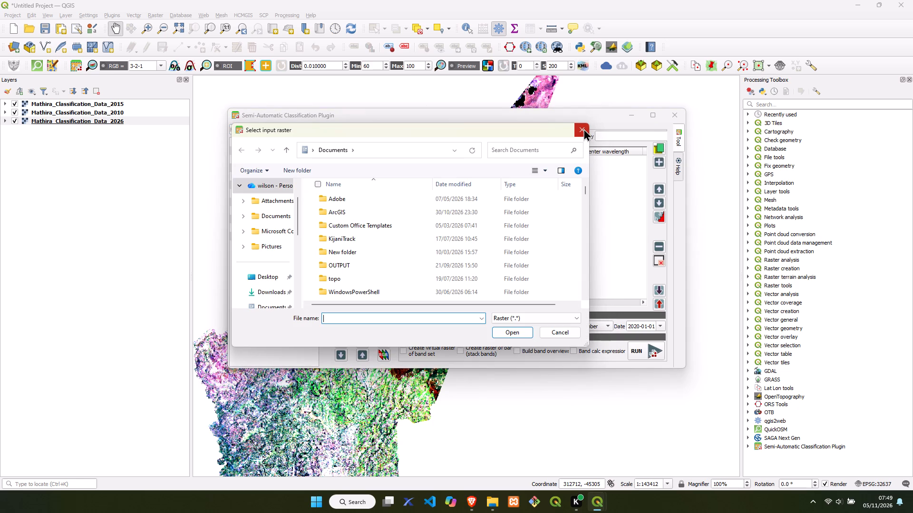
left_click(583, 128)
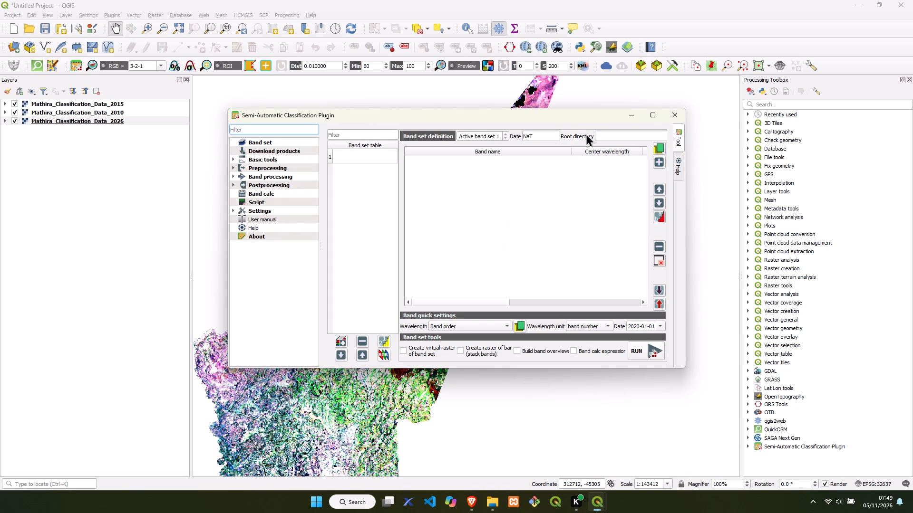
Load Mathira_Classification_Data_2026.tif from the Desktop's gis project folder into band set 1.
left_click(658, 150)
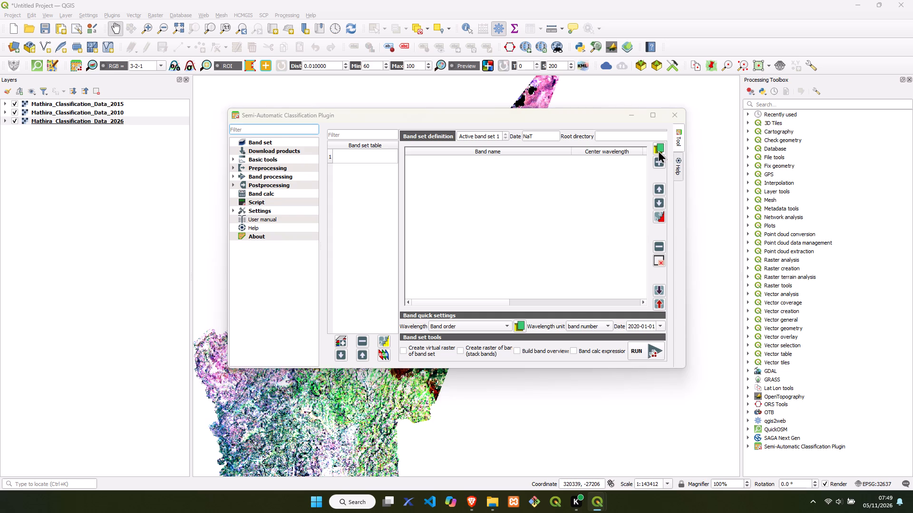
left_click(267, 280)
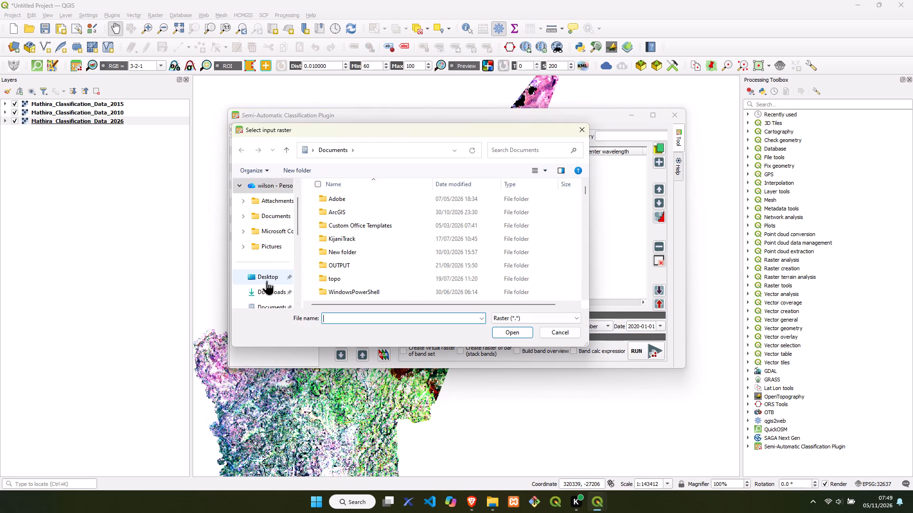
double_click(401, 221)
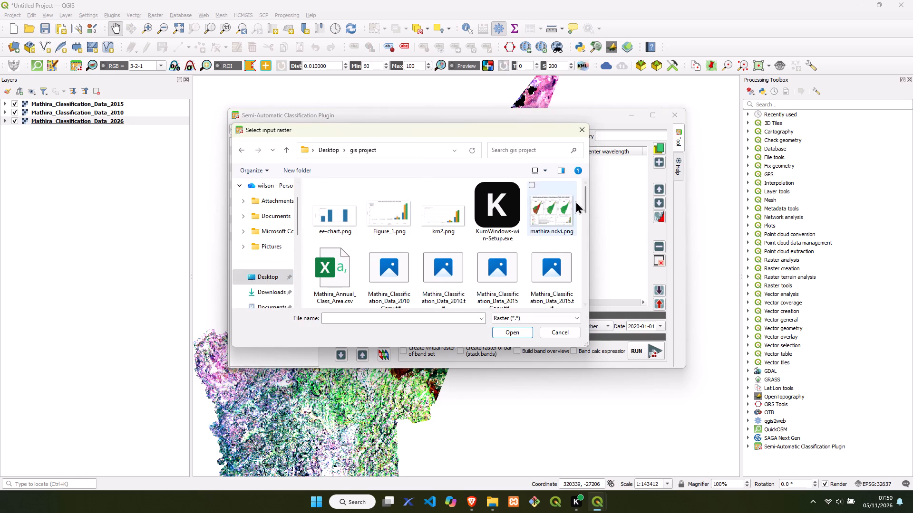
left_click_drag(583, 200, 583, 205)
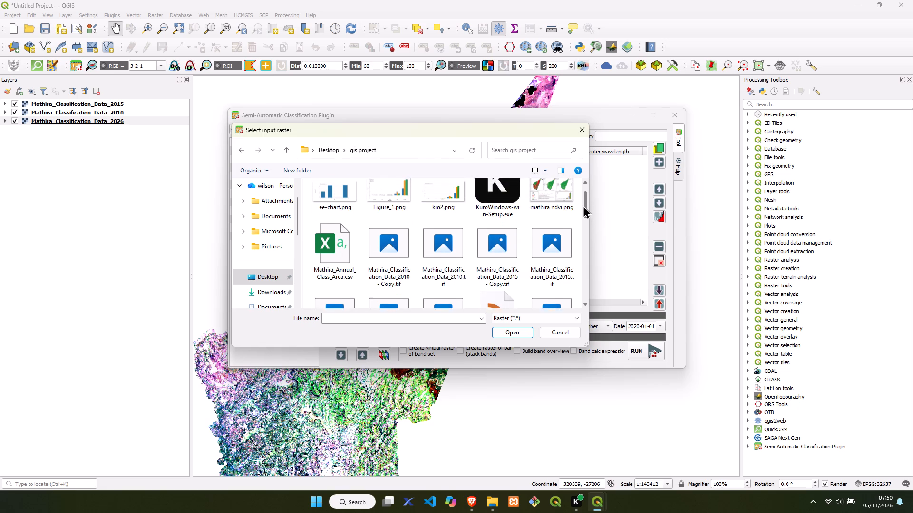
left_click_drag(583, 205, 583, 215)
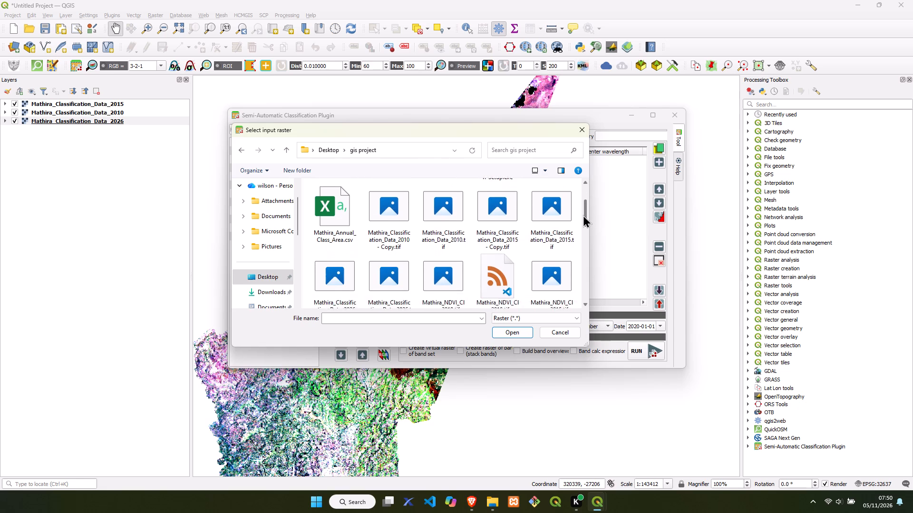
left_click_drag(583, 215, 583, 257)
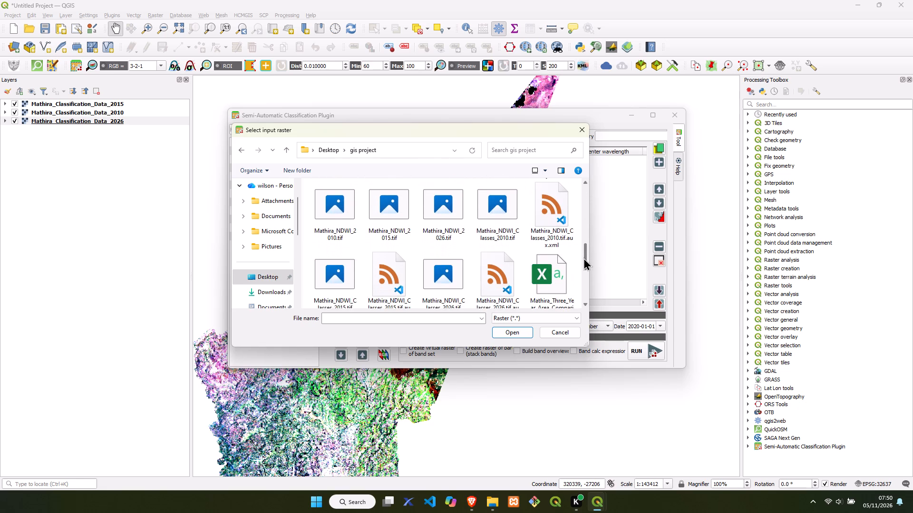
left_click_drag(583, 257, 583, 267)
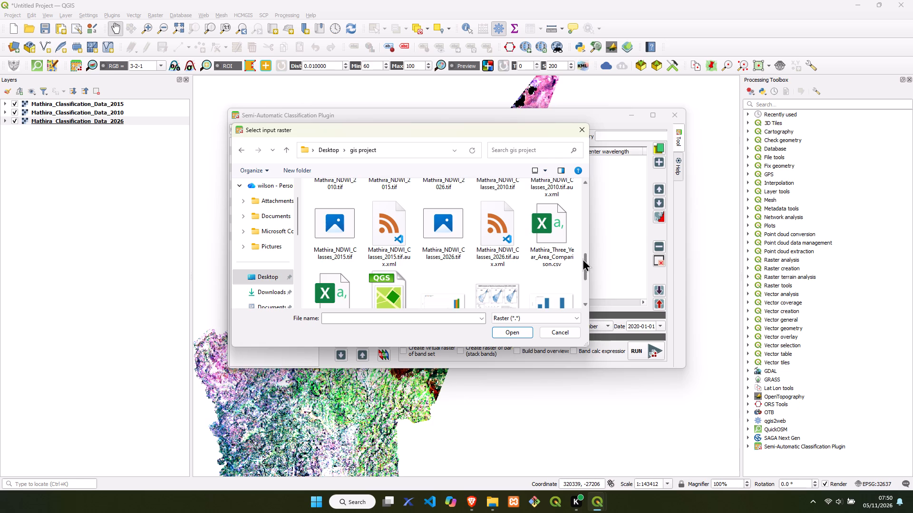
left_click_drag(583, 259, 585, 244)
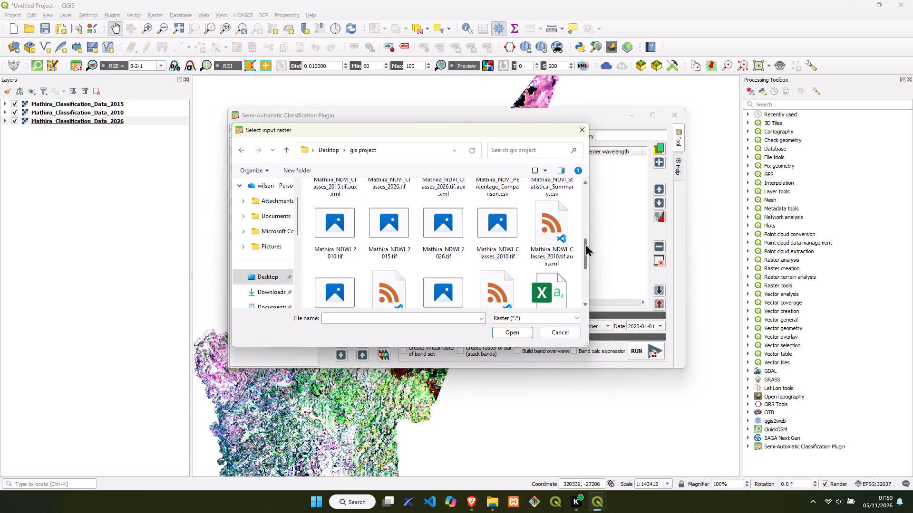
left_click_drag(585, 244, 585, 234)
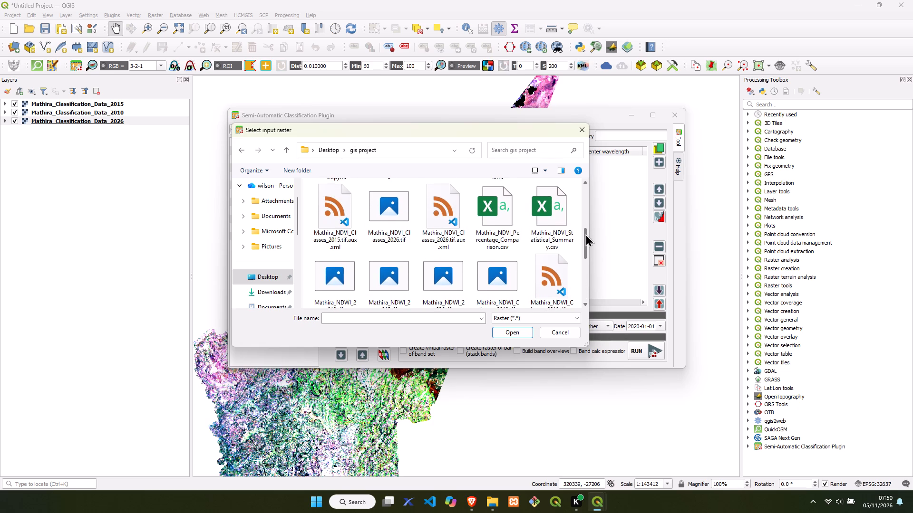
left_click_drag(585, 234, 585, 218)
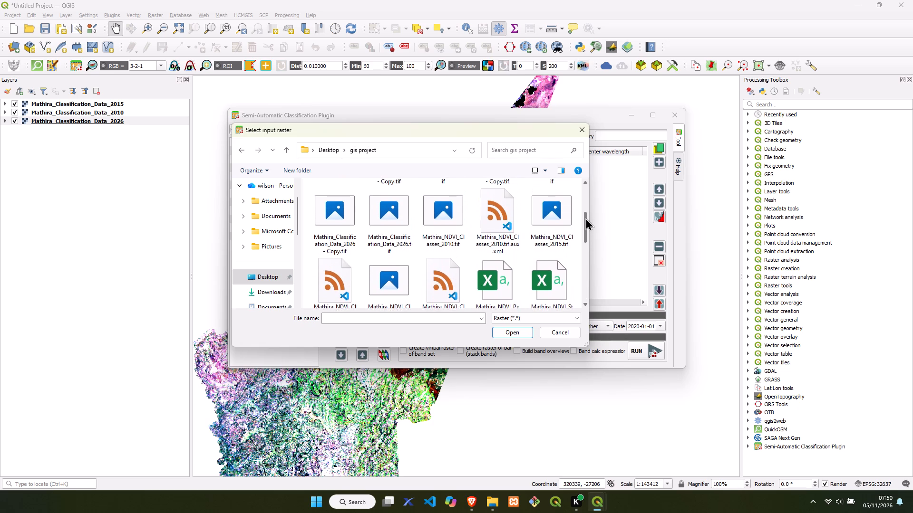
left_click_drag(585, 218, 583, 202)
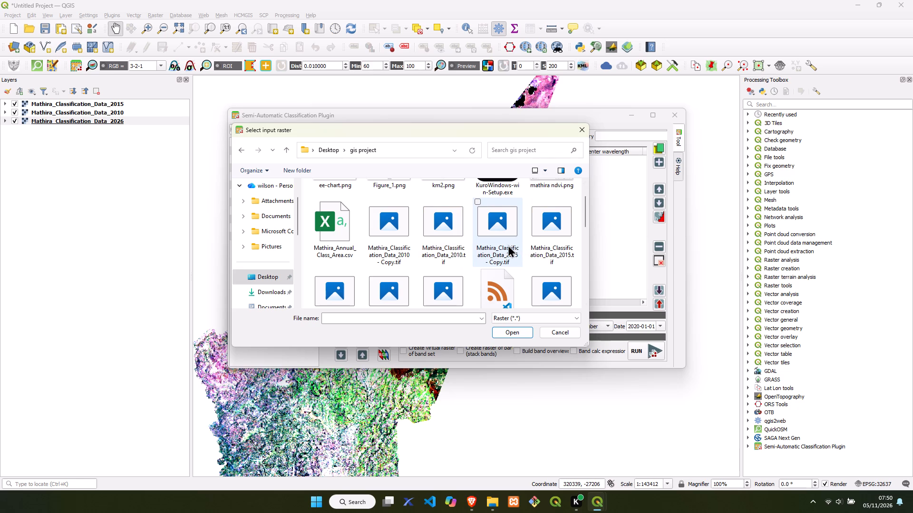
left_click_drag(584, 217, 583, 200)
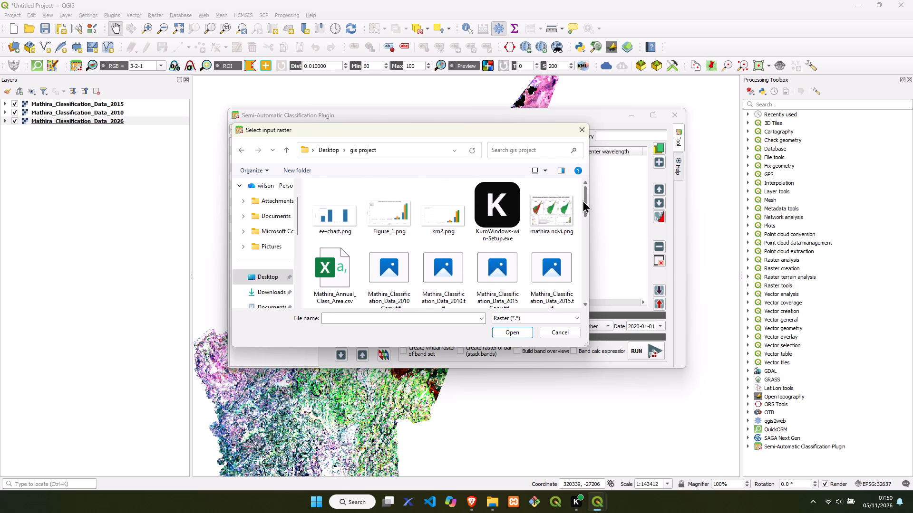
left_click_drag(583, 200, 586, 220)
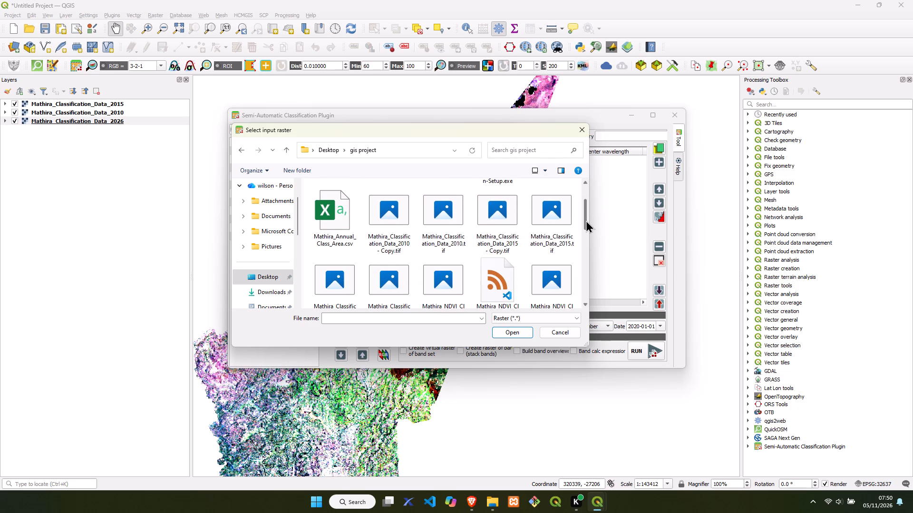
left_click_drag(586, 220, 587, 227)
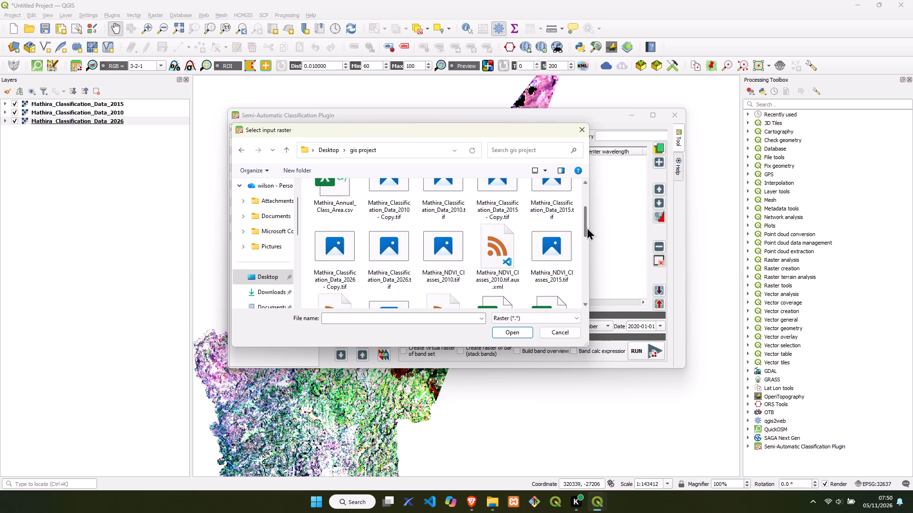
left_click_drag(587, 227, 587, 233)
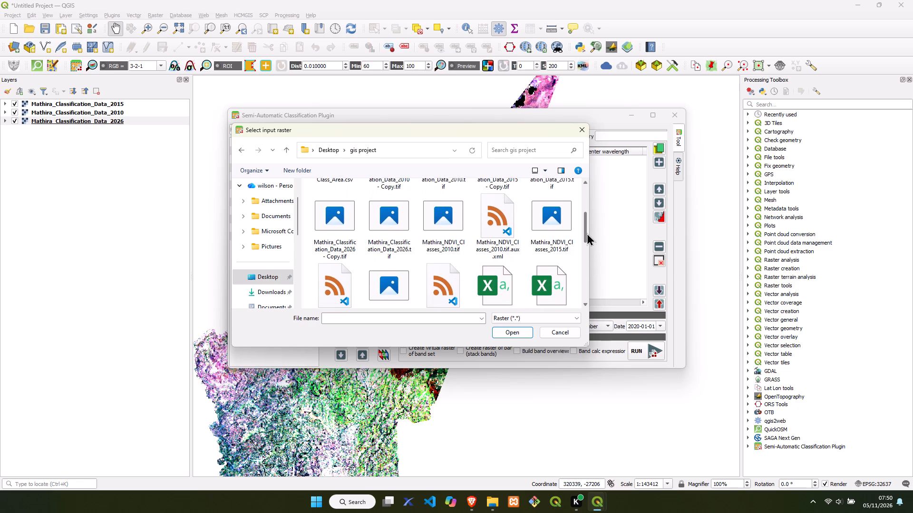
left_click_drag(587, 233, 587, 233)
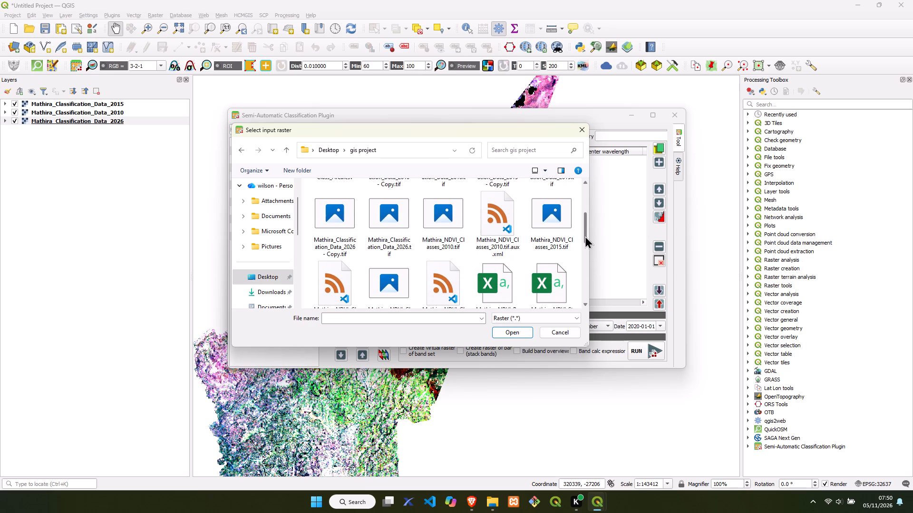
left_click_drag(585, 236, 585, 228)
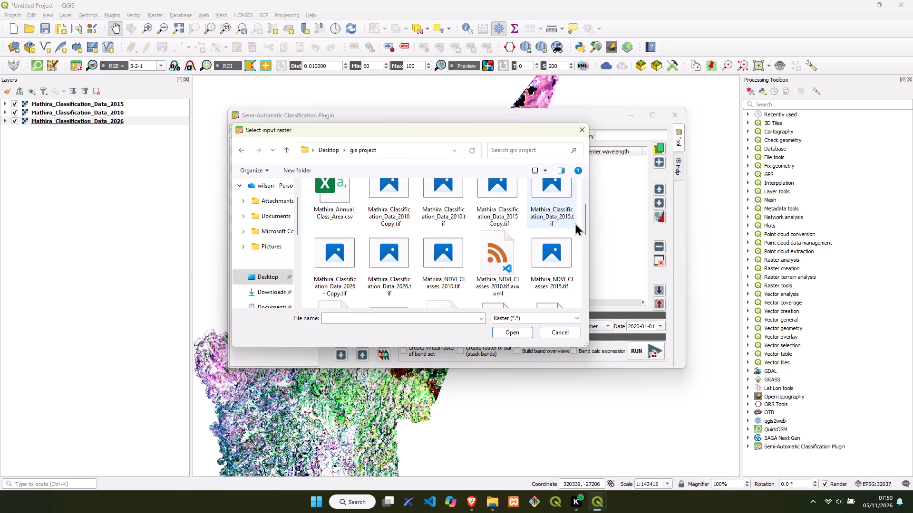
left_click_drag(583, 219, 583, 226)
left_click(387, 247)
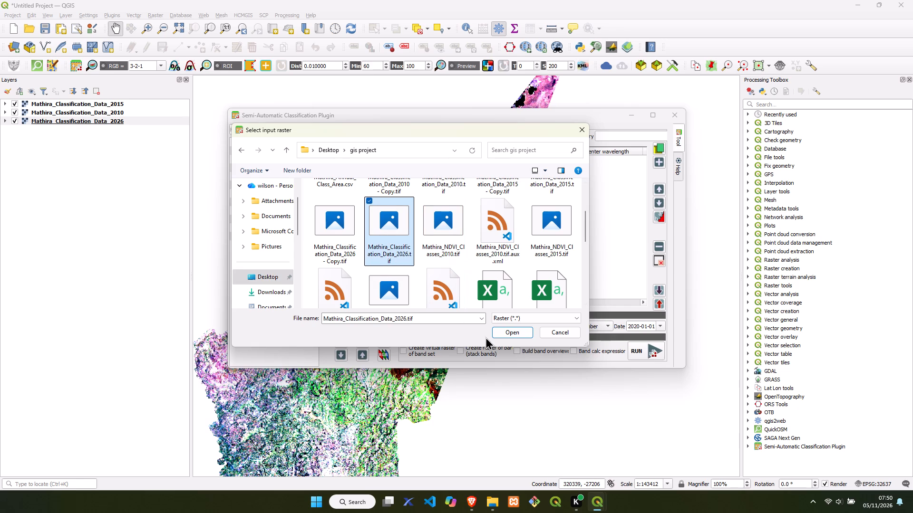
left_click(516, 331)
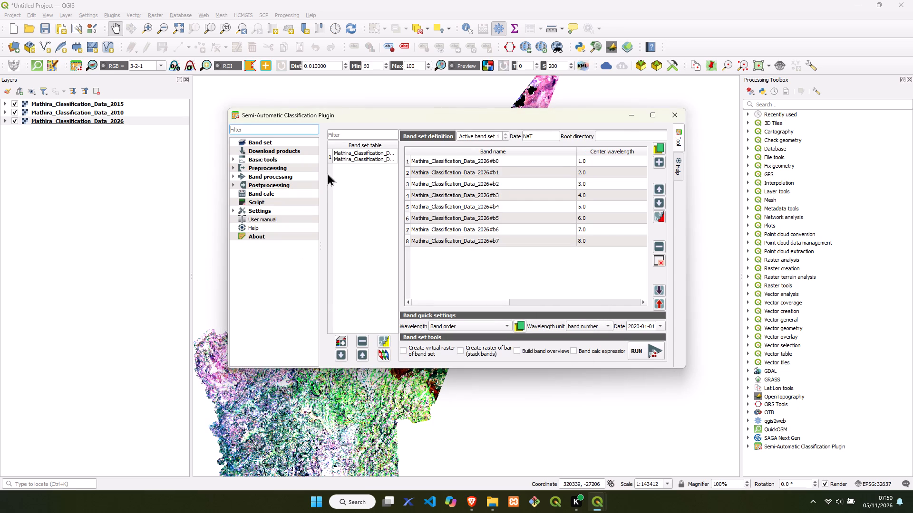
Set the wavelength unit of the band set to nm (1 E-9m).
left_click(368, 157)
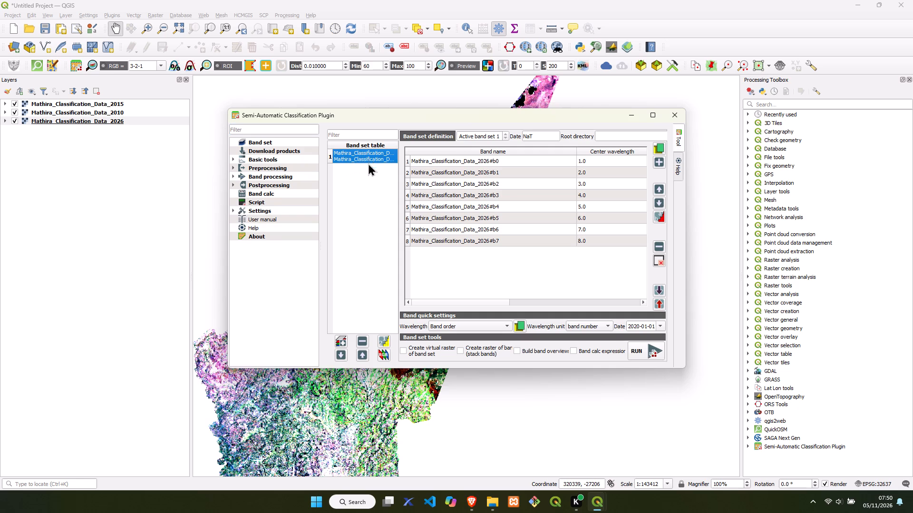
left_click(379, 198)
left_click(597, 327)
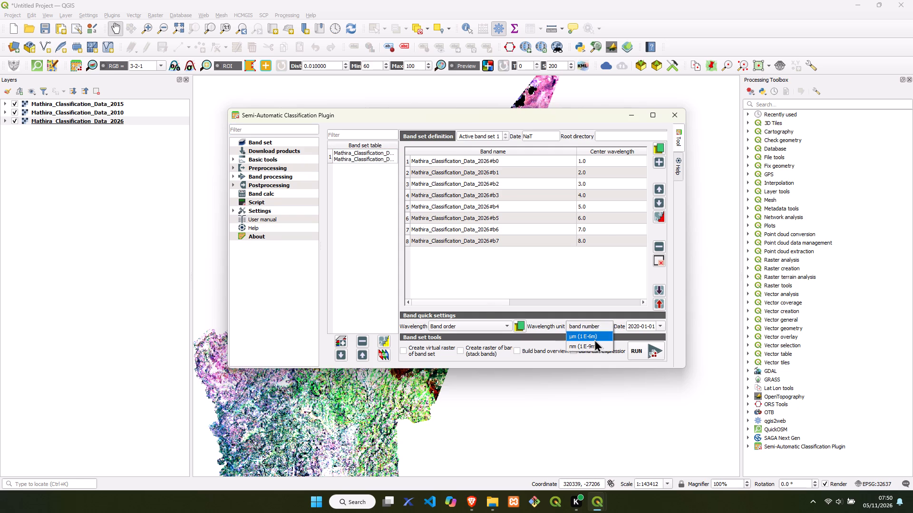
left_click(594, 344)
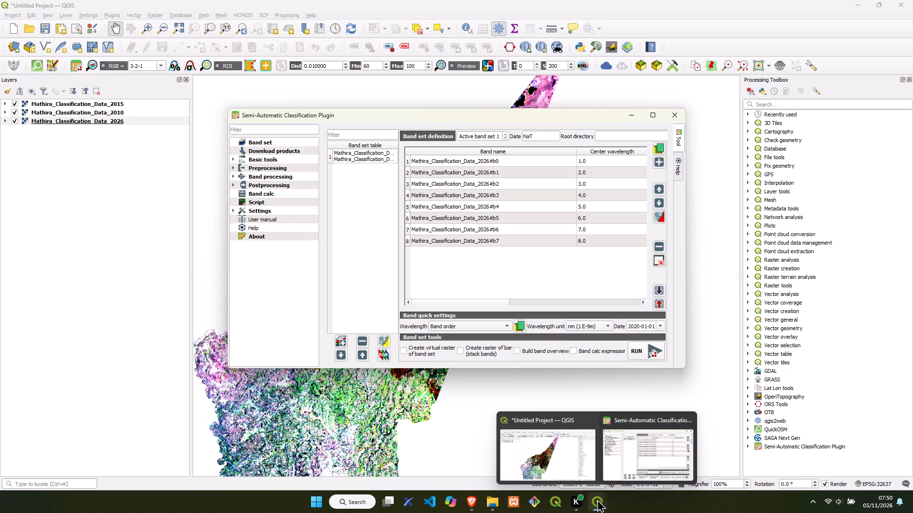
Remove the Mathira_Classification_Data_2015, 2010 and 2026 layers from the QGIS project.
left_click(557, 455)
left_click(127, 105)
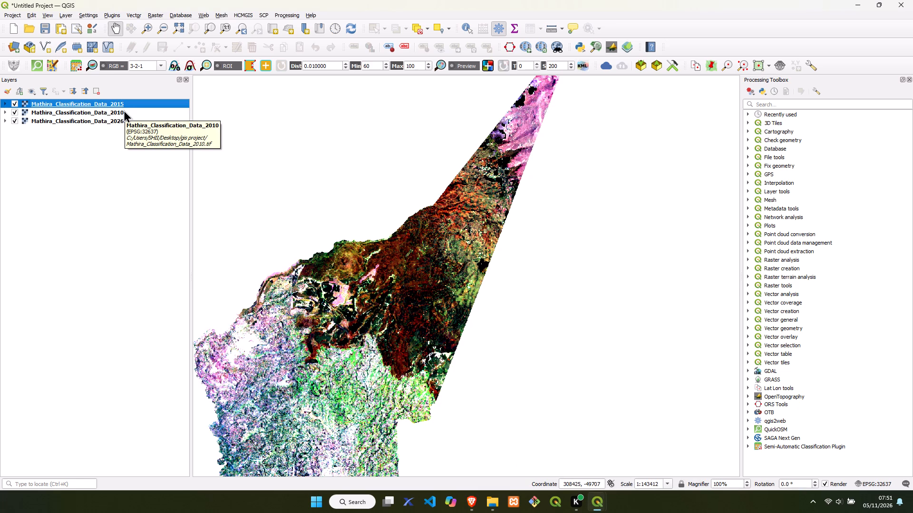
left_click(123, 112, "ctrl")
left_click(119, 117, "ctrl")
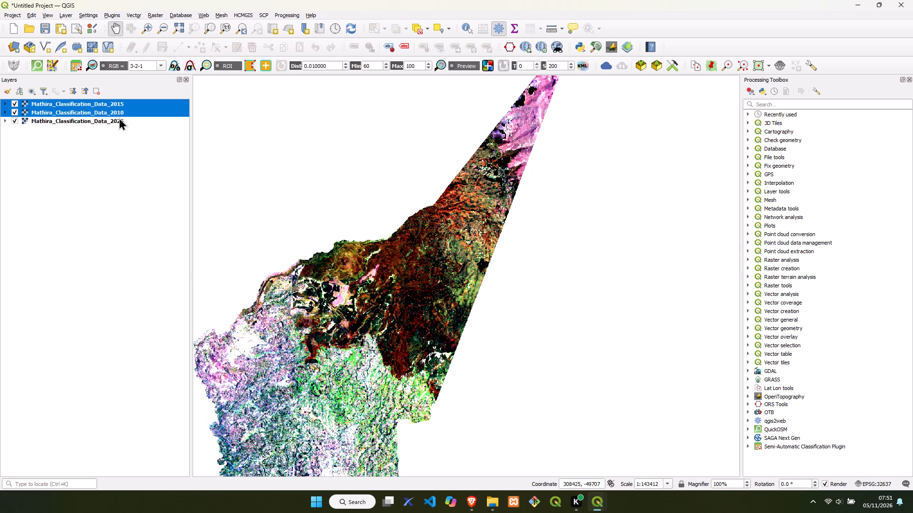
right_click(119, 117, "ctrl")
left_click(152, 171)
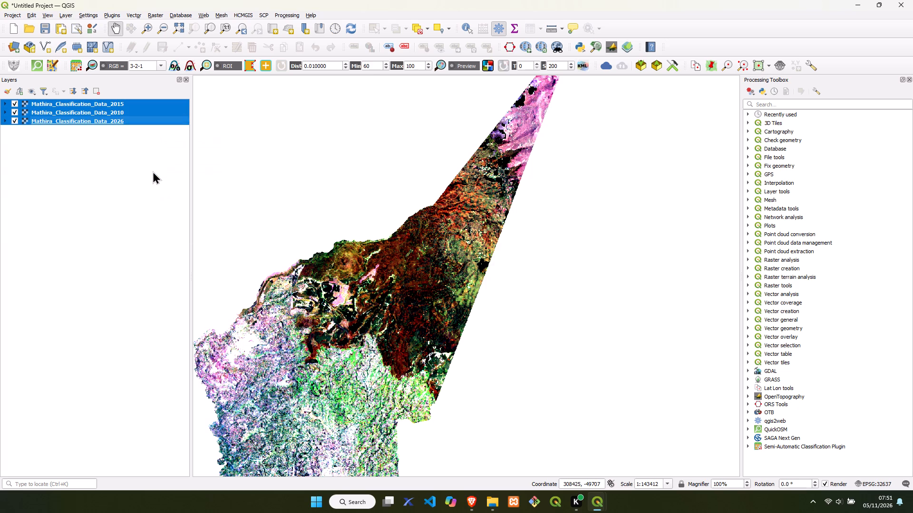
left_click(433, 256)
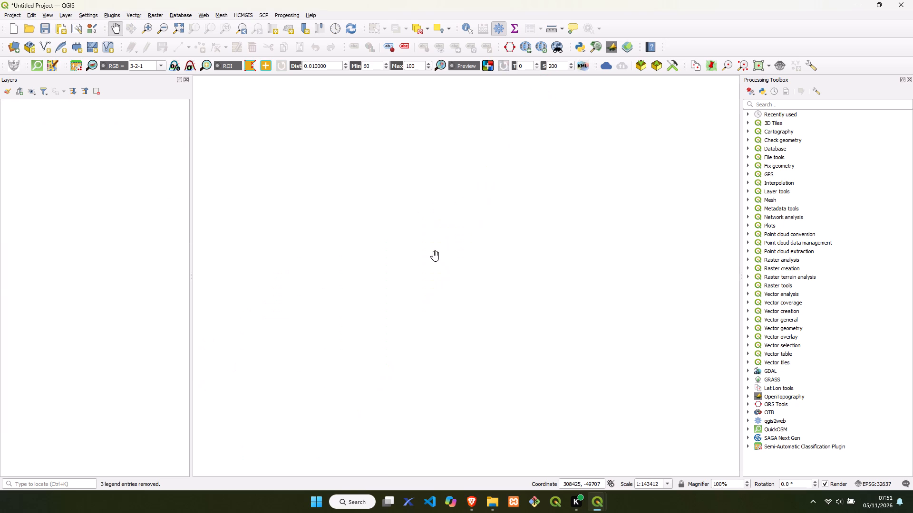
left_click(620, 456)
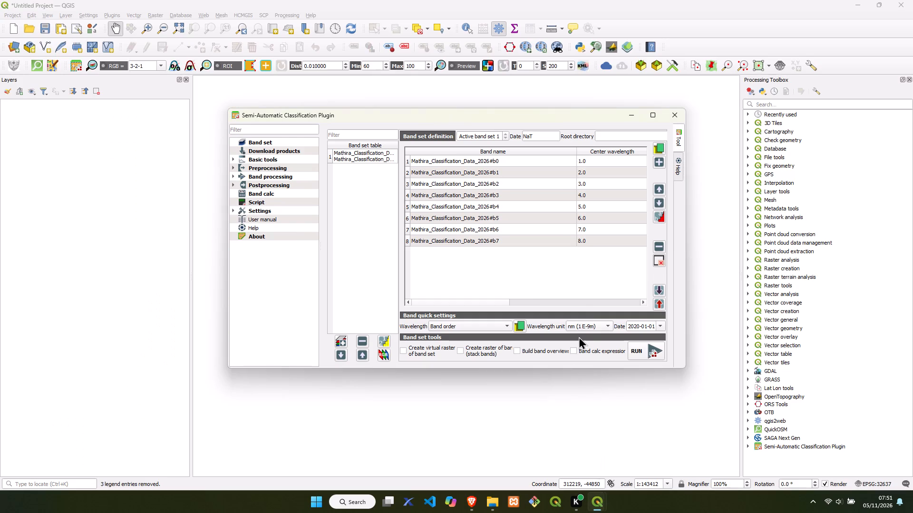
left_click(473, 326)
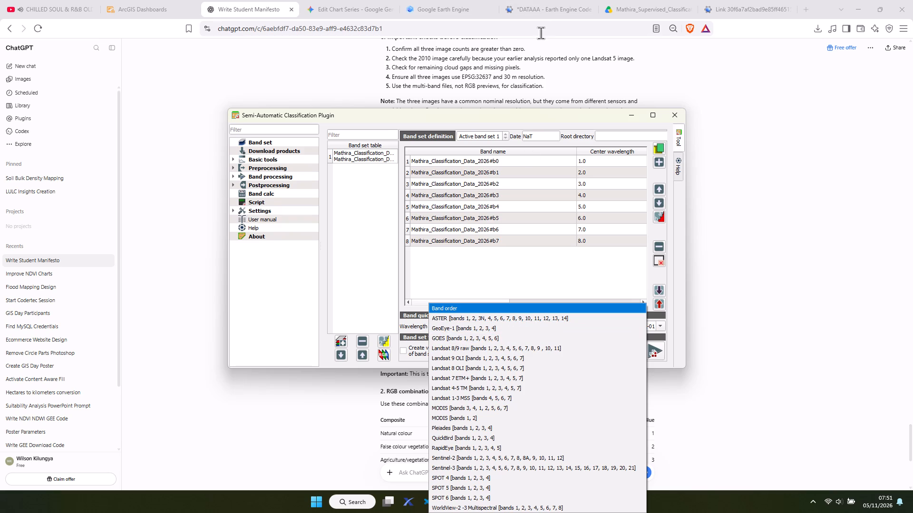
left_click(551, 6)
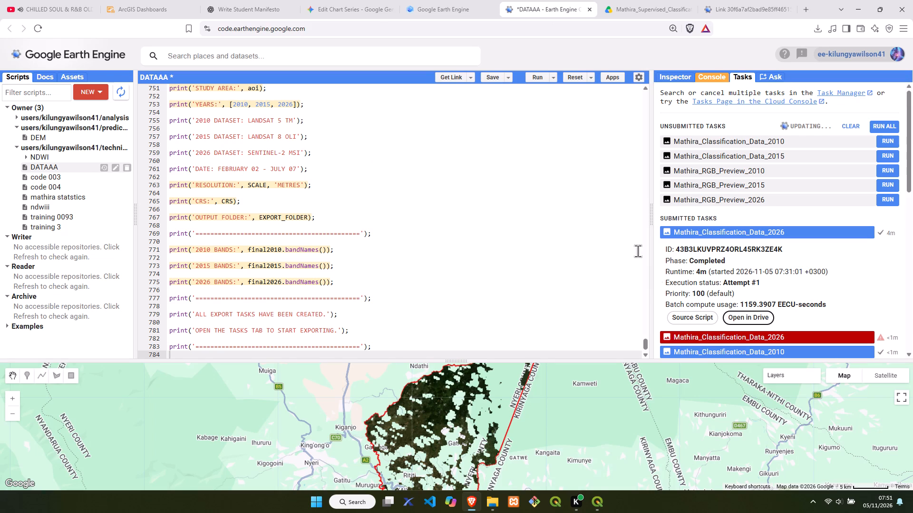
left_click_drag(646, 346, 643, 326)
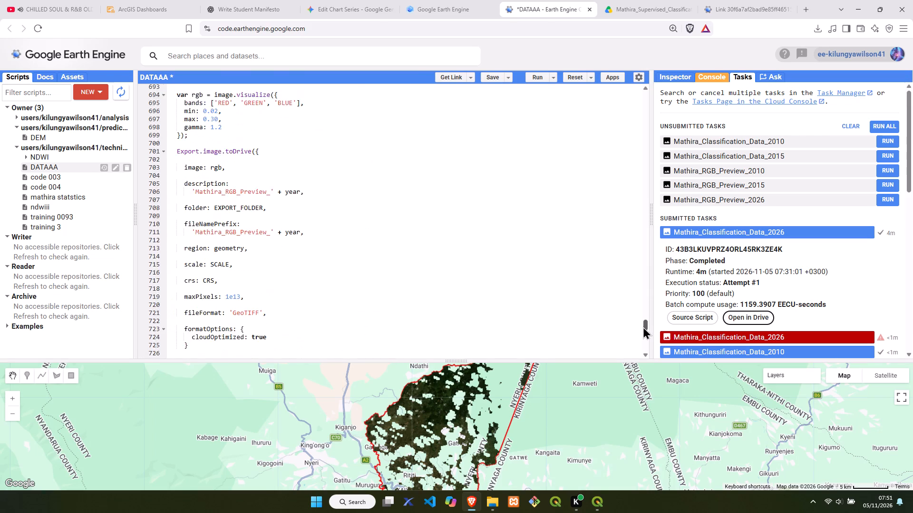
left_click_drag(643, 326, 639, 294)
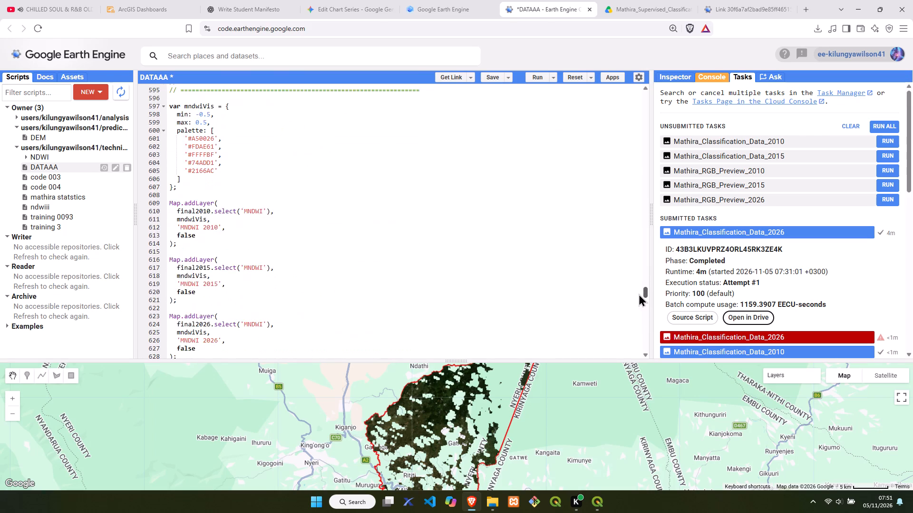
left_click_drag(639, 294, 633, 246)
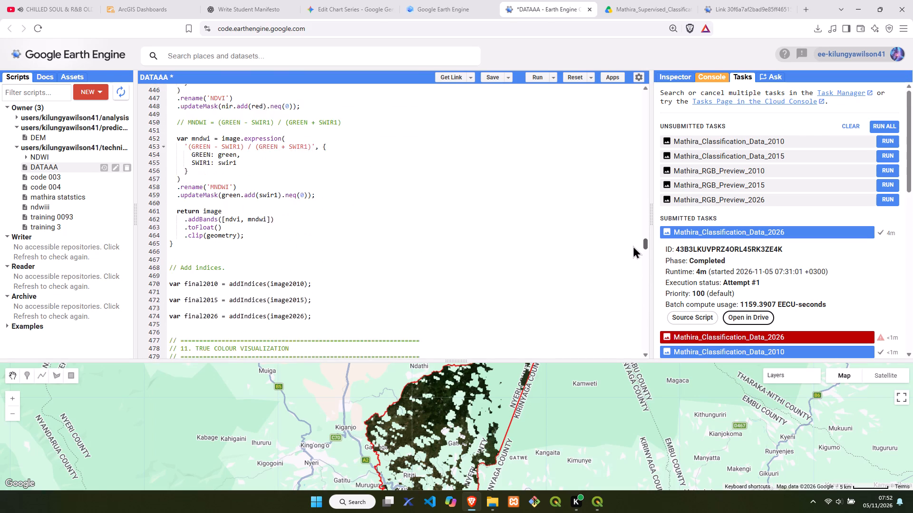
left_click_drag(633, 246, 632, 233)
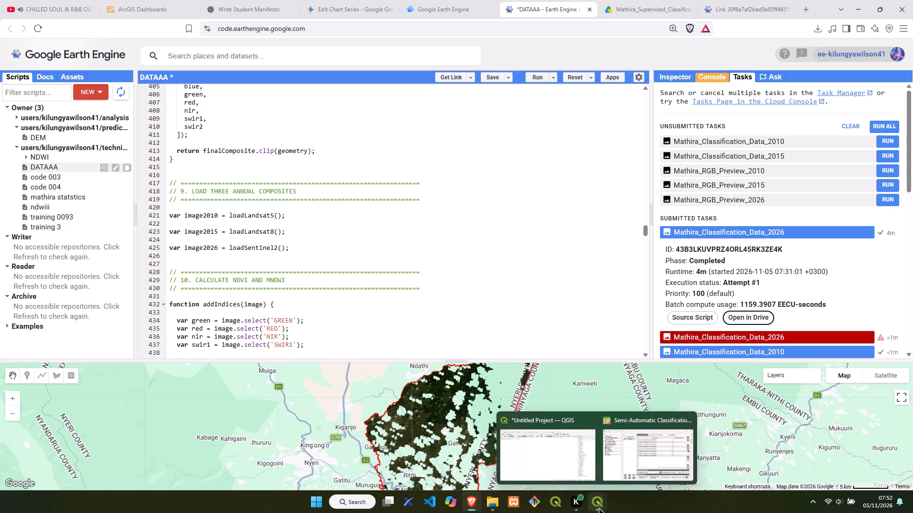
left_click(618, 460)
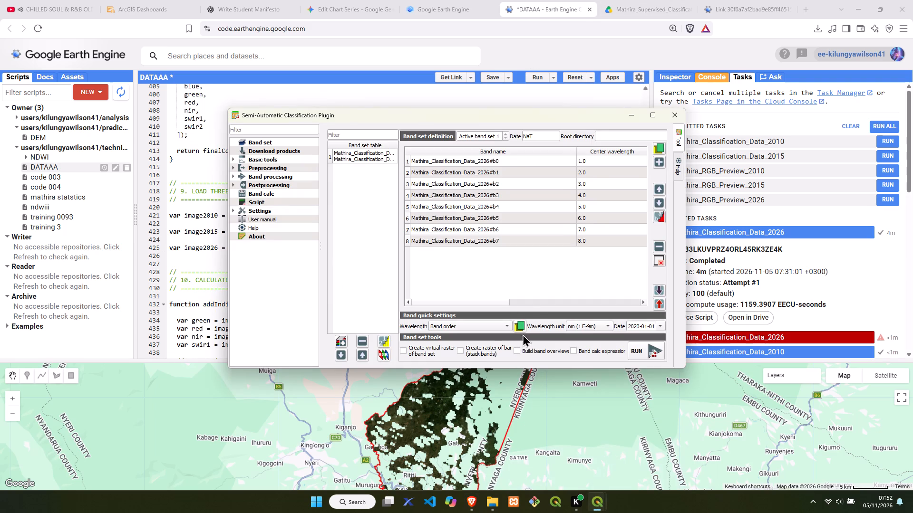
left_click(500, 326)
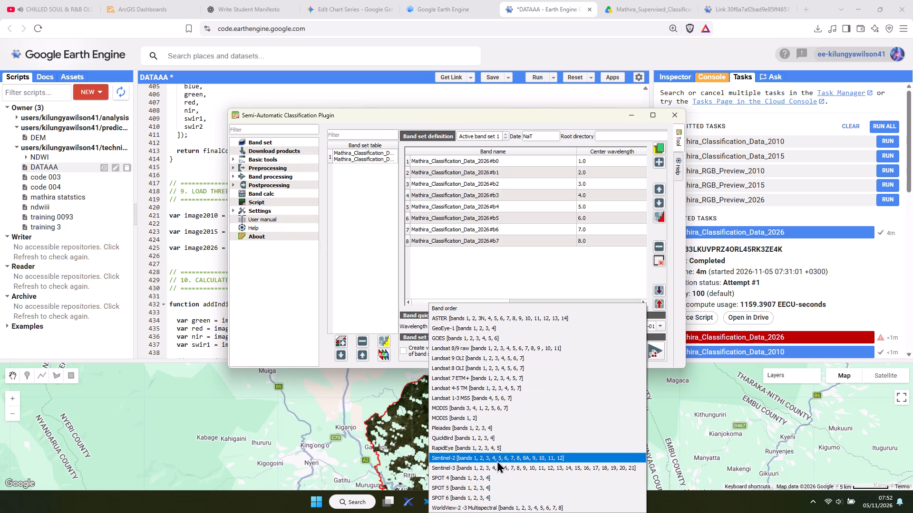
left_click(497, 460)
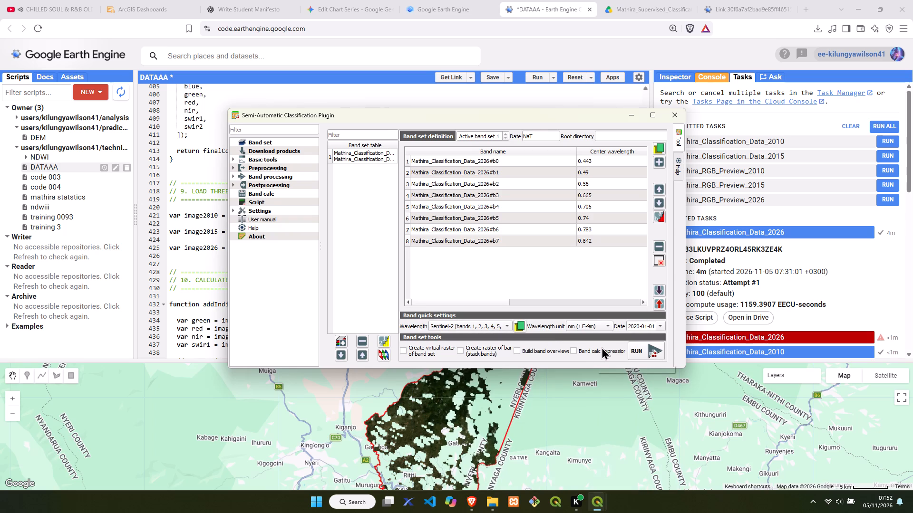
Enable creation of a virtual raster of the band set and minimise the plugin window.
left_click(408, 350)
left_click(635, 118)
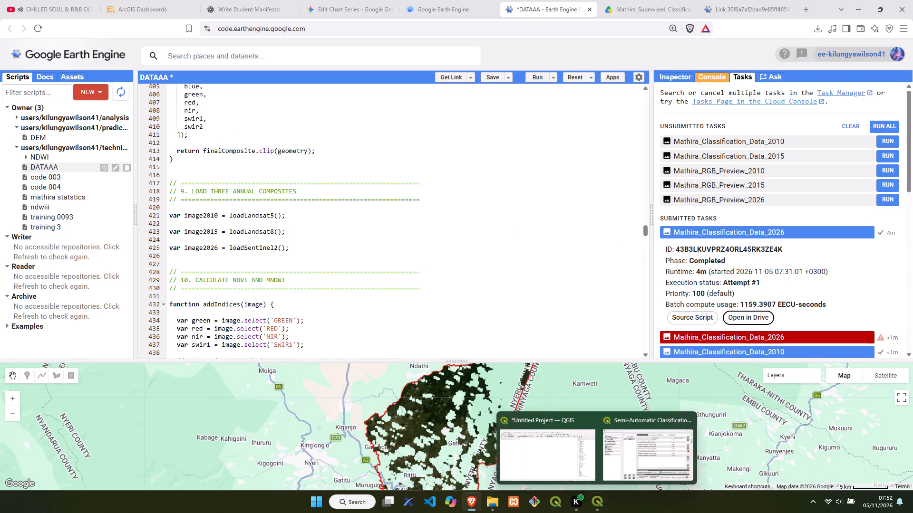
Display the band set in the QGIS map as a 3-2-1 RGB composite.
left_click(538, 442)
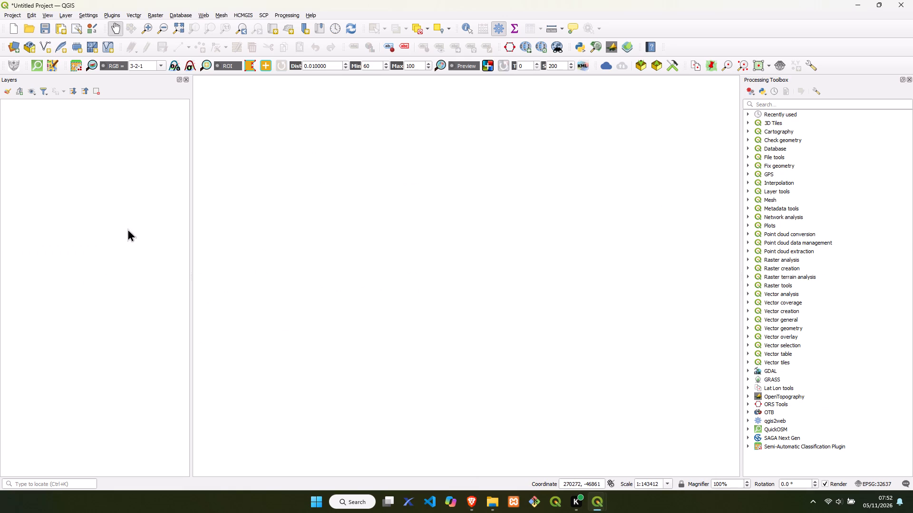
left_click(161, 65)
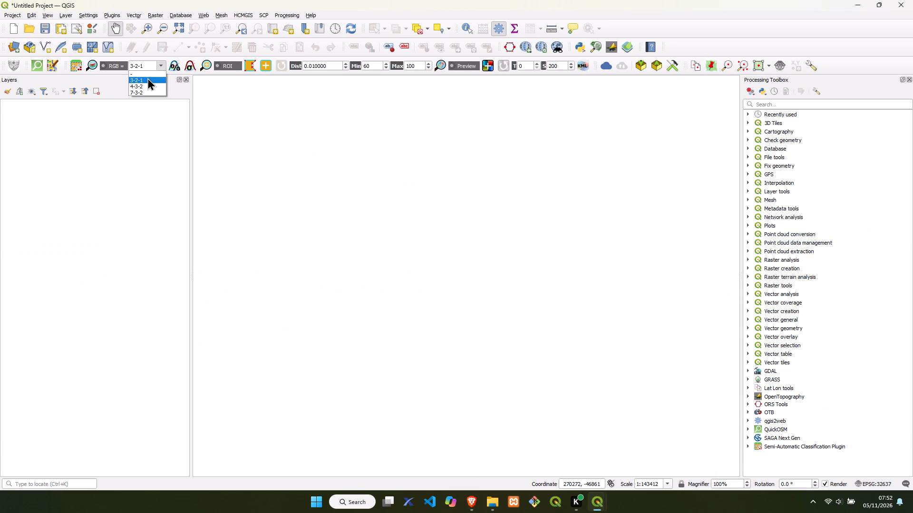
left_click(150, 73)
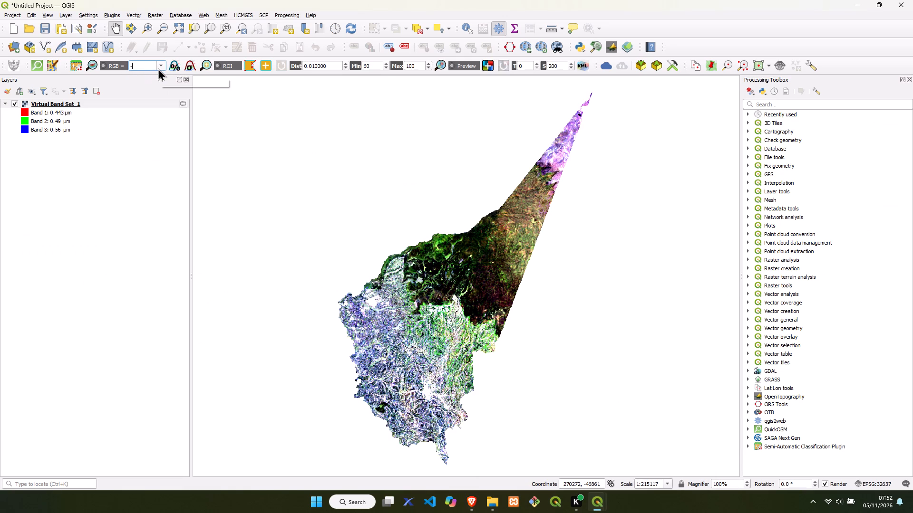
left_click(160, 66)
left_click(153, 80)
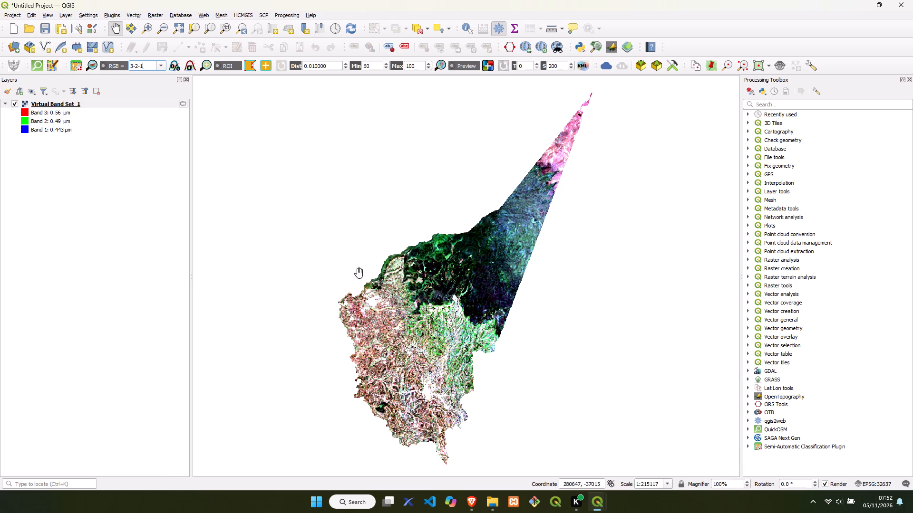
Zoom the map to the full extent of the virtual band set layer.
scroll(461, 335, "down", 4)
scroll(461, 335, "up", 1)
scroll(461, 335, "down", 2)
scroll(461, 335, "up", 1)
scroll(461, 335, "down", 3)
scroll(461, 335, "up", 1)
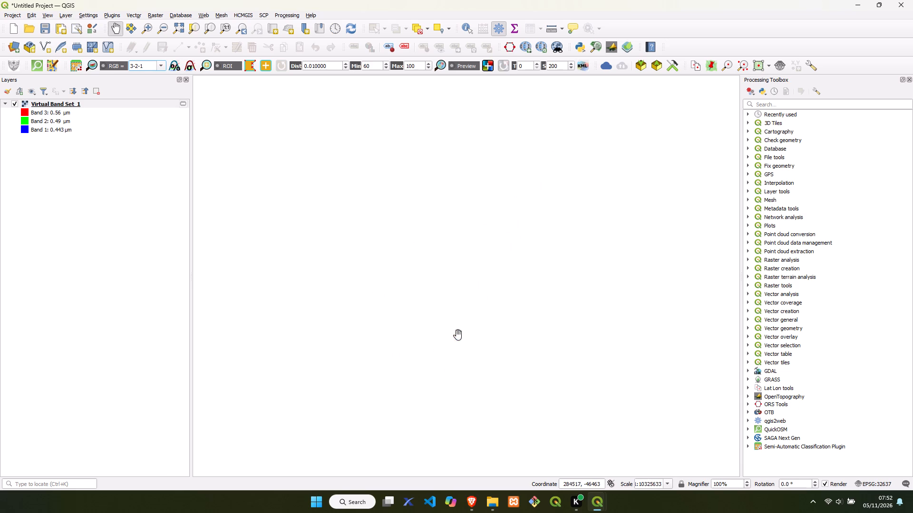
right_click(56, 101)
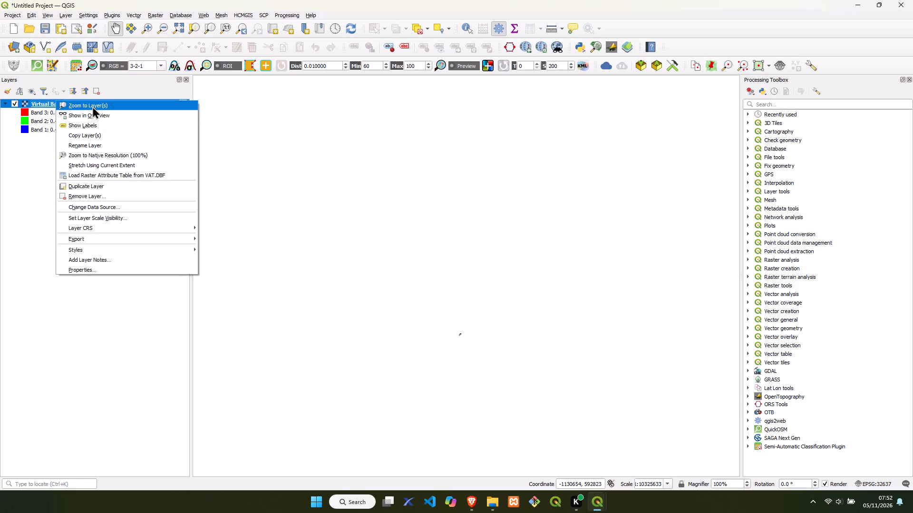
left_click(92, 106)
scroll(518, 225, "down", 11)
scroll(518, 225, "up", 5)
scroll(518, 225, "down", 2)
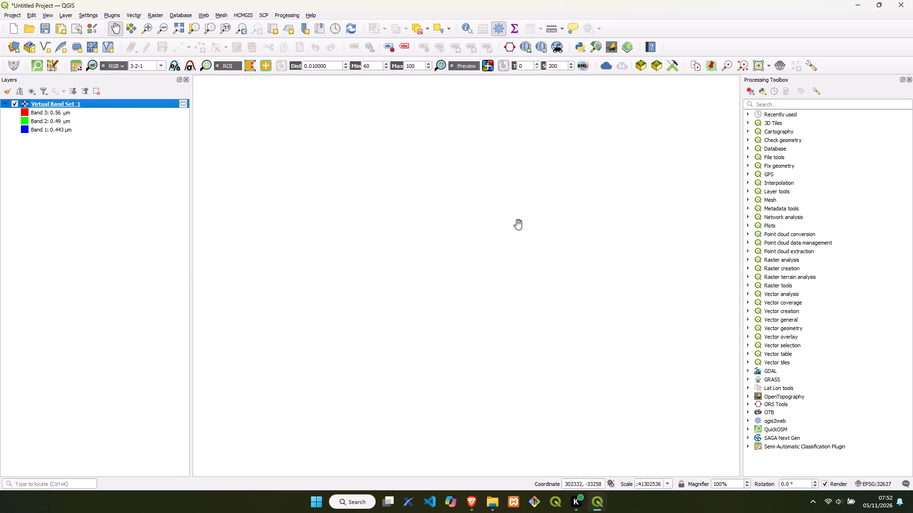
scroll(518, 225, "down", 2)
right_click(70, 99)
left_click(91, 103)
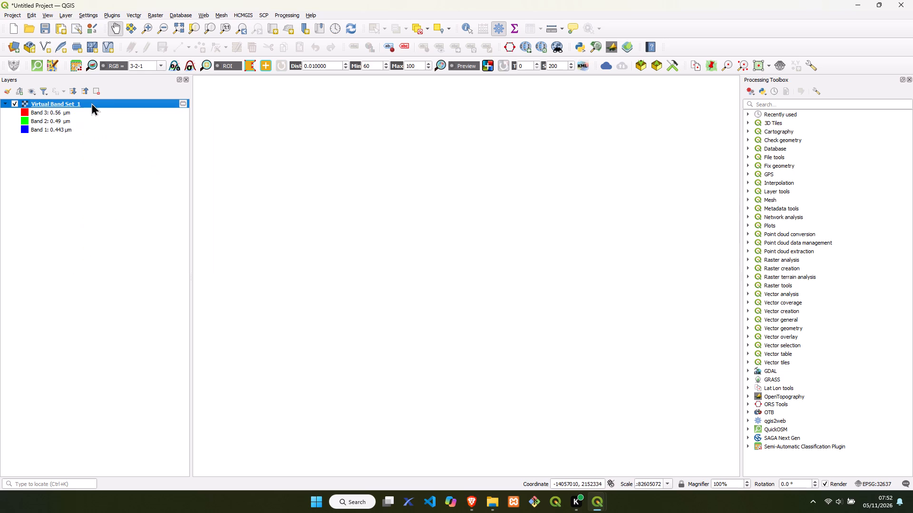
Examine the 3-2-1 composite up close, from the central area to the narrow northeastern tip and back.
left_click_drag(148, 27, 151, 34)
left_click_drag(408, 254, 521, 392)
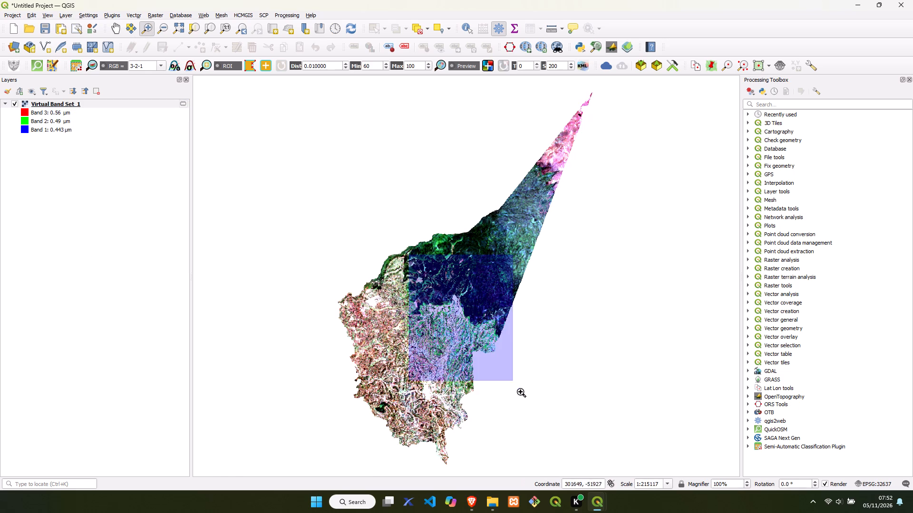
left_click_drag(521, 392, 527, 401)
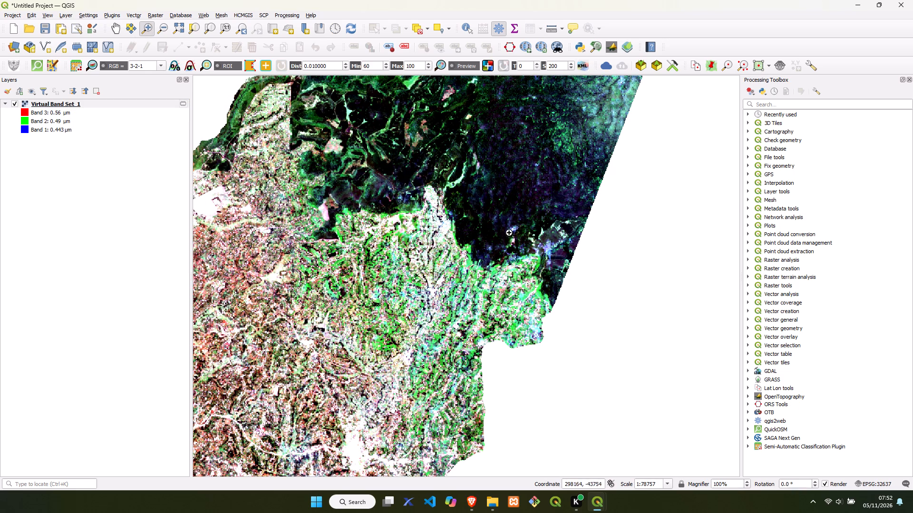
left_click(115, 27)
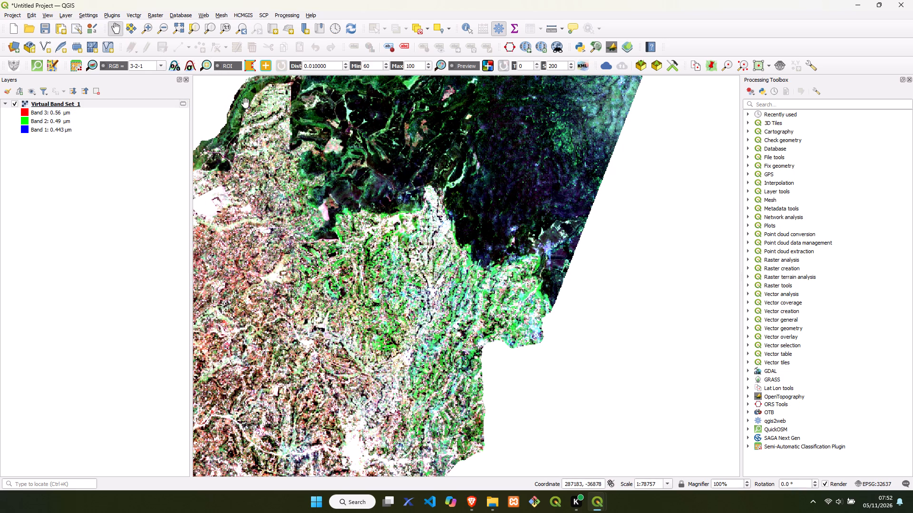
left_click_drag(435, 171, 347, 431)
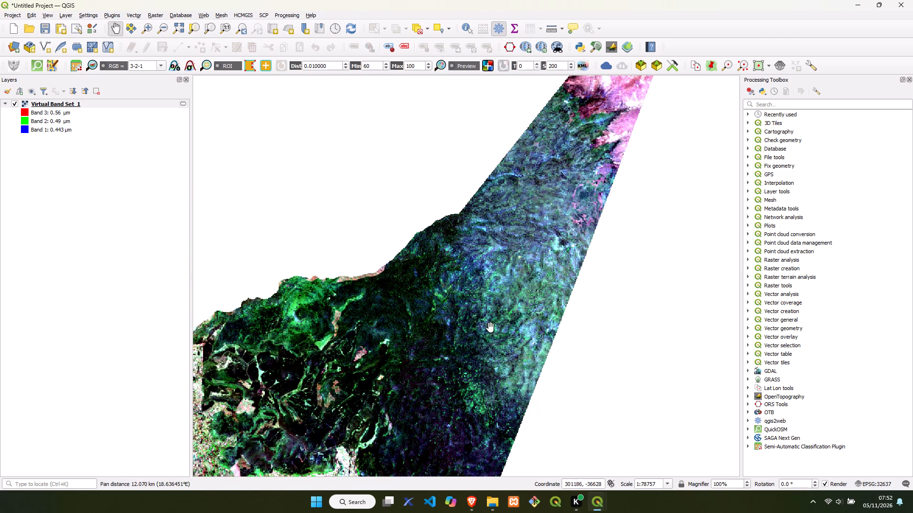
left_click_drag(489, 303, 366, 440)
left_click_drag(432, 326, 401, 417)
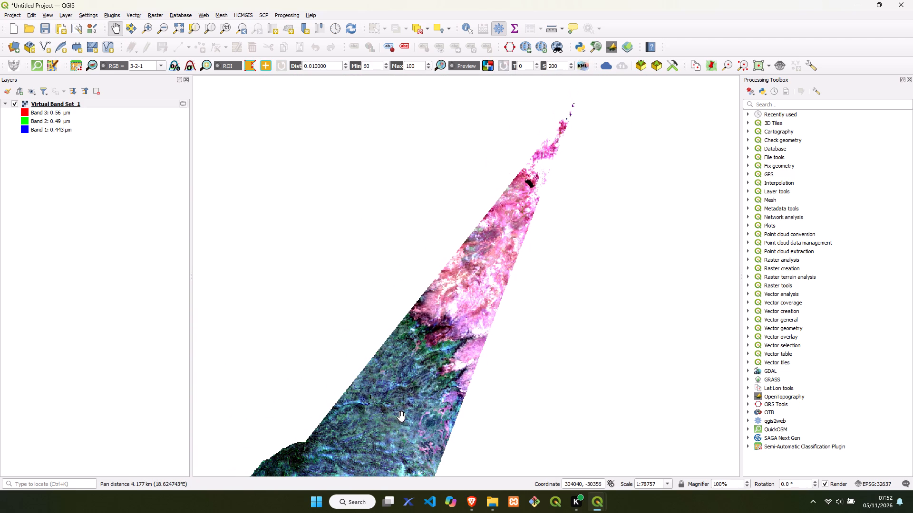
left_click_drag(399, 421, 456, 275)
left_click_drag(368, 400, 396, 331)
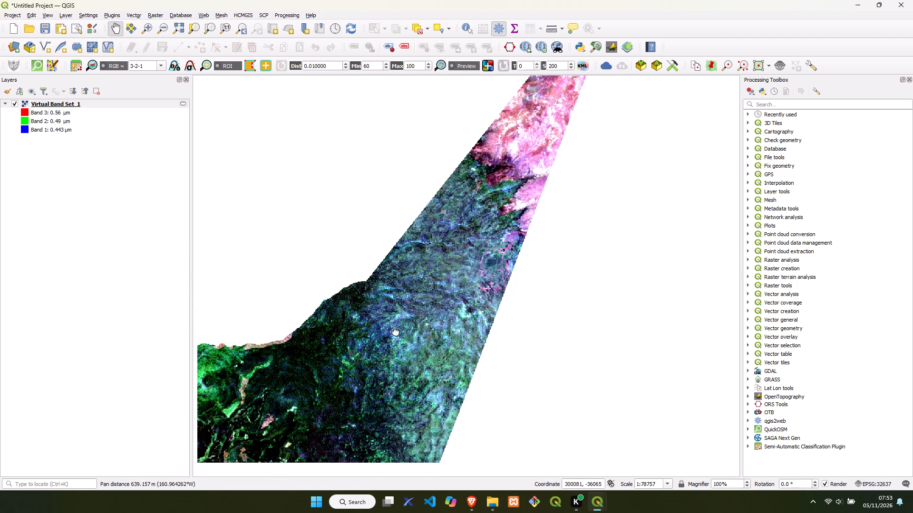
left_click_drag(396, 331, 442, 258)
left_click_drag(392, 343, 435, 260)
left_click_drag(365, 356, 420, 246)
left_click_drag(405, 331, 418, 394)
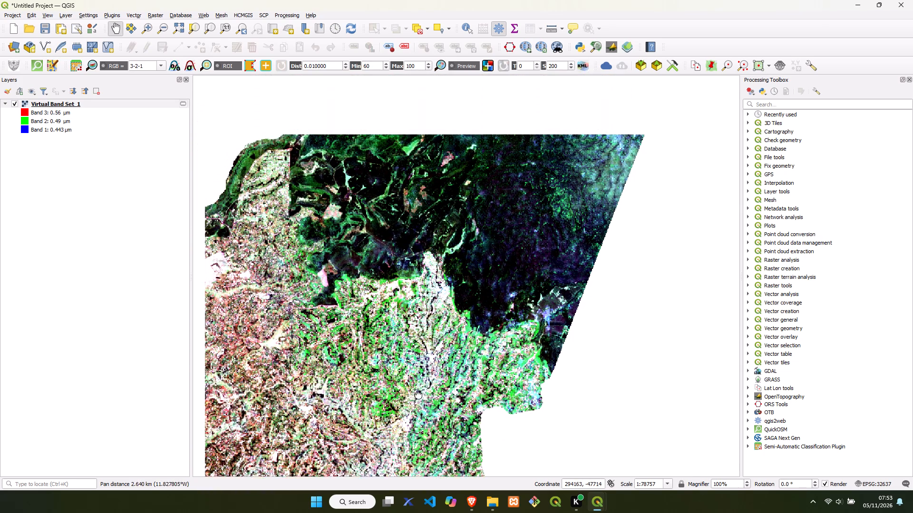
left_click_drag(418, 394, 419, 395)
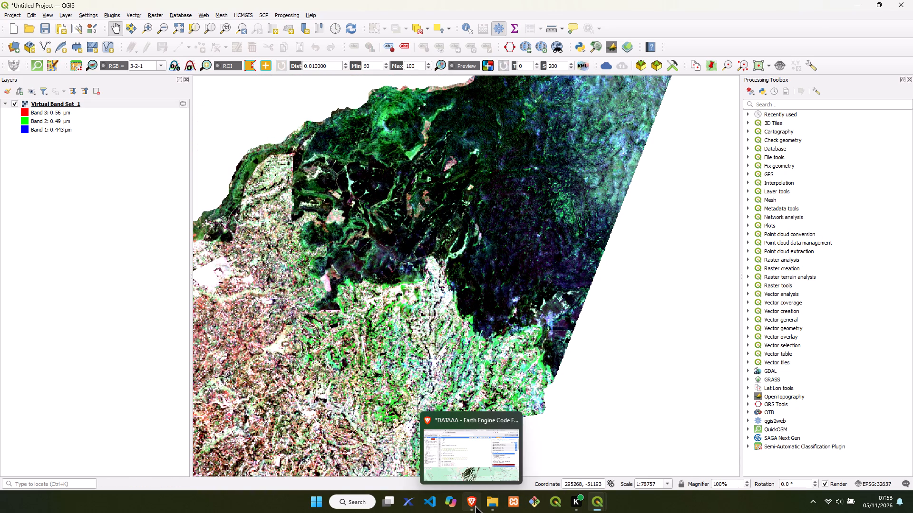
Switch to the Brave browser and close the leftover Link tab.
left_click(457, 447)
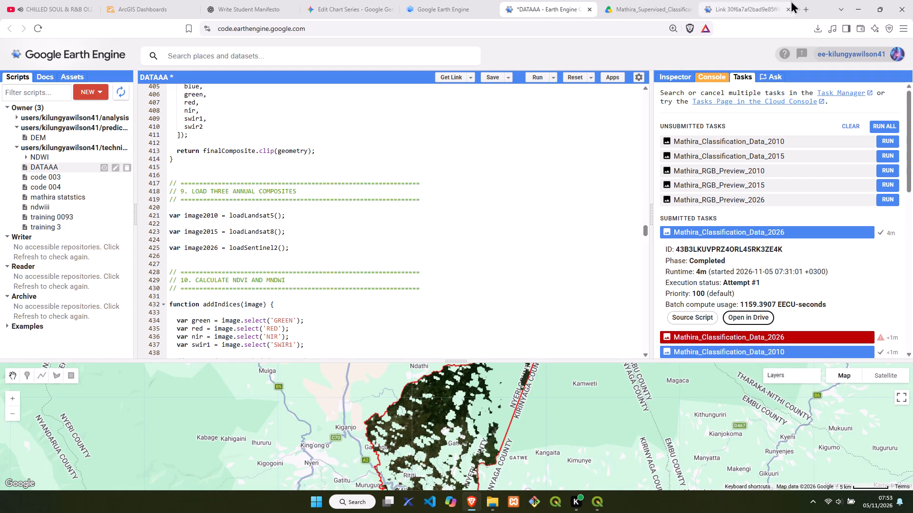
left_click(787, 7)
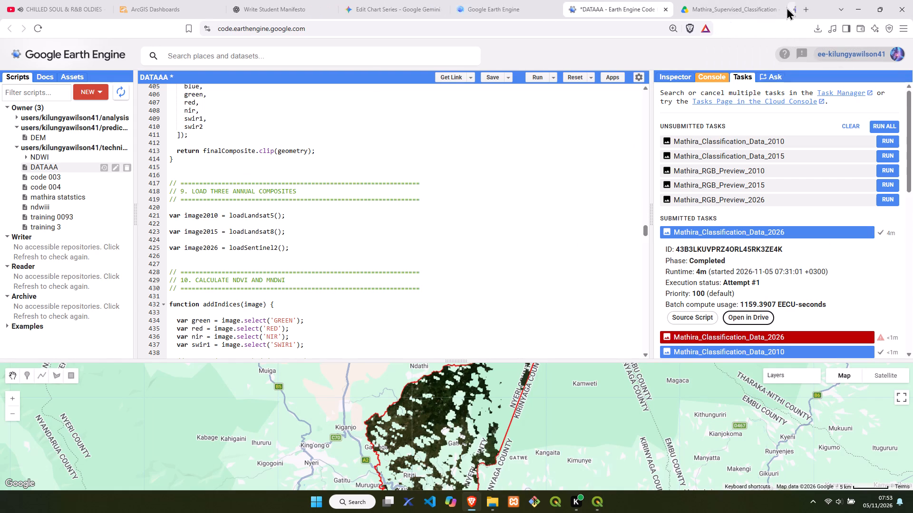
Search Google in a new browser tab for LULC SUPERVISED CLASSES and read through the AI overview.
left_click(805, 8)
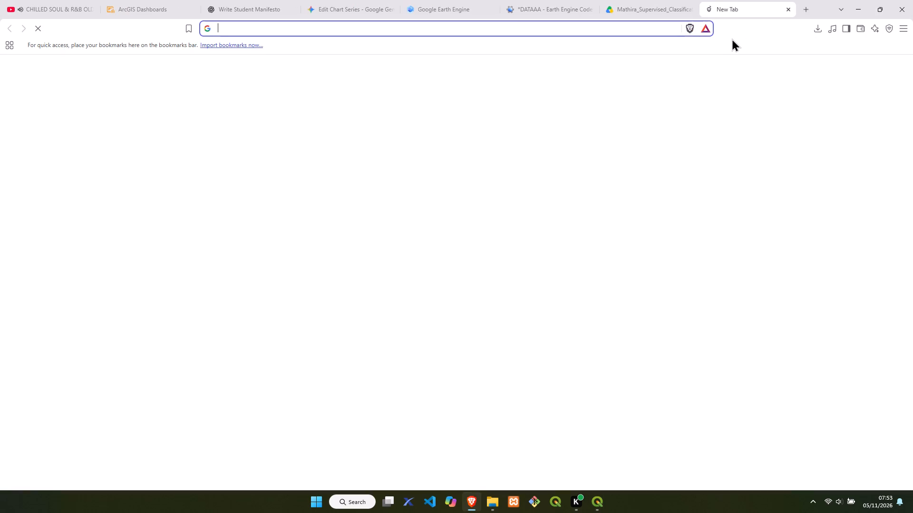
key("l")
type("ULC")
key("space")
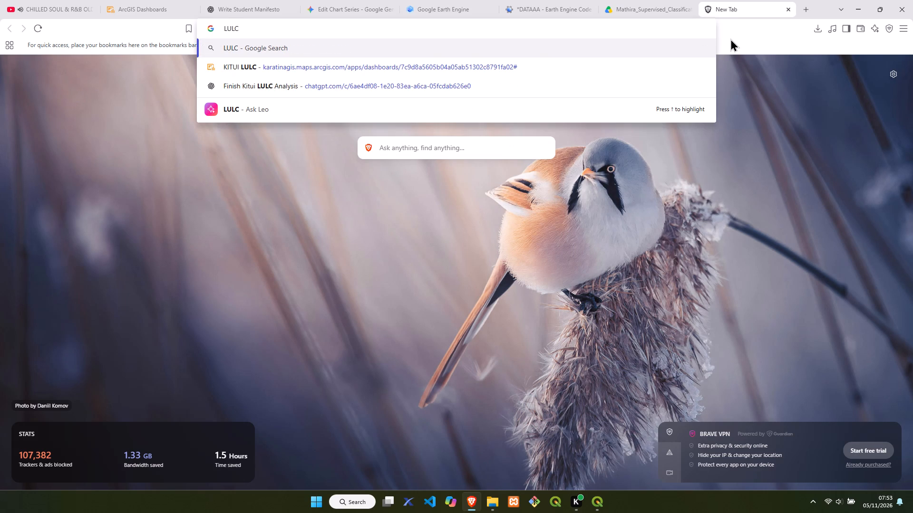
type("SUPERVISEDE")
key("space")
key("BackSpace")
key("BackSpace")
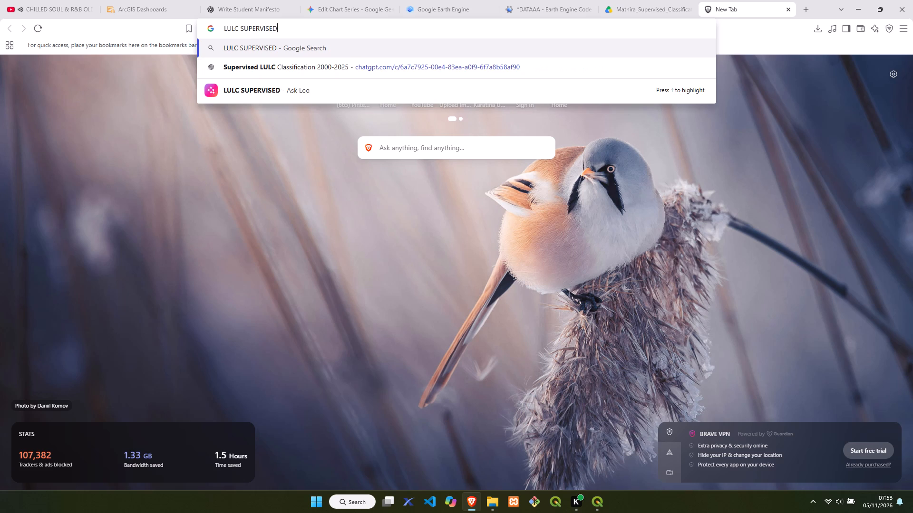
key("BackSpace")
key("BackSpace")
type("ED CLASSES")
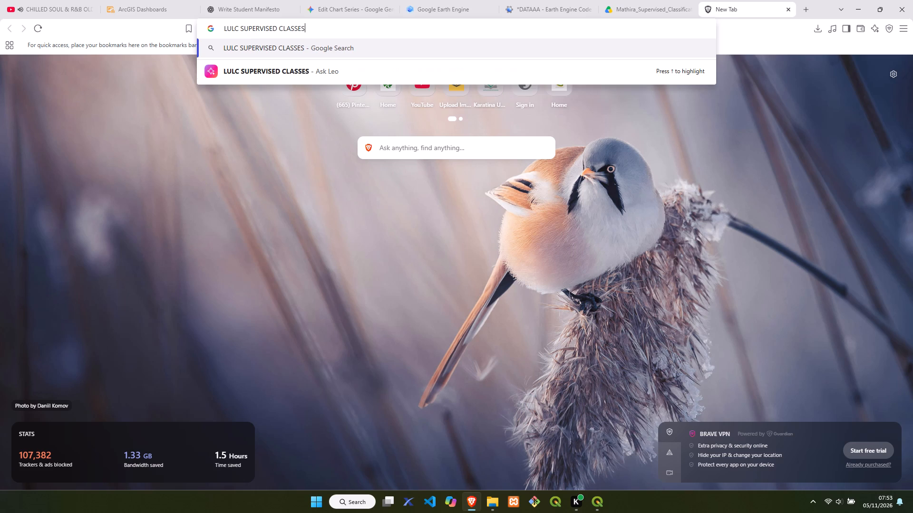
key("Return")
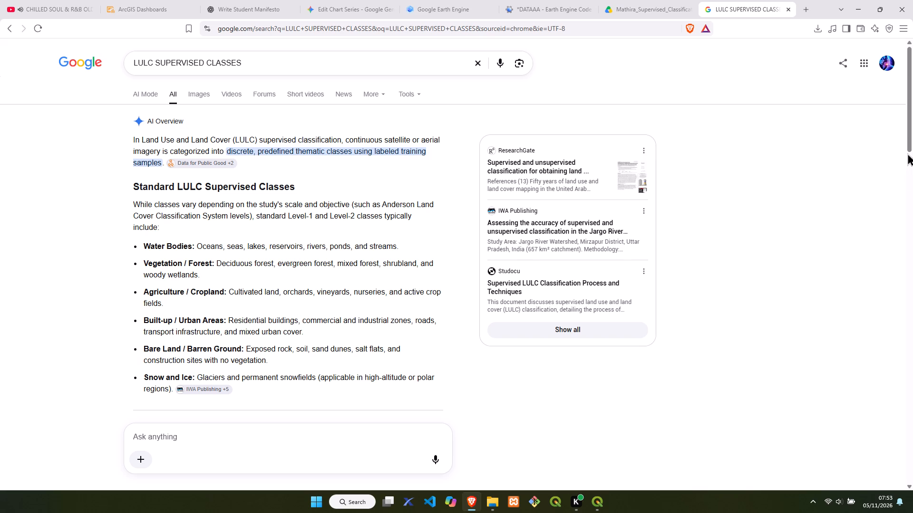
left_click_drag(907, 138, 909, 159)
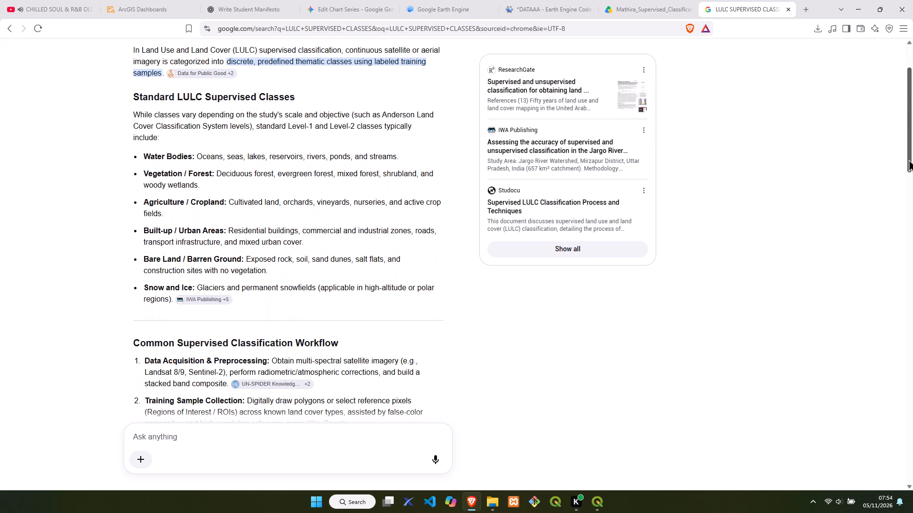
left_click_drag(909, 159, 900, 201)
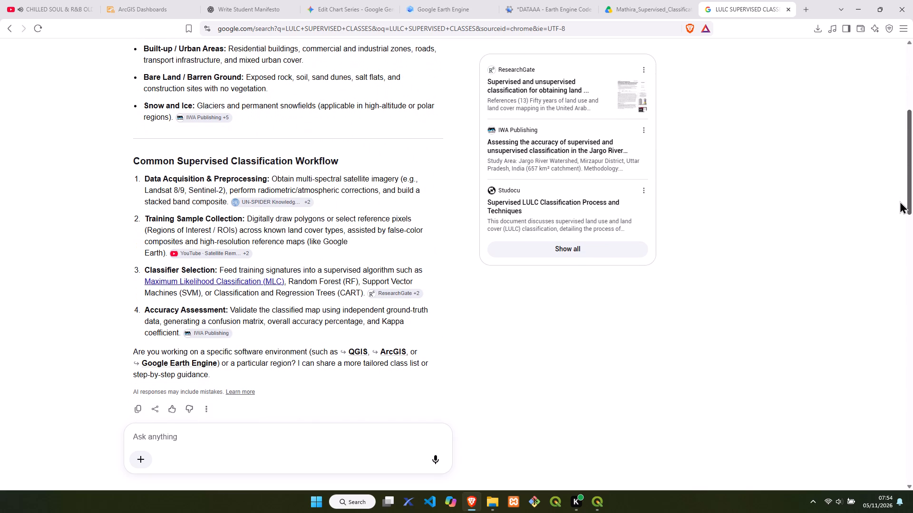
left_click_drag(900, 201, 888, 142)
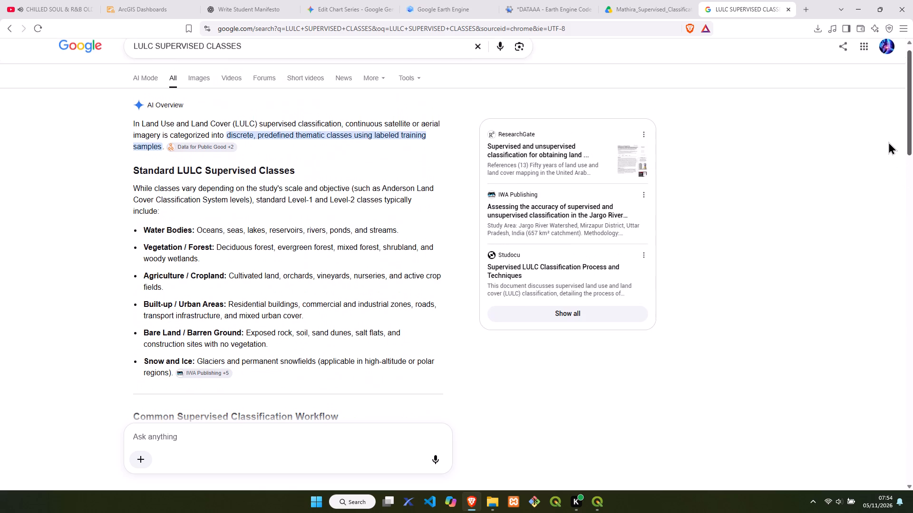
left_click_drag(888, 142, 884, 142)
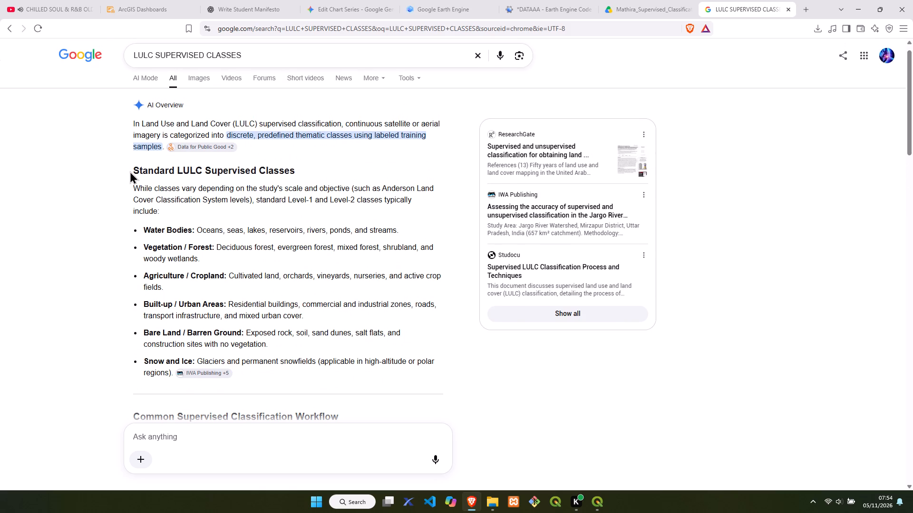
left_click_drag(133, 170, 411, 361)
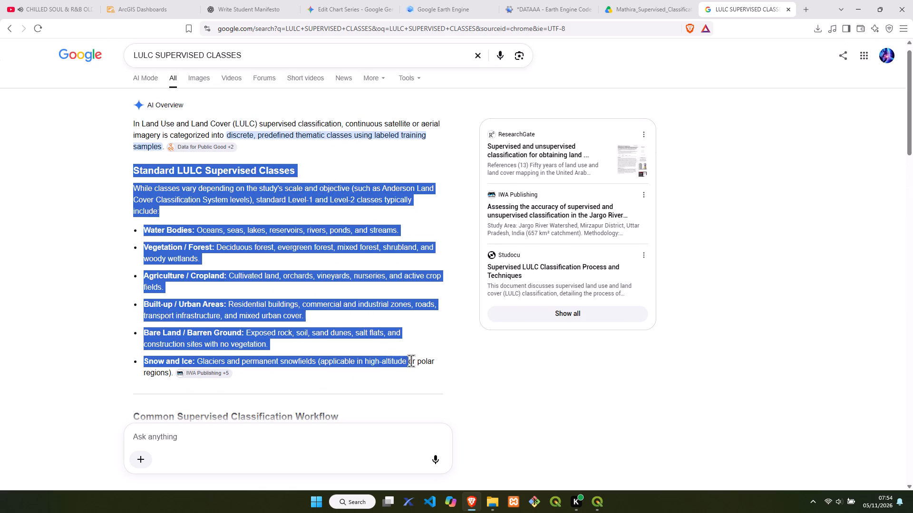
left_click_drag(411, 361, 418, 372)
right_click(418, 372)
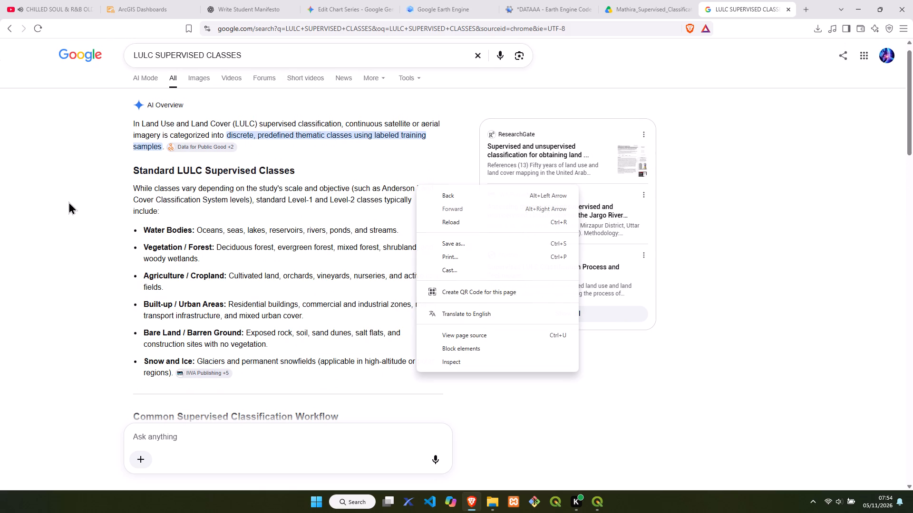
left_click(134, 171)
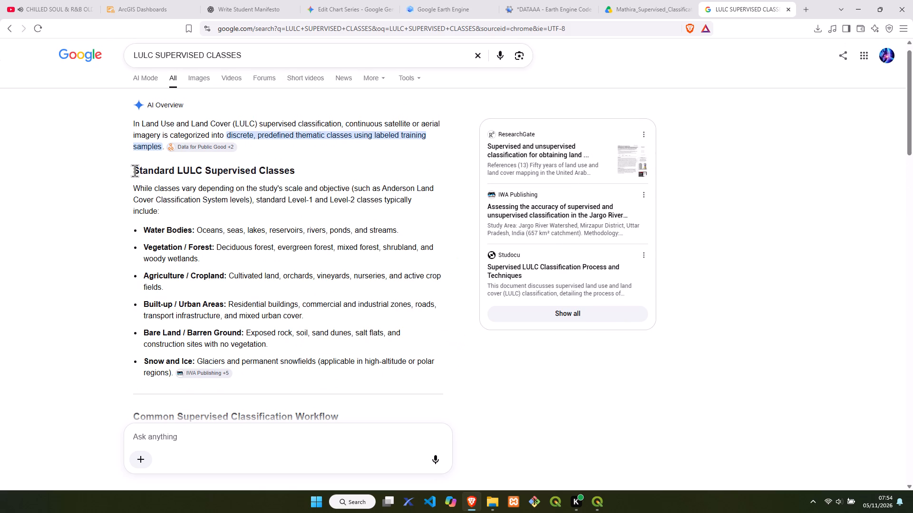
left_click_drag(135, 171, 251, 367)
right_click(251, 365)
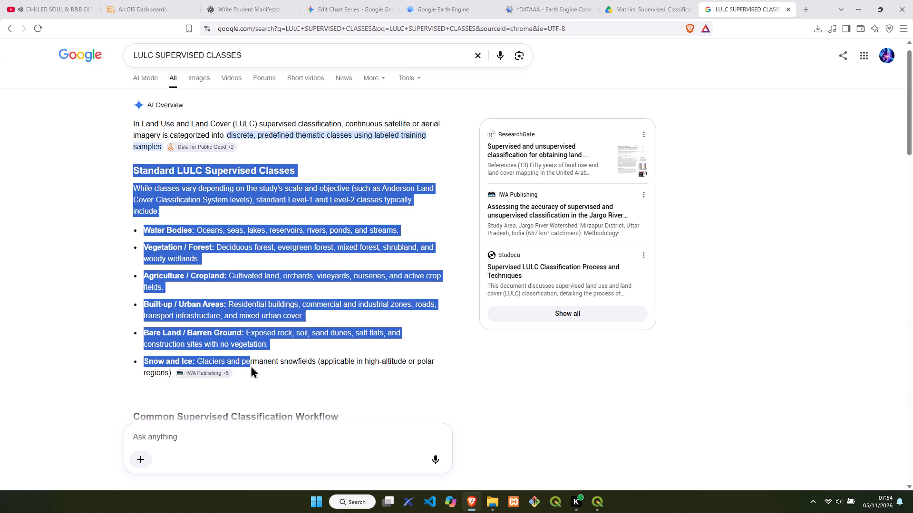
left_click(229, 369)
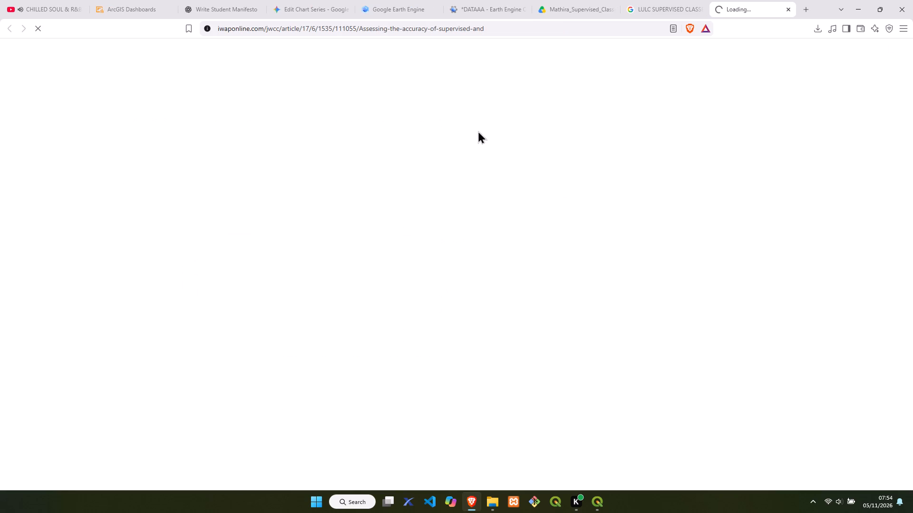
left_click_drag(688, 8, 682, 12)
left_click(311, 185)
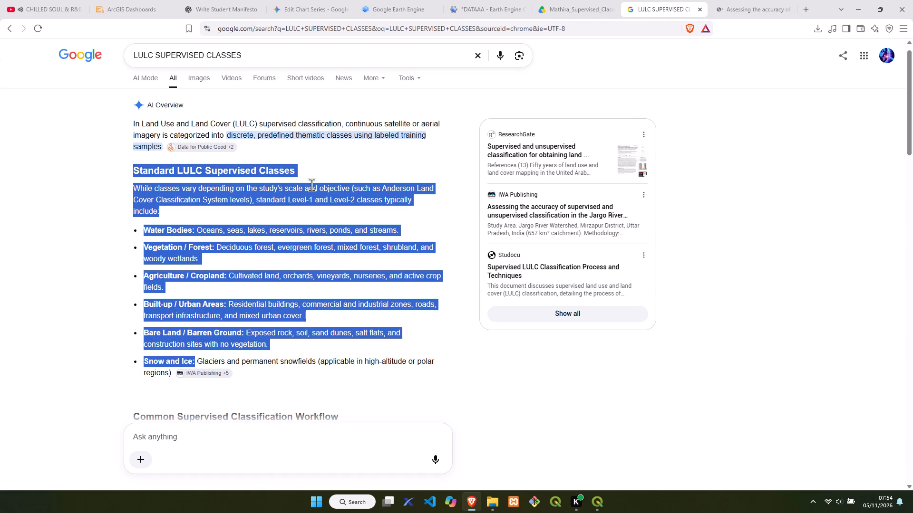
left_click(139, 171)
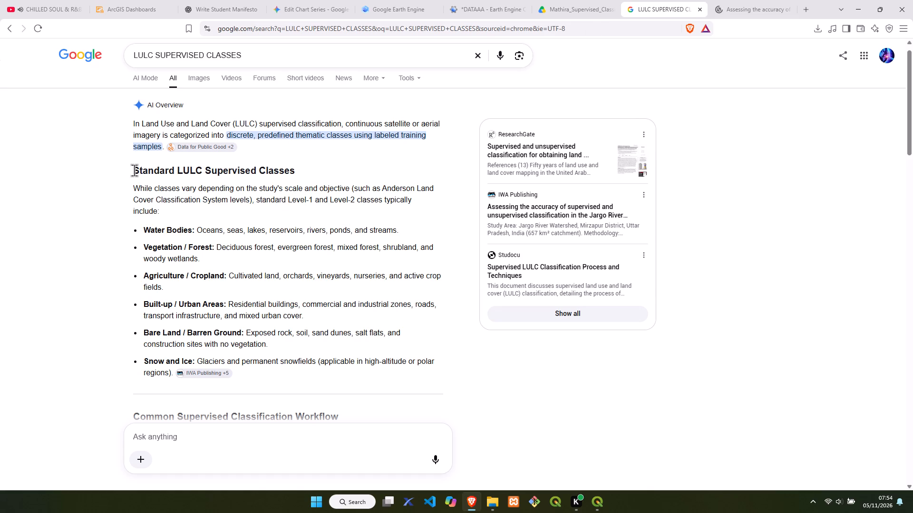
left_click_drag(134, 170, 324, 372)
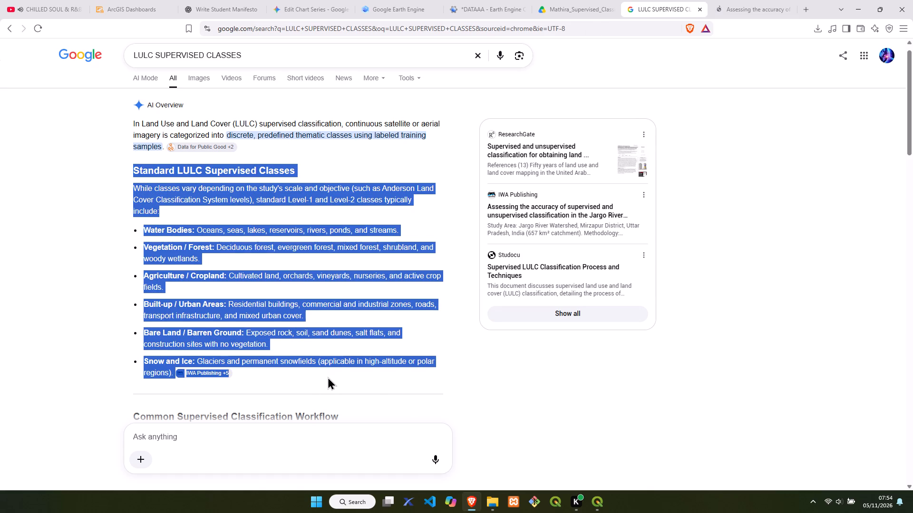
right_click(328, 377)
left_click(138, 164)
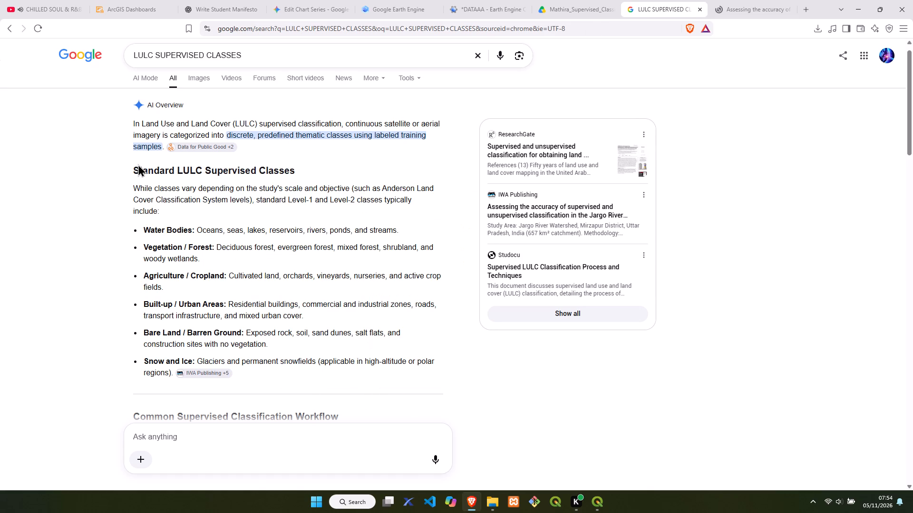
left_click_drag(135, 172, 312, 370)
key("ctrl+c")
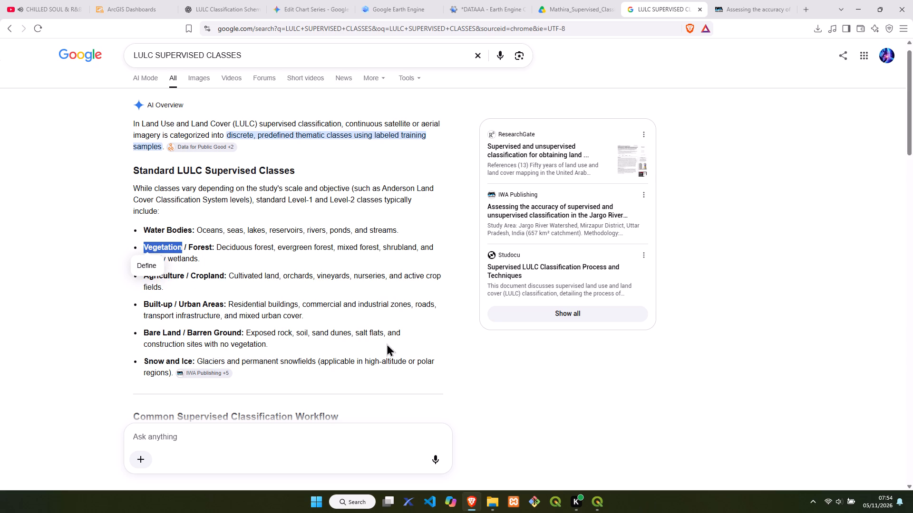
left_click(374, 359)
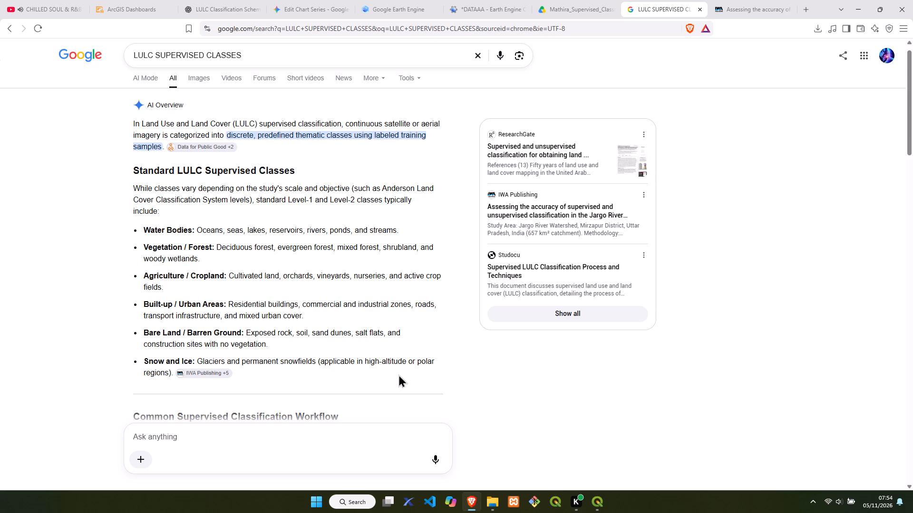
Switch back to QGIS and examine the 3-2-1 composite up close, from the dark forest area towards the northern edge.
left_click_drag(553, 448, 522, 437)
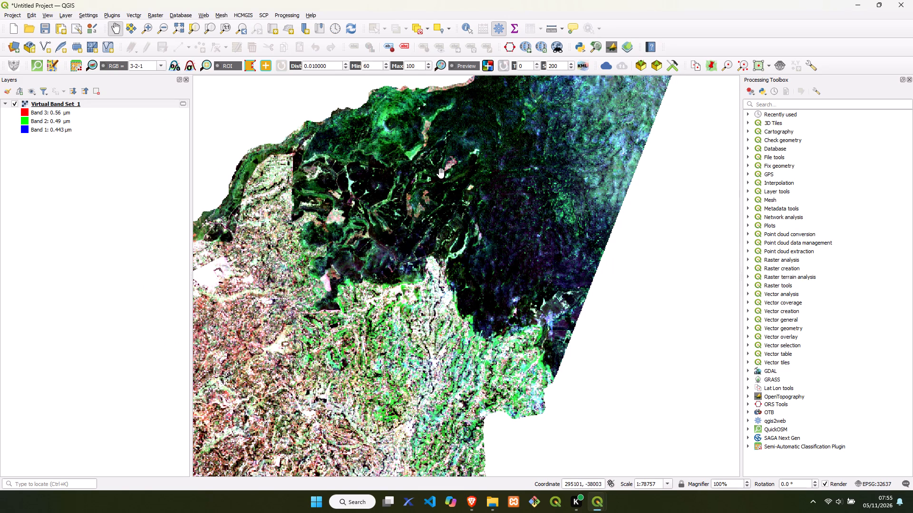
scroll(443, 171, "up", 4)
scroll(443, 171, "down", 1)
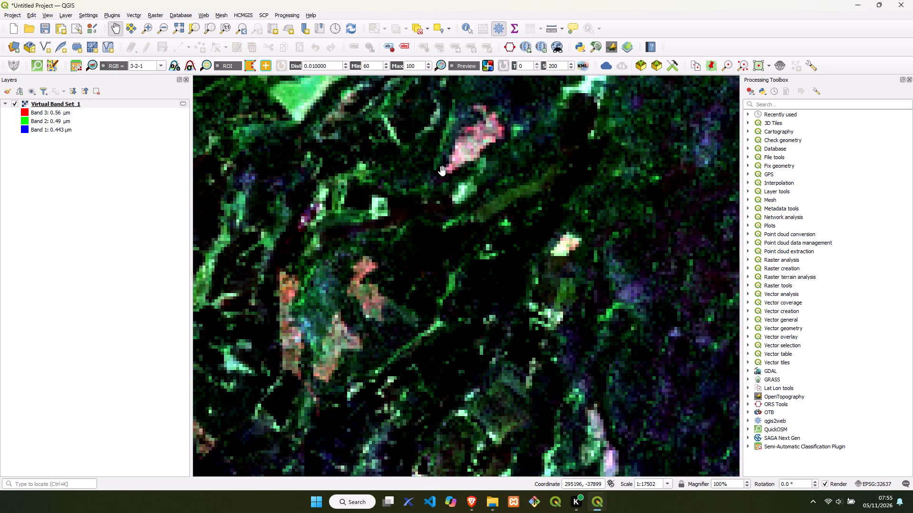
left_click_drag(456, 168, 476, 403)
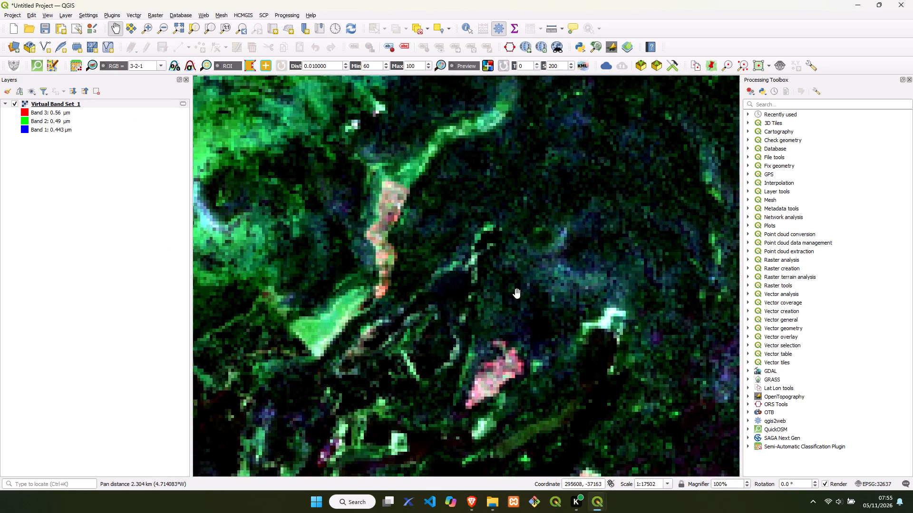
left_click_drag(621, 162, 443, 343)
scroll(479, 265, "down", 1)
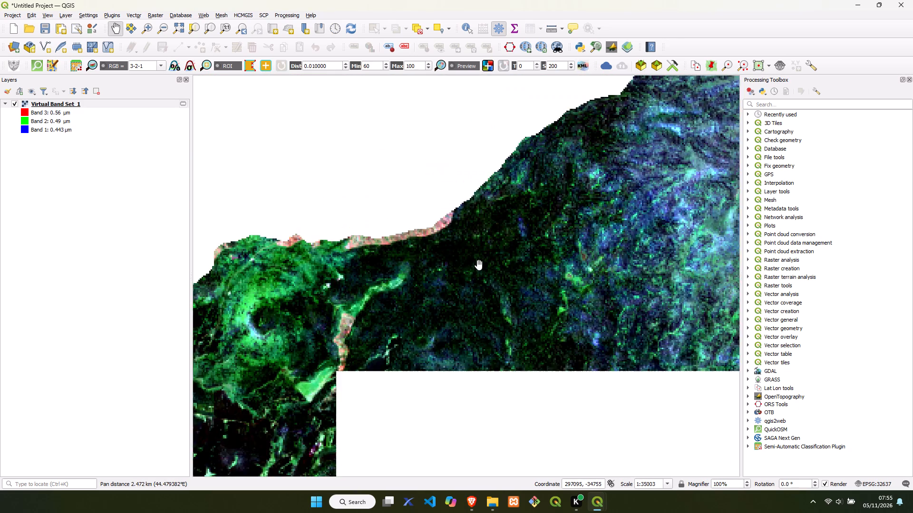
scroll(479, 265, "up", 1)
left_click_drag(592, 213, 448, 393)
scroll(448, 395, "up", 1)
left_click_drag(640, 230, 505, 330)
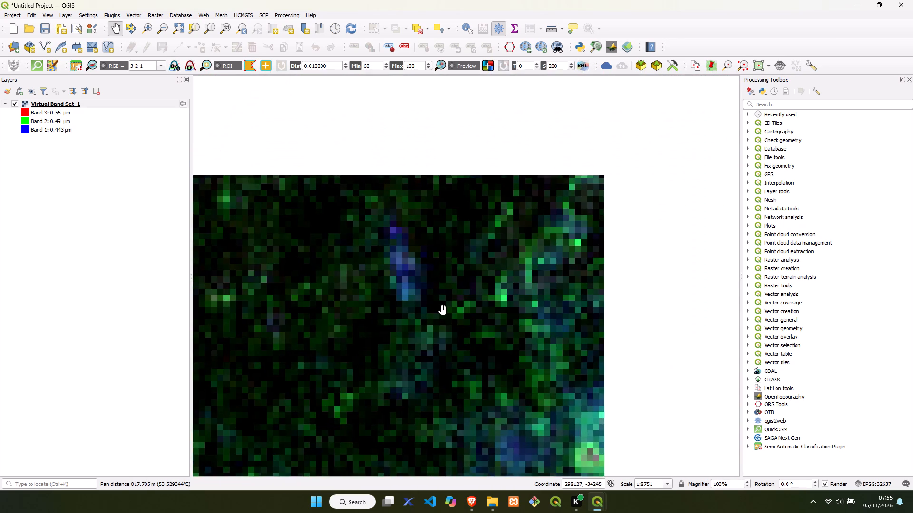
Examine the 3-2-1 composite from the dark forest area to the notched northern edge and back.
scroll(442, 308, "up", 1)
scroll(442, 308, "down", 4)
scroll(442, 308, "up", 4)
scroll(442, 308, "down", 1)
scroll(442, 308, "up", 1)
scroll(442, 303, "down", 3)
scroll(442, 304, "up", 1)
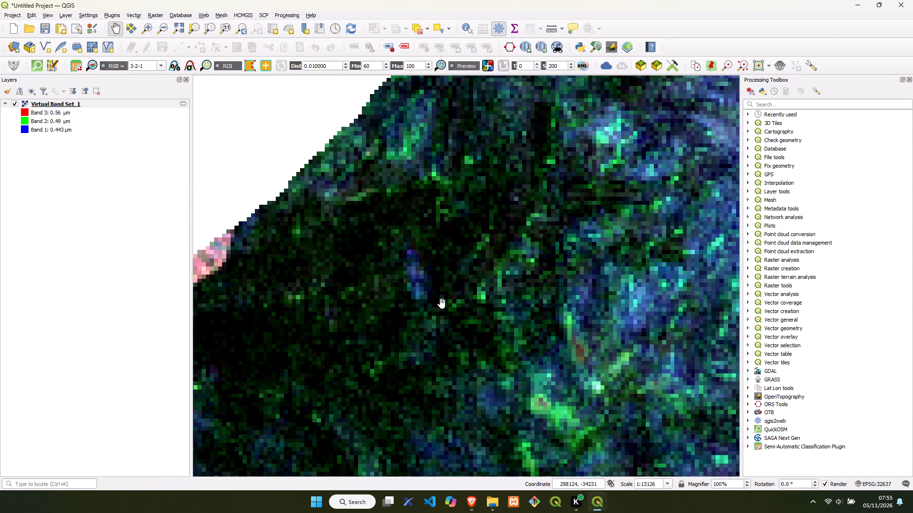
left_click_drag(523, 190, 308, 496)
left_click_drag(612, 292, 352, 429)
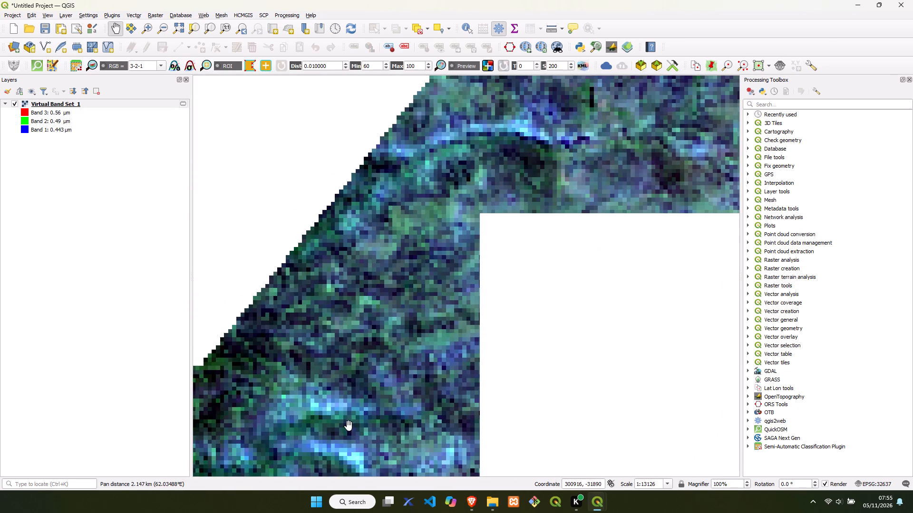
left_click_drag(342, 410, 651, 51)
left_click_drag(442, 245, 583, 115)
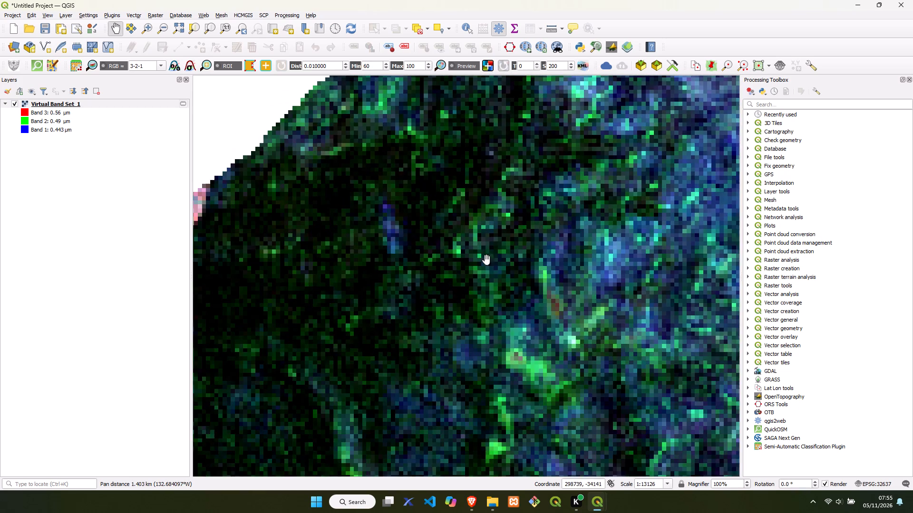
left_click_drag(460, 264, 469, 177)
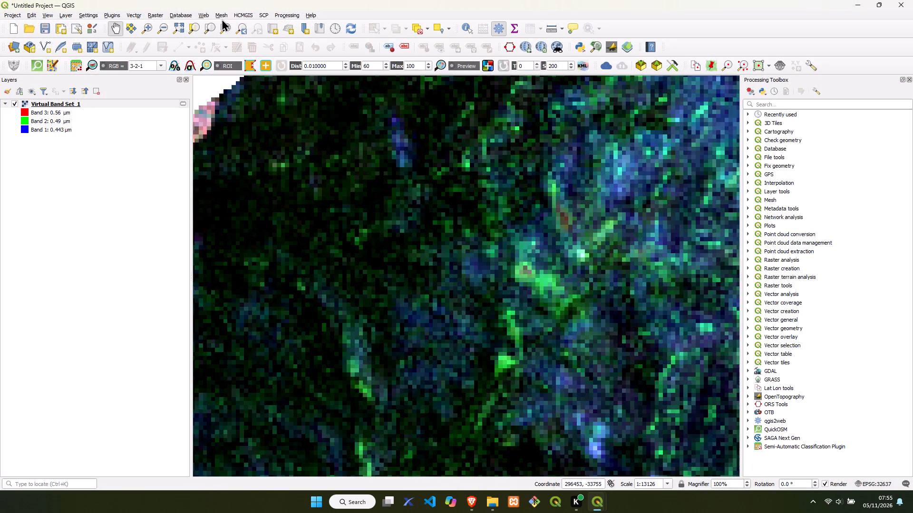
Open the Semi-Automatic Classification Plugin dock and display its Training input page.
left_click(270, 12)
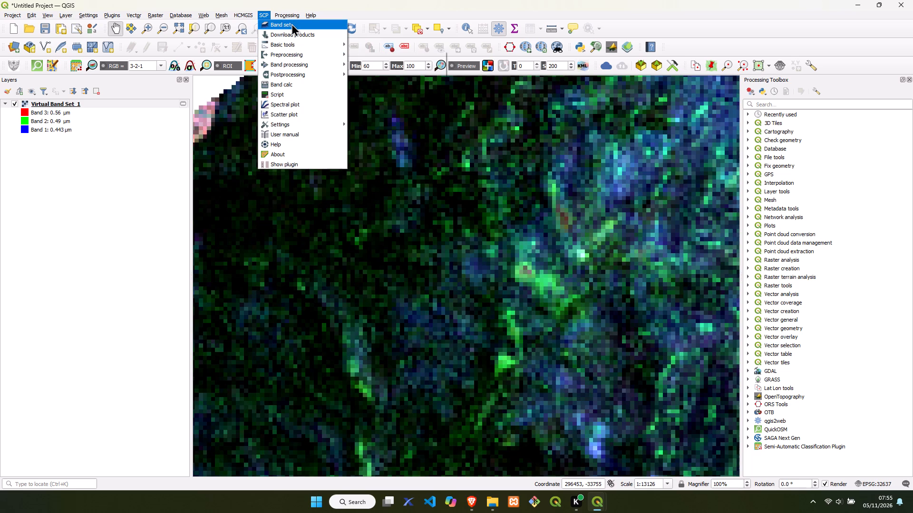
left_click(117, 125)
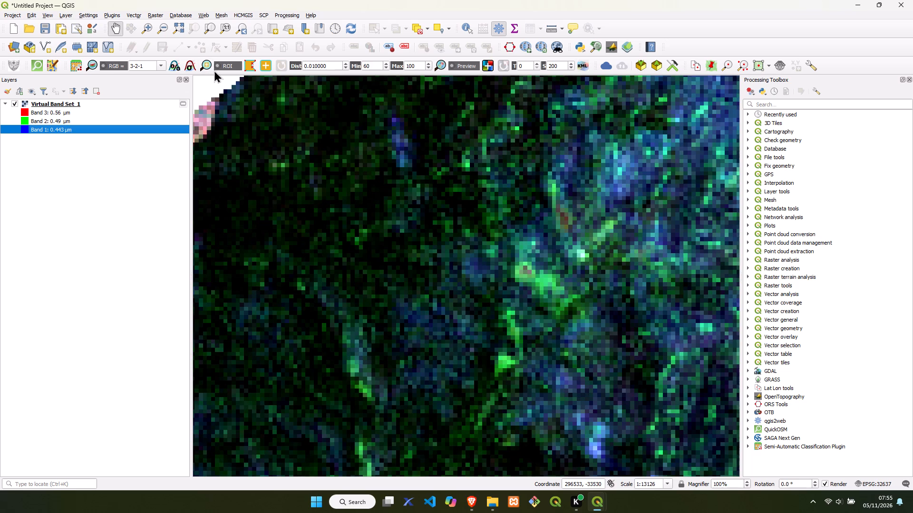
left_click(79, 66)
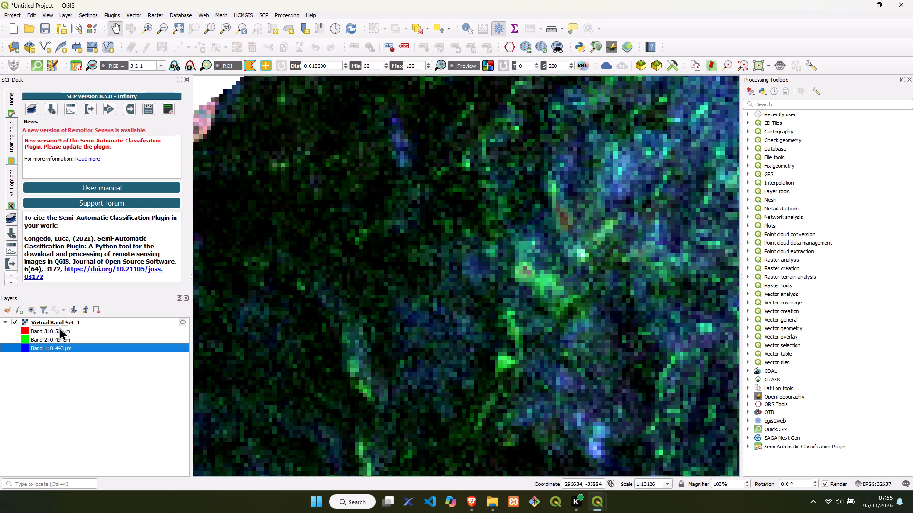
left_click(11, 125)
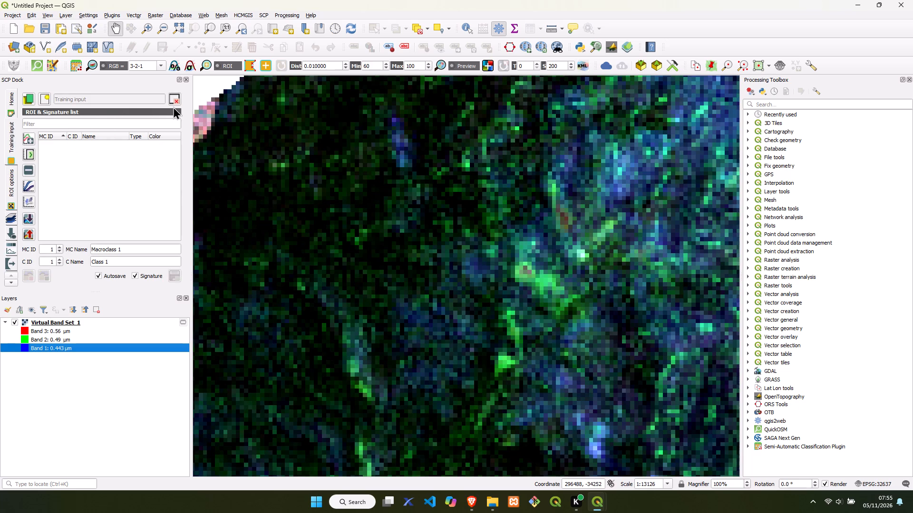
left_click(11, 138)
left_click(12, 107)
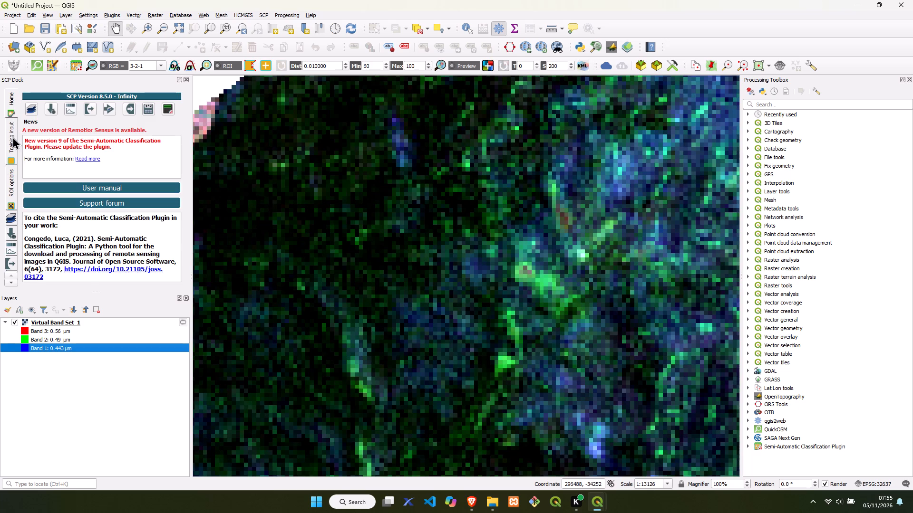
left_click(12, 137)
left_click(10, 181)
left_click(12, 146)
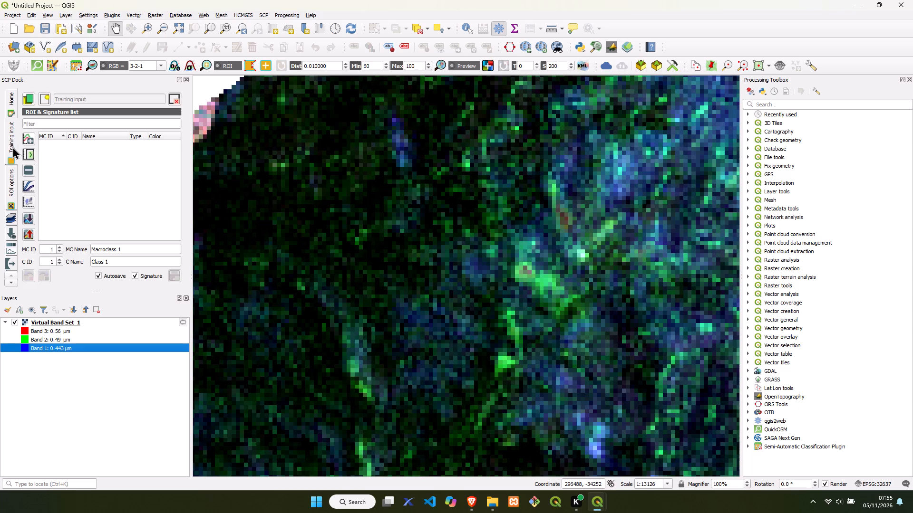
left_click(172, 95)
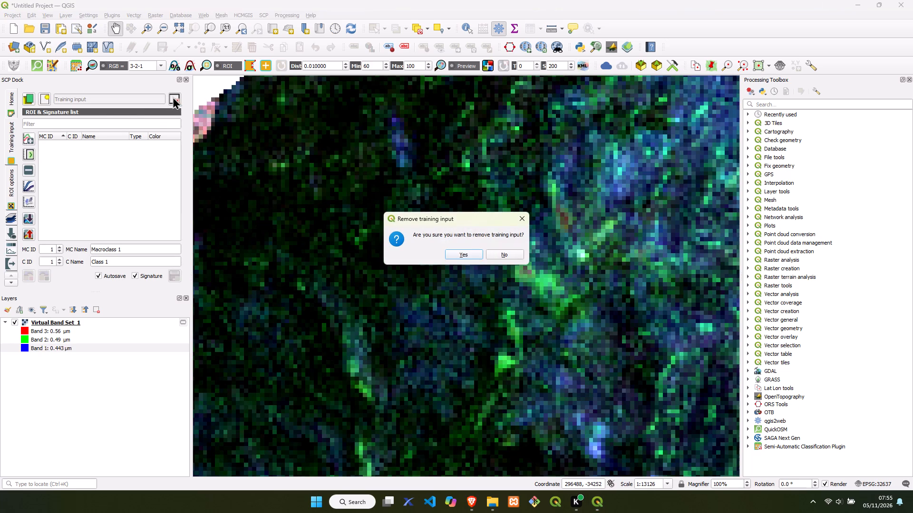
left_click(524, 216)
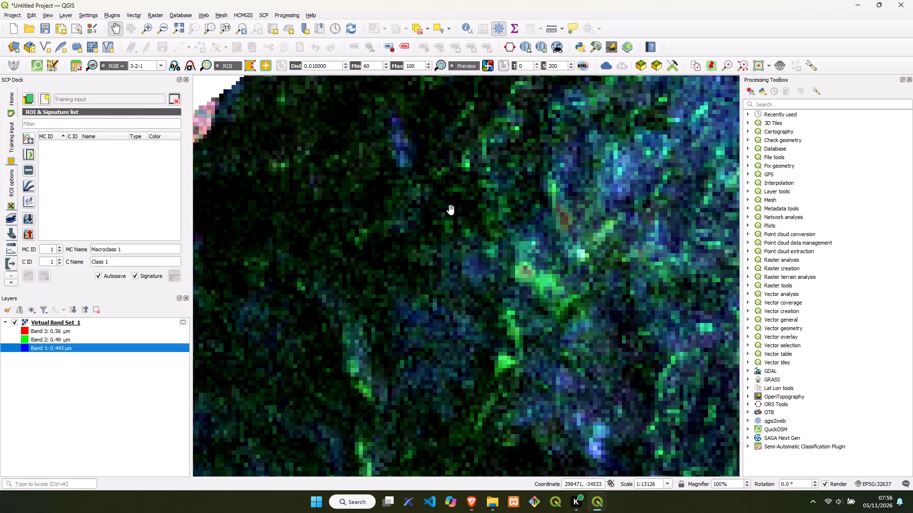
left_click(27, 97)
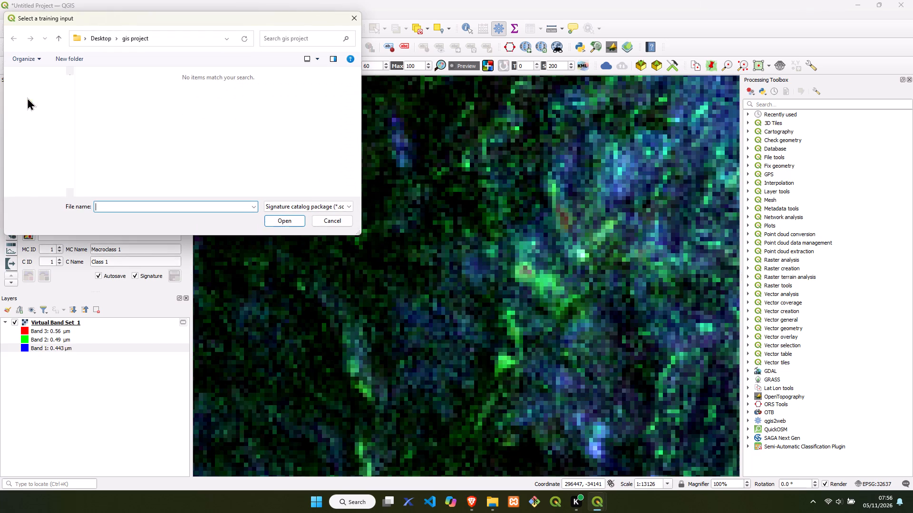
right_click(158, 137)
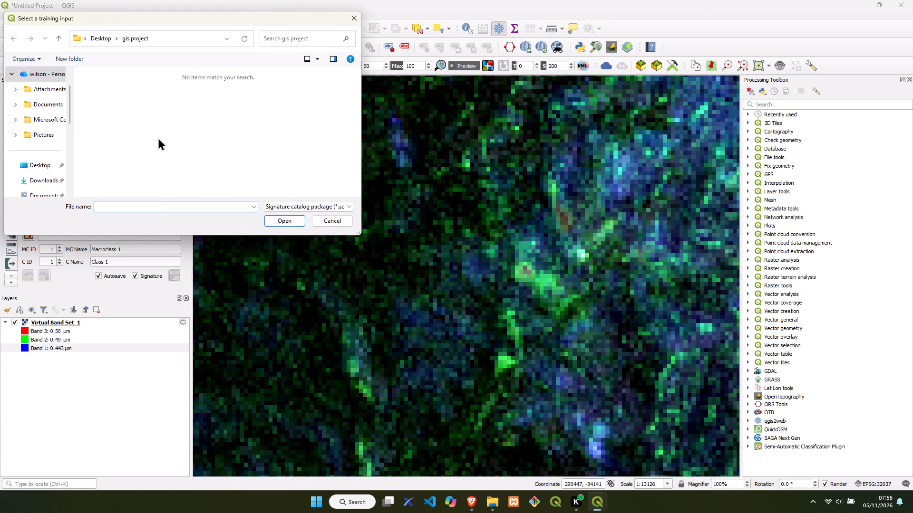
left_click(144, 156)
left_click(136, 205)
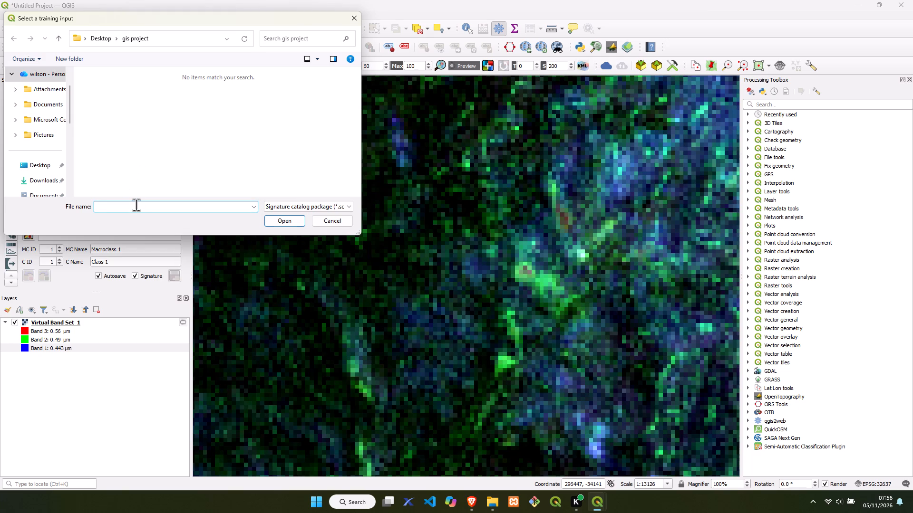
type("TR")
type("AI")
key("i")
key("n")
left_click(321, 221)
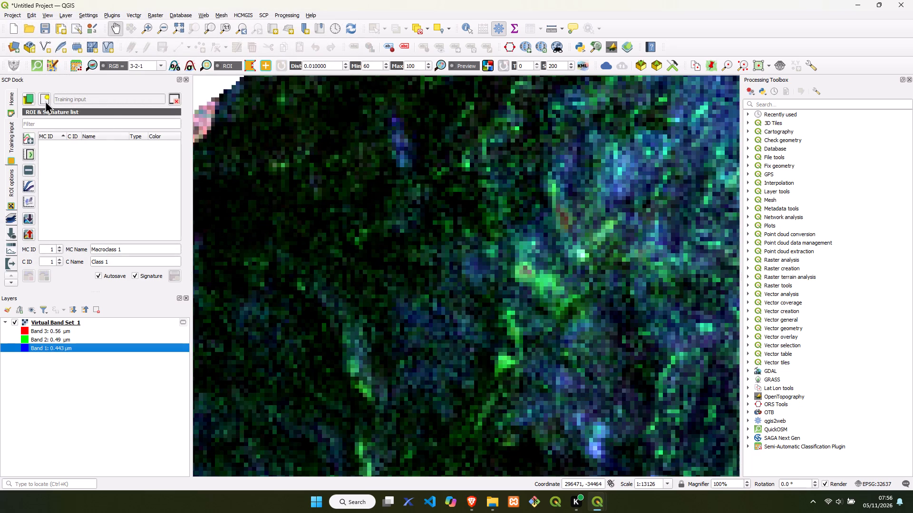
Create a training input file named TRAING in the gis project folder on the Desktop.
left_click(45, 101)
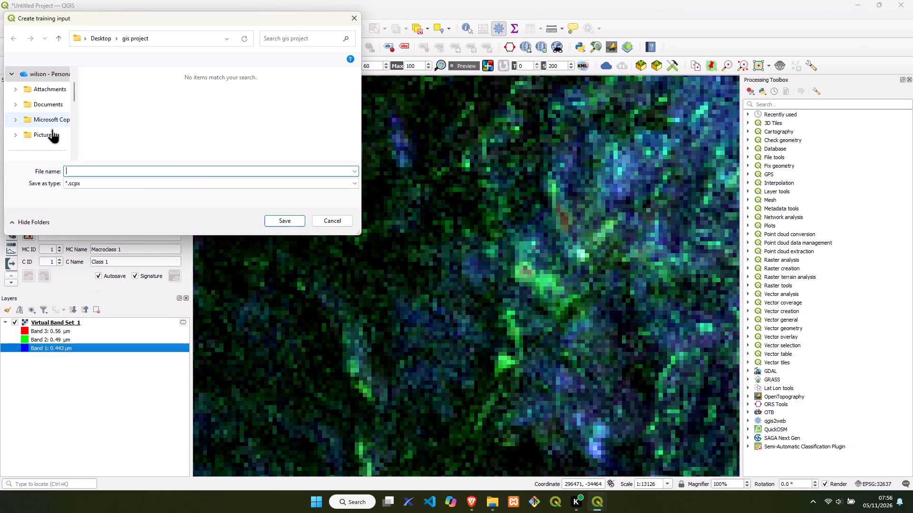
key("t")
key("r")
key("a")
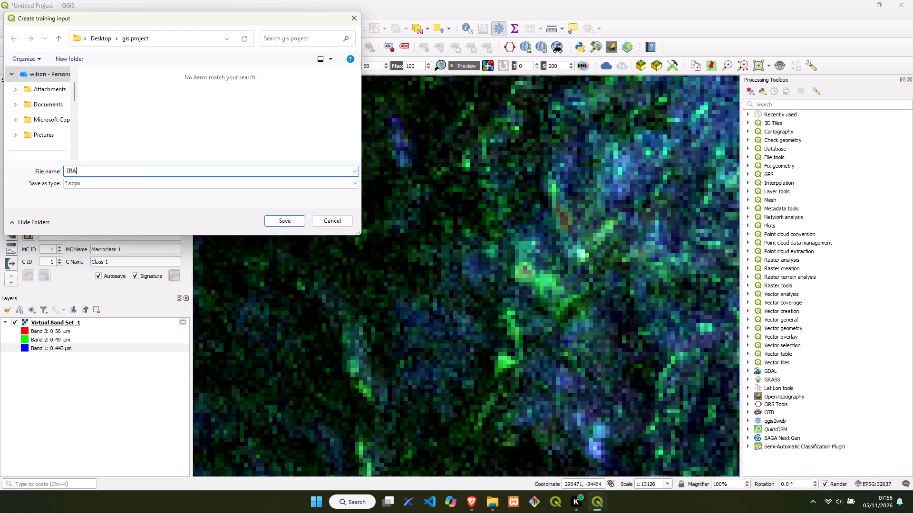
key("i")
key("n")
key("g")
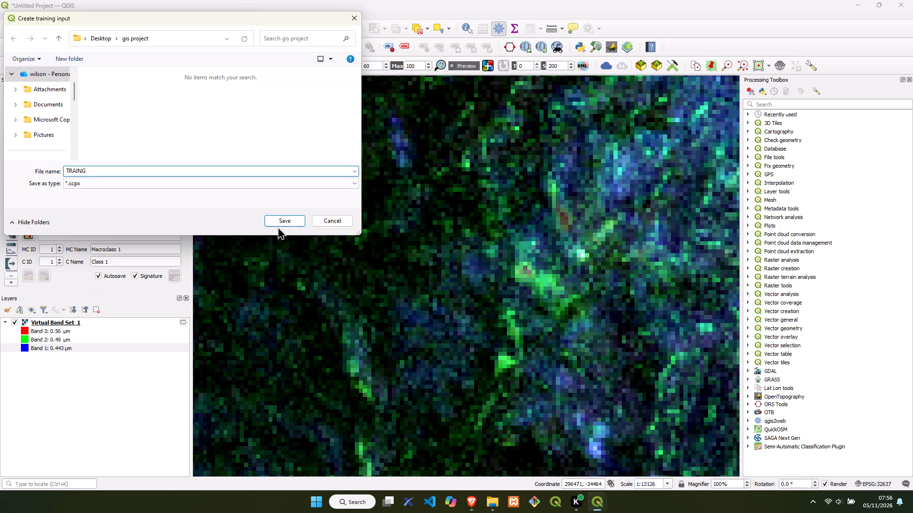
left_click(278, 218)
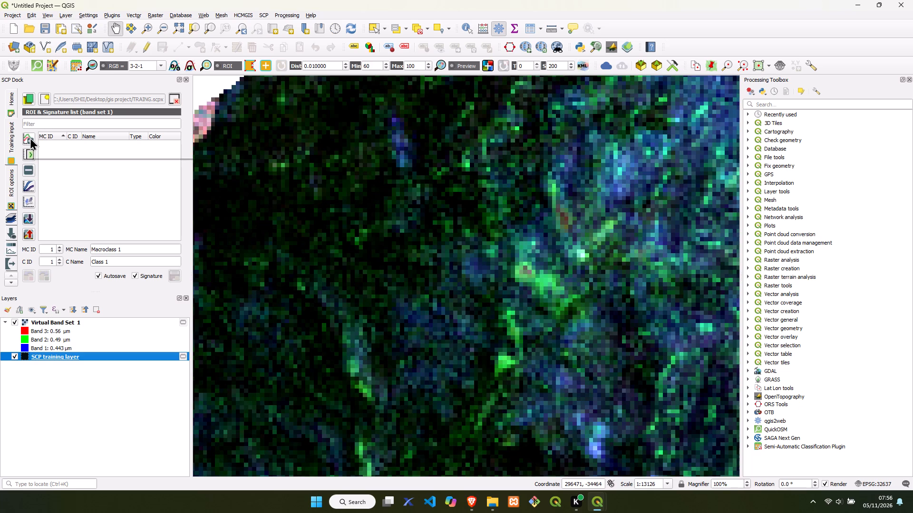
Clear the default macroclass name in the training input settings.
left_click(126, 252)
key("BackSpace")
key("BackSpace")
key("BackSpace")
key("BackSpace")
key("BackSpace")
key("BackSpace")
key("BackSpace")
key("BackSpace")
key("BackSpace")
key("BackSpace")
key("BackSpace")
key("BackSpace")
key("BackSpace")
key("BackSpace")
key("BackSpace")
key("BackSpace")
key("BackSpace")
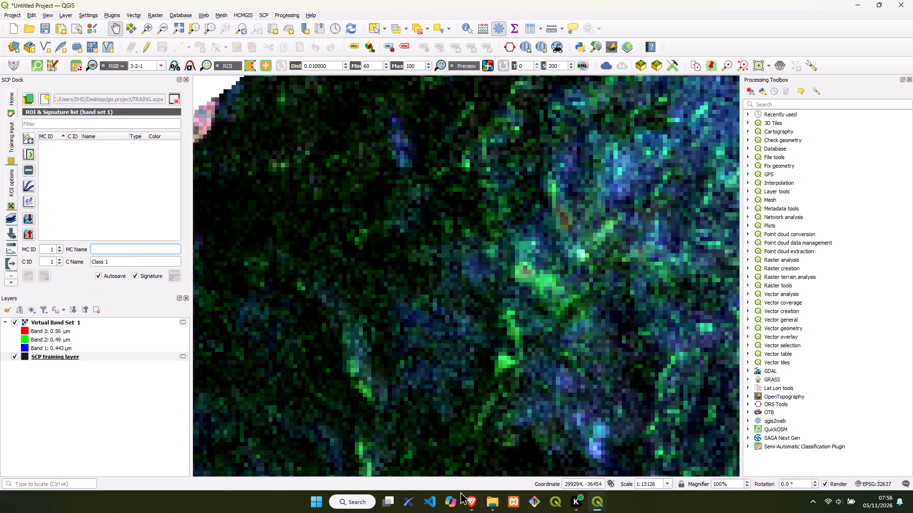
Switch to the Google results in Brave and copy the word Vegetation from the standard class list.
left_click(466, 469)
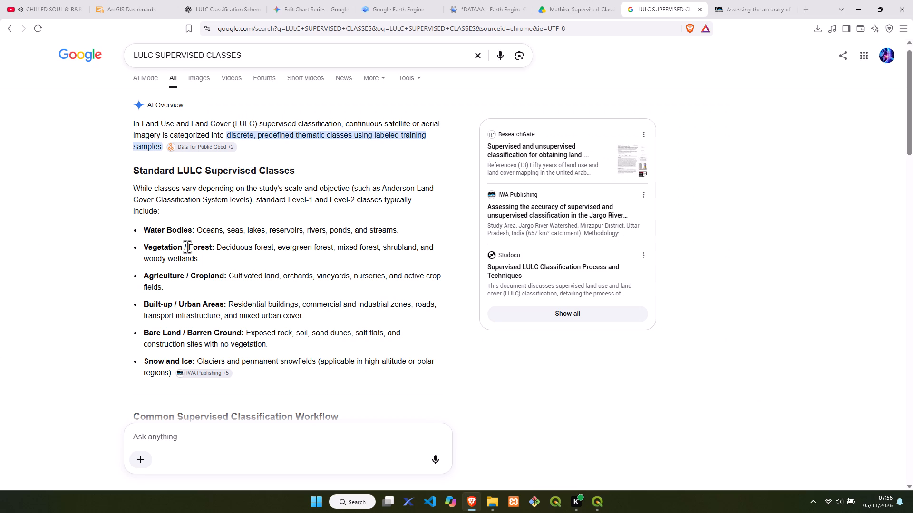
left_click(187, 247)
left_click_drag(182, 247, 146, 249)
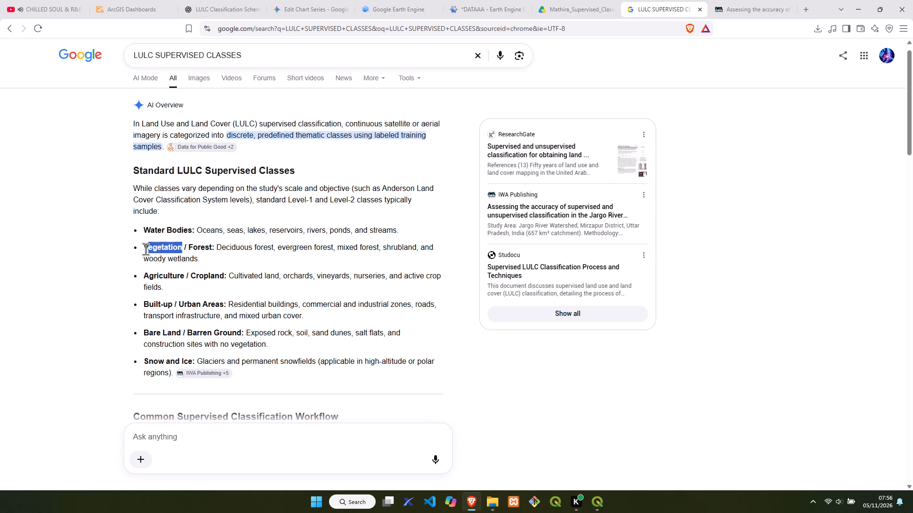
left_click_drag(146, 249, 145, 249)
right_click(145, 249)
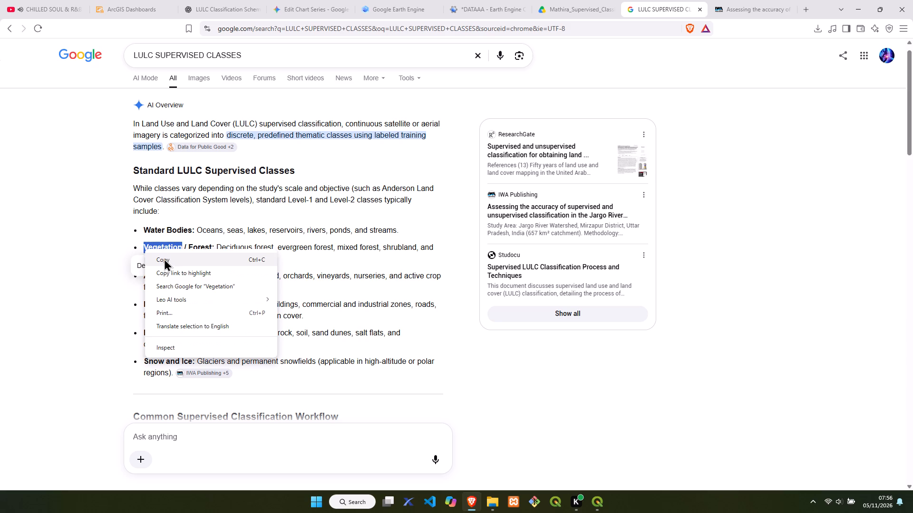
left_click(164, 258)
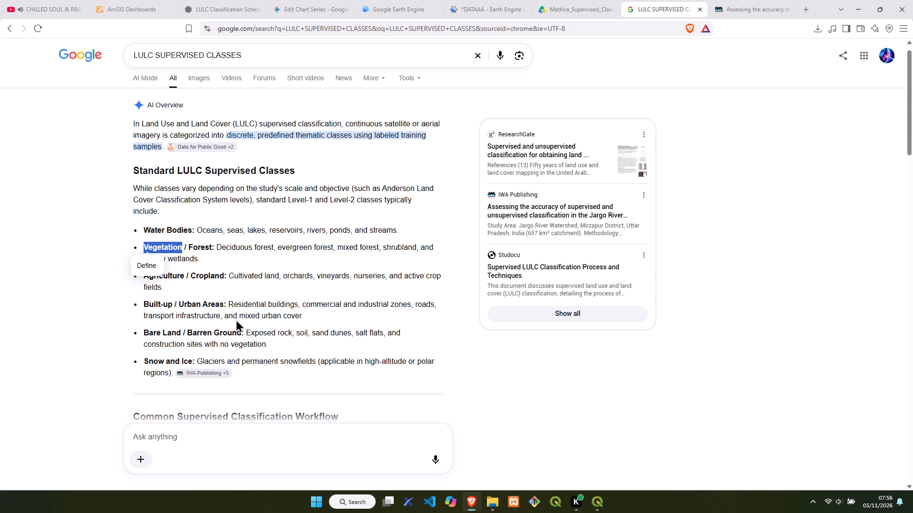
Copy the word Water from the Water Bodies entry, and paste it as the macroclass name back in QGIS.
left_click(220, 313)
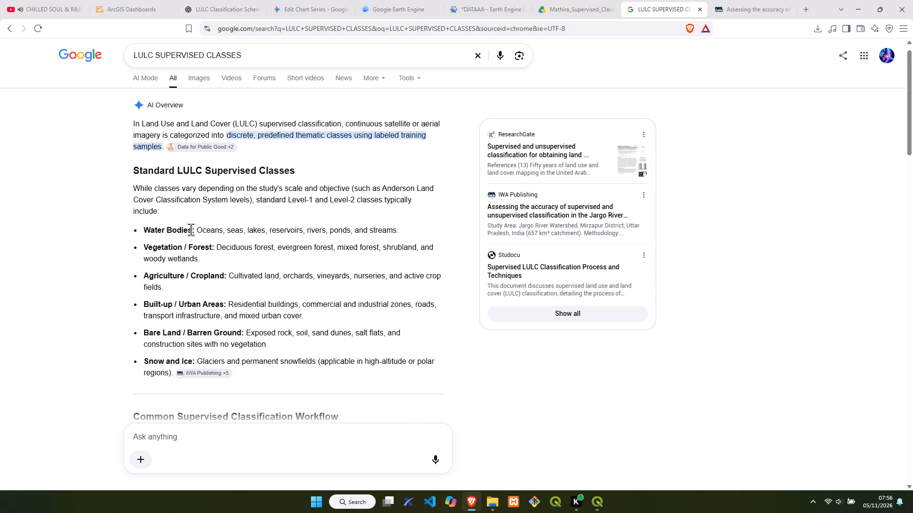
left_click_drag(164, 228, 144, 233)
right_click(165, 234)
left_click(184, 247)
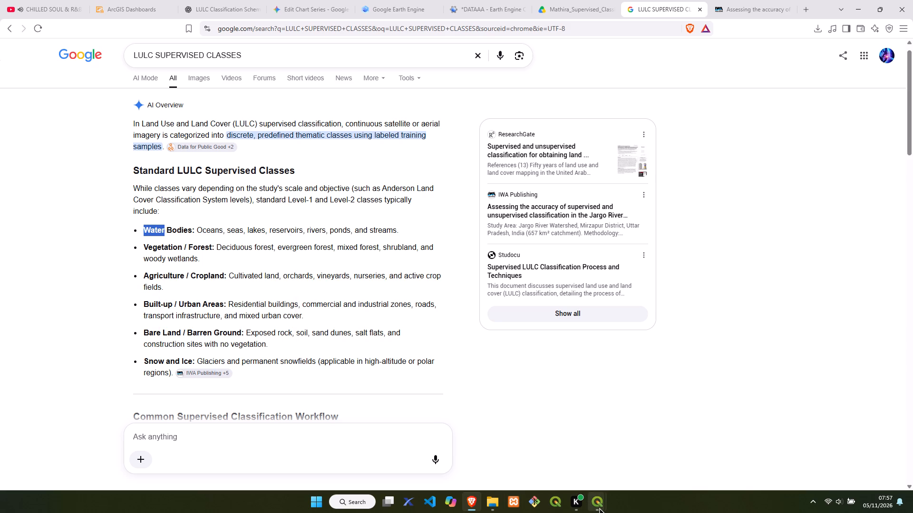
left_click(569, 460)
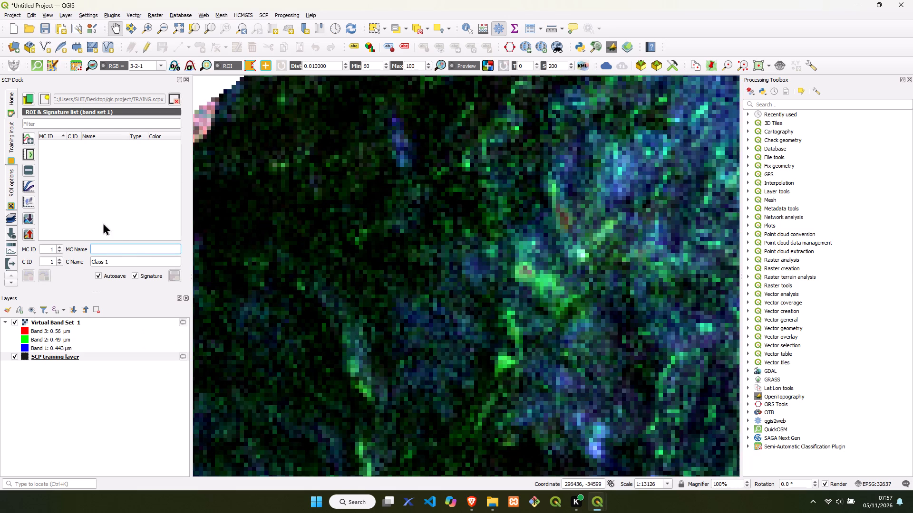
left_click(121, 245)
key("ctrl+v")
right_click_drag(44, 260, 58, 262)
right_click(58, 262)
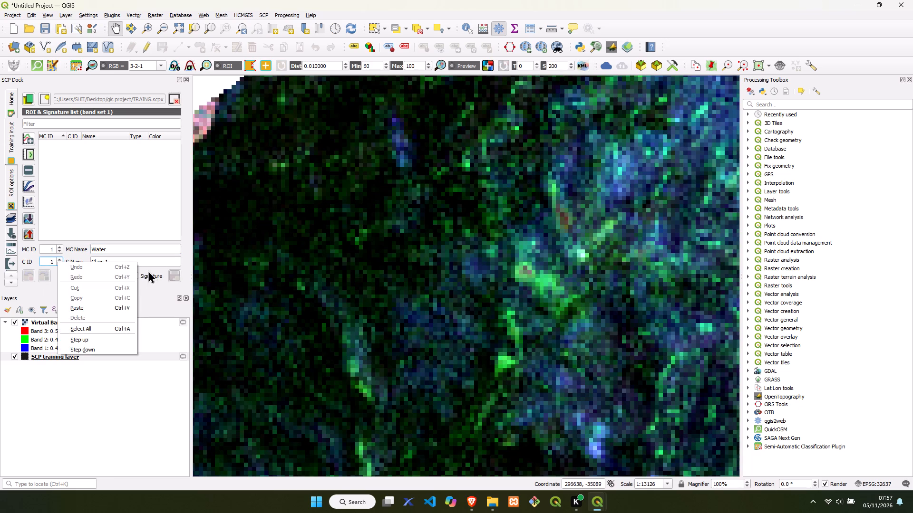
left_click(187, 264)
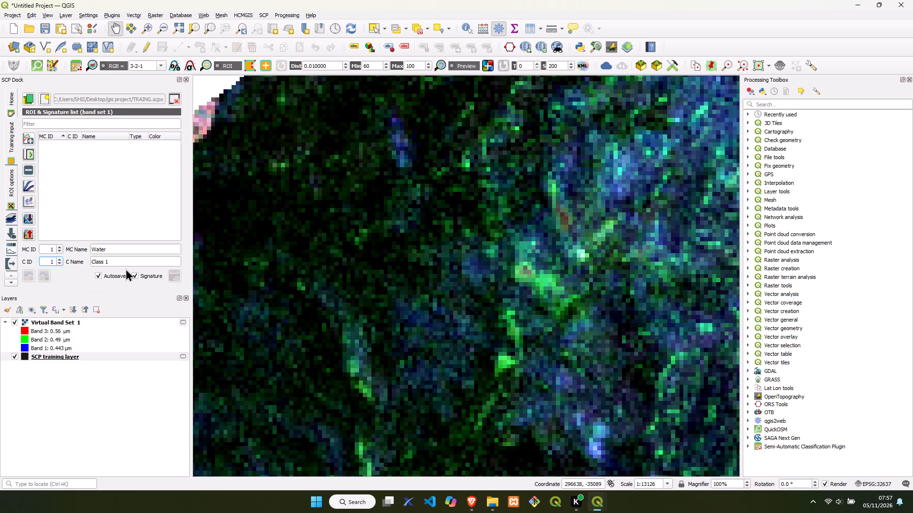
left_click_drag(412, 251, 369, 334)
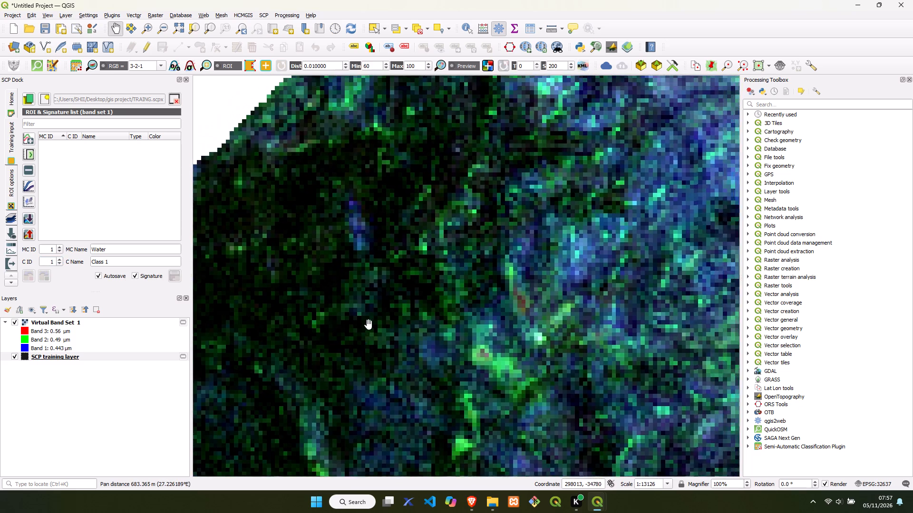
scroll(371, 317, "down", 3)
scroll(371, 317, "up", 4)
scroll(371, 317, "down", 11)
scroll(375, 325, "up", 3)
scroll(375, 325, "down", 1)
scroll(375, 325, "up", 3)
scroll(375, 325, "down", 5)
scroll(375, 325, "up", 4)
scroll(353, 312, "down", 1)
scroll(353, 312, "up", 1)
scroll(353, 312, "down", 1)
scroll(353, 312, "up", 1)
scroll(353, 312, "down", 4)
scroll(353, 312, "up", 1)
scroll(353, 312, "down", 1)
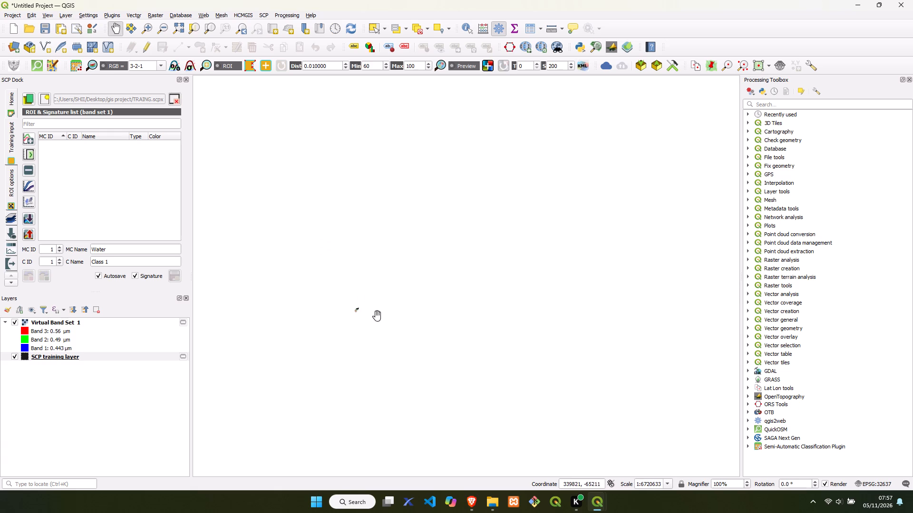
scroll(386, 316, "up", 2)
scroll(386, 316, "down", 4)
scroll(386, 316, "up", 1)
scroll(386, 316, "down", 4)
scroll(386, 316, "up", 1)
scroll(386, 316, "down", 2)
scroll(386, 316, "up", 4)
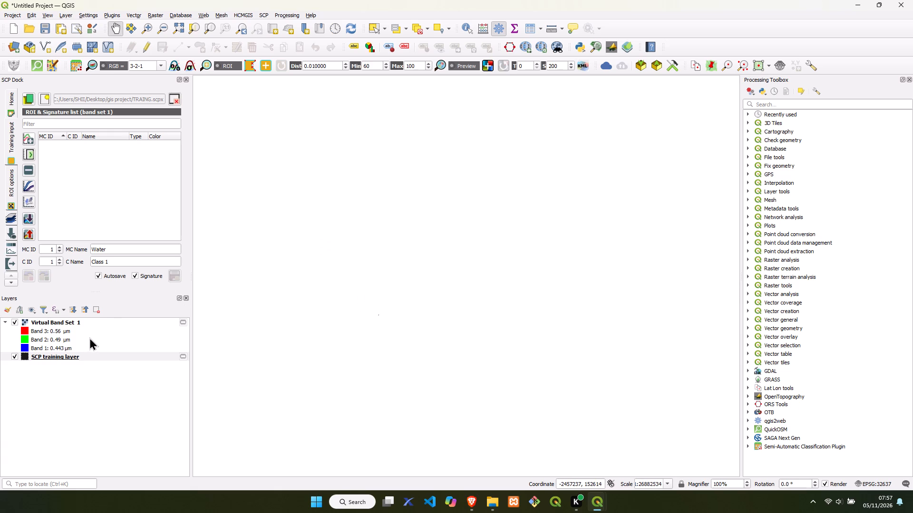
Fit the map view to the Virtual Band Set 1 layer and inspect its northern part.
left_click(78, 320)
right_click(77, 320)
left_click(100, 323)
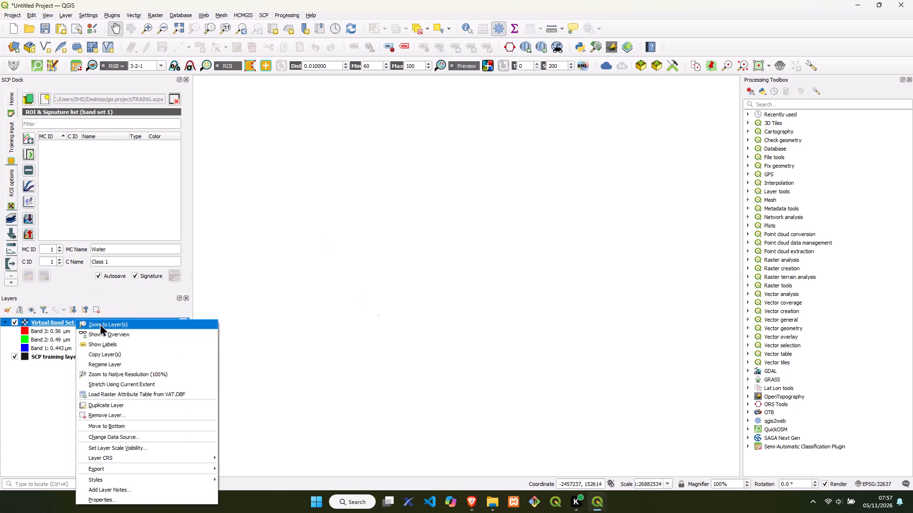
left_click_drag(404, 295, 347, 280)
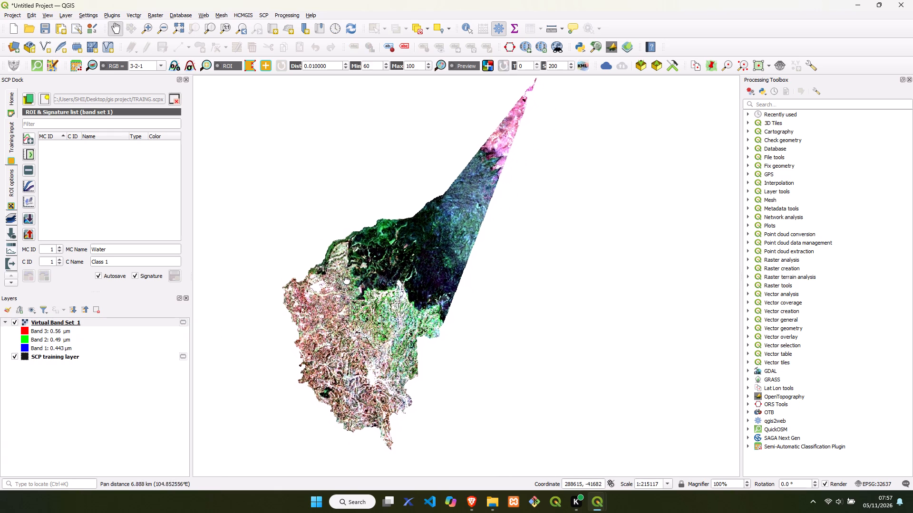
left_click_drag(347, 280, 267, 359)
left_click_drag(343, 322, 337, 326)
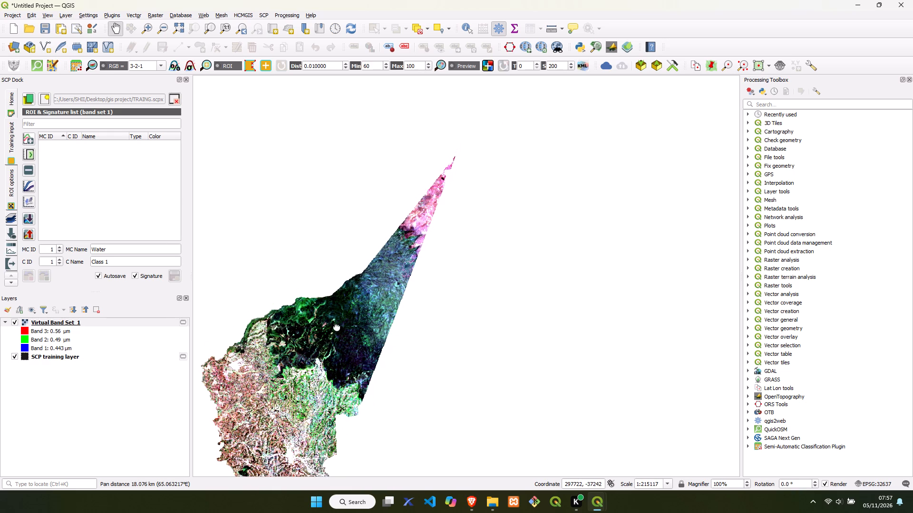
left_click_drag(337, 326, 287, 365)
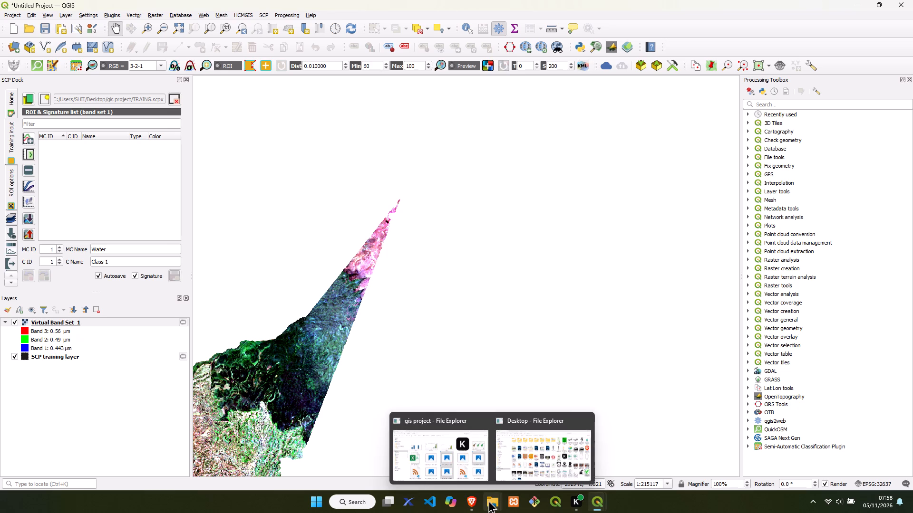
Switch to Brave, open YouTube in a new tab and search for HOW TO DO CLASSIFICATION WITH SCP.
left_click(463, 459)
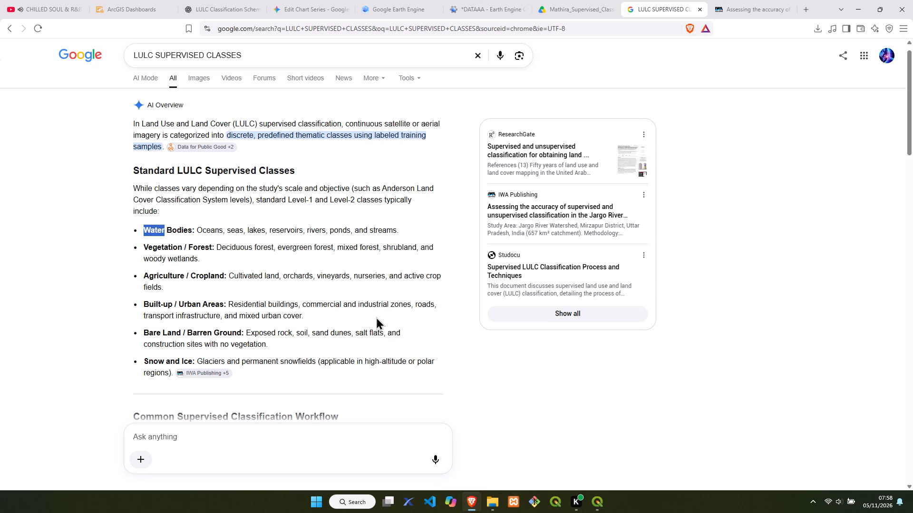
left_click(802, 7)
double_click(418, 85)
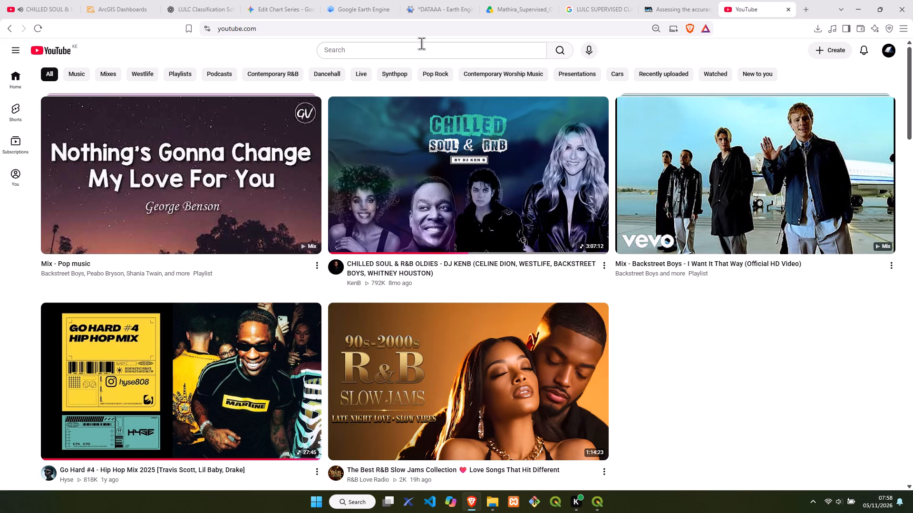
left_click(409, 49)
type("HOW TO F")
key("BackSpace")
type("DO CLASSIFICATIO")
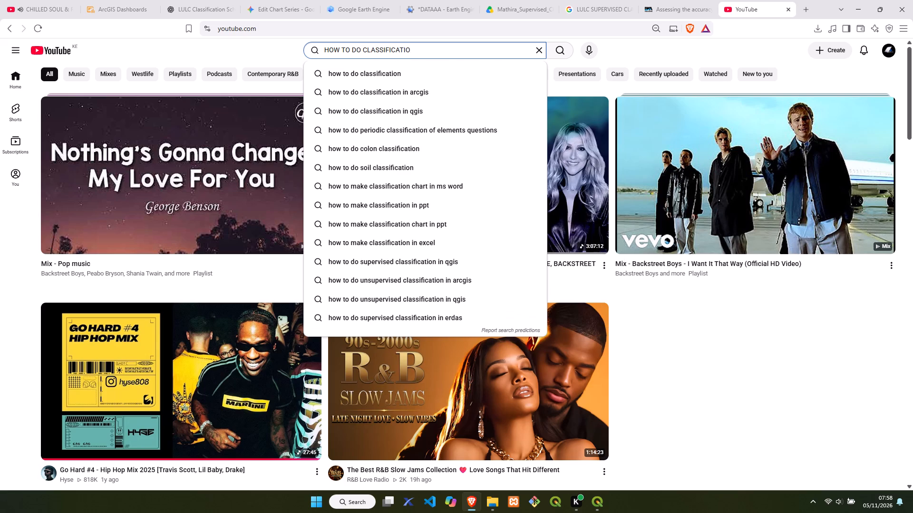
type("N")
key("space")
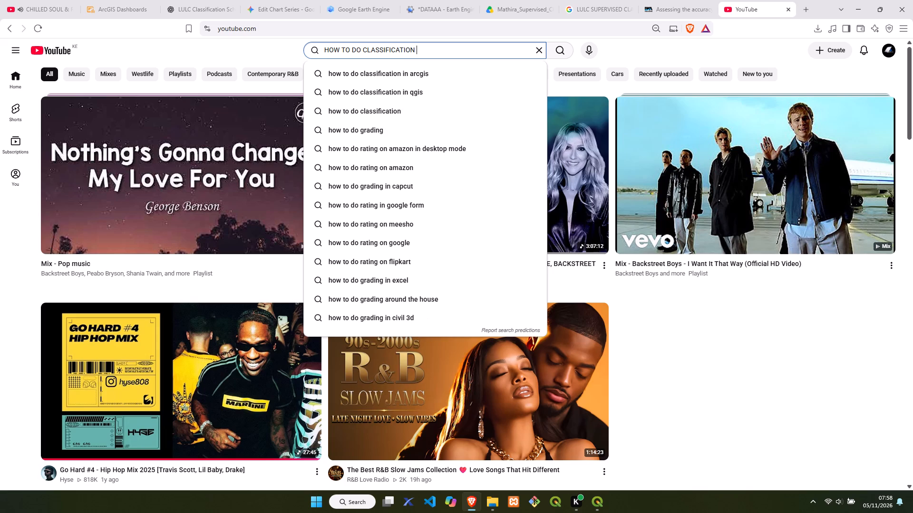
type("WITH SC")
key("p")
key("Return")
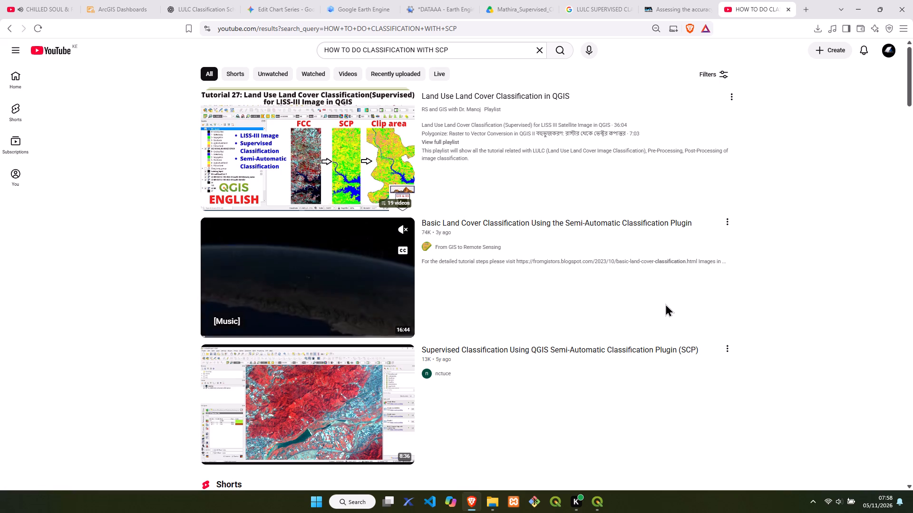
Watch the Basic Land Cover Classification Using the Semi-Automatic Classification Plugin video, skipping ahead to how training inputs and ROI classes are created.
left_click(381, 301)
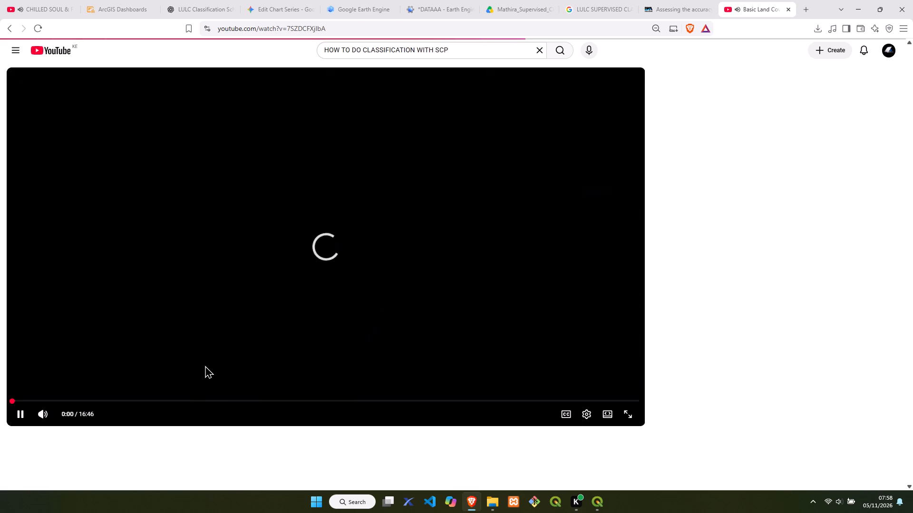
left_click(201, 400)
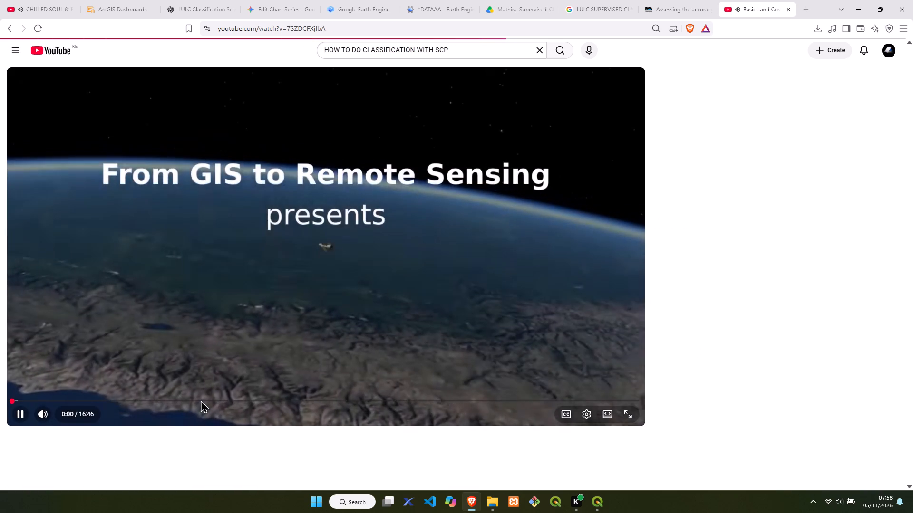
left_click(201, 400)
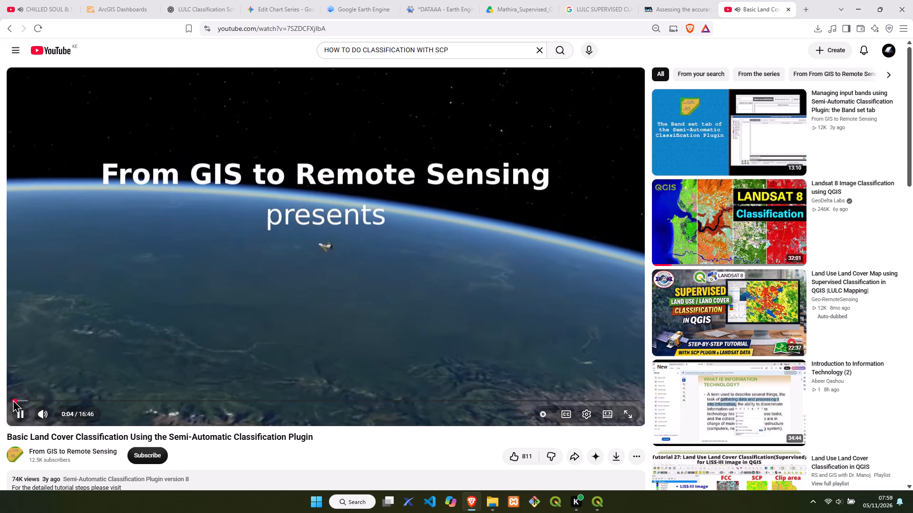
left_click_drag(13, 400, 137, 404)
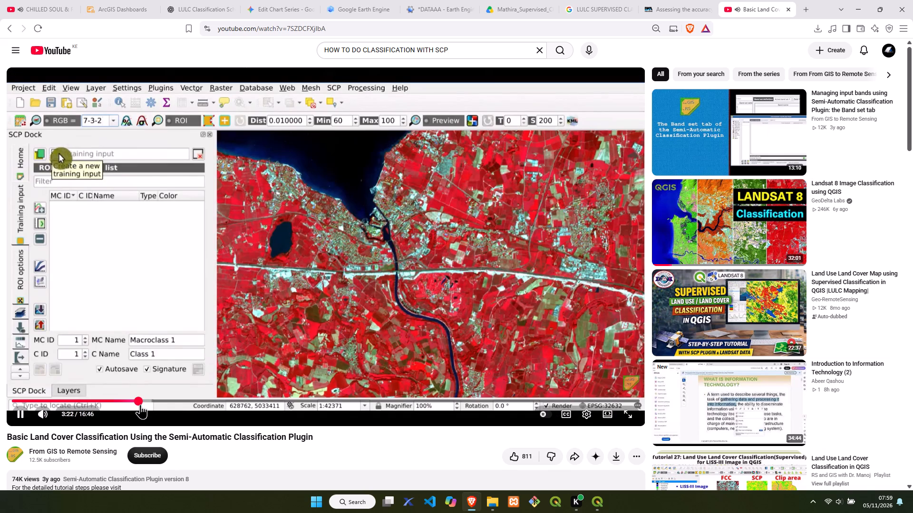
left_click_drag(141, 401, 154, 397)
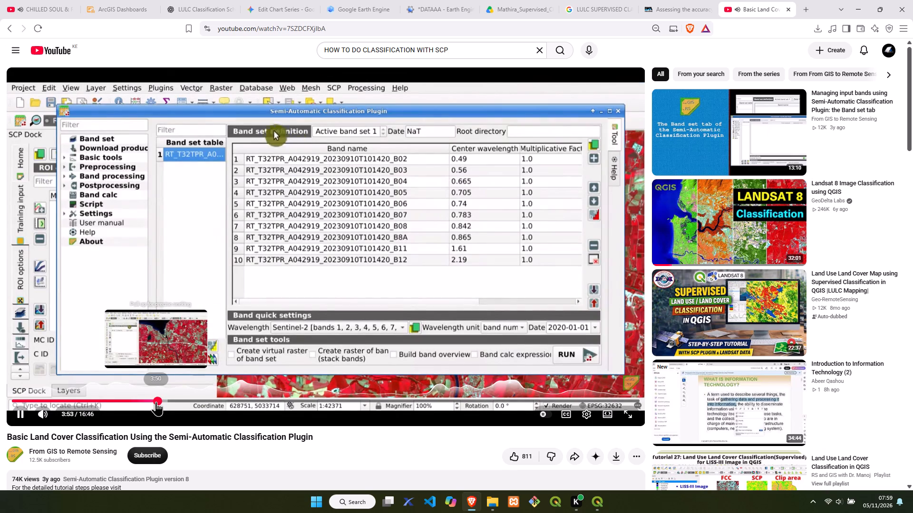
left_click_drag(155, 398, 193, 399)
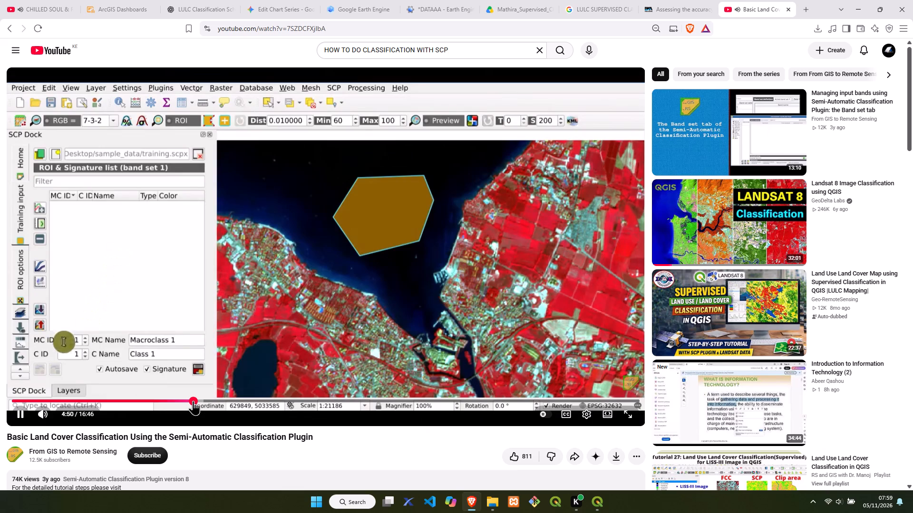
left_click_drag(194, 401, 232, 405)
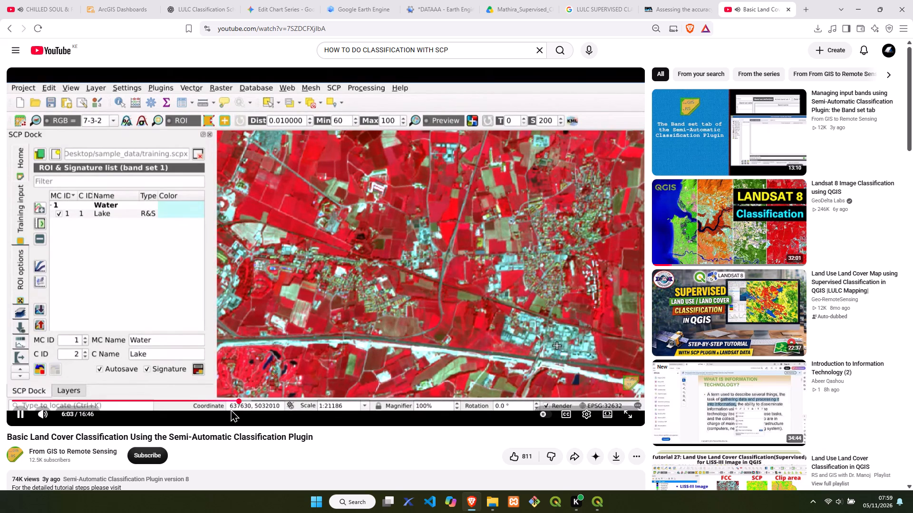
left_click(257, 322)
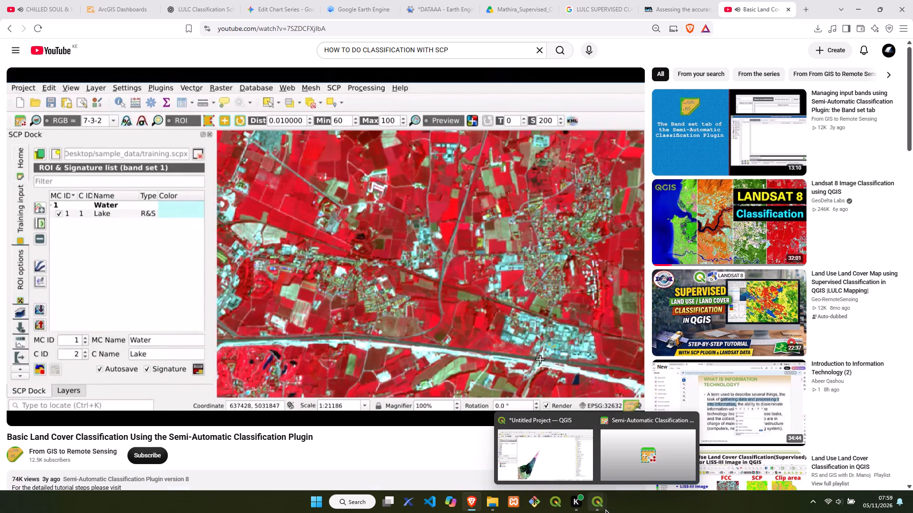
Switch back to QGIS and replace the default class name in the training input settings with water.
left_click(548, 459)
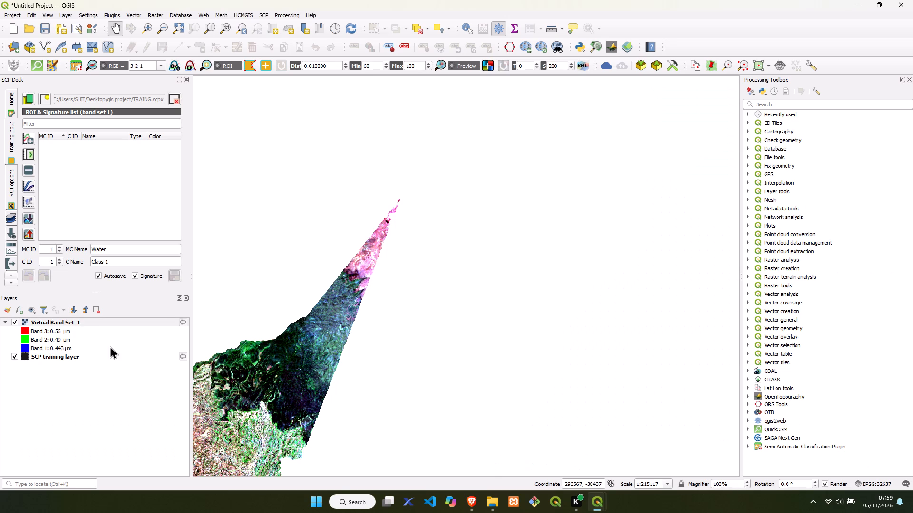
left_click(113, 262)
key("BackSpace")
key("BackSpace")
key("BackSpace")
key("BackSpace")
key("BackSpace")
key("BackSpace")
key("BackSpace")
key("BackSpace")
key("BackSpace")
key("BackSpace")
key("BackSpace")
key("BackSpace")
key("BackSpace")
key("BackSpace")
key("BackSpace")
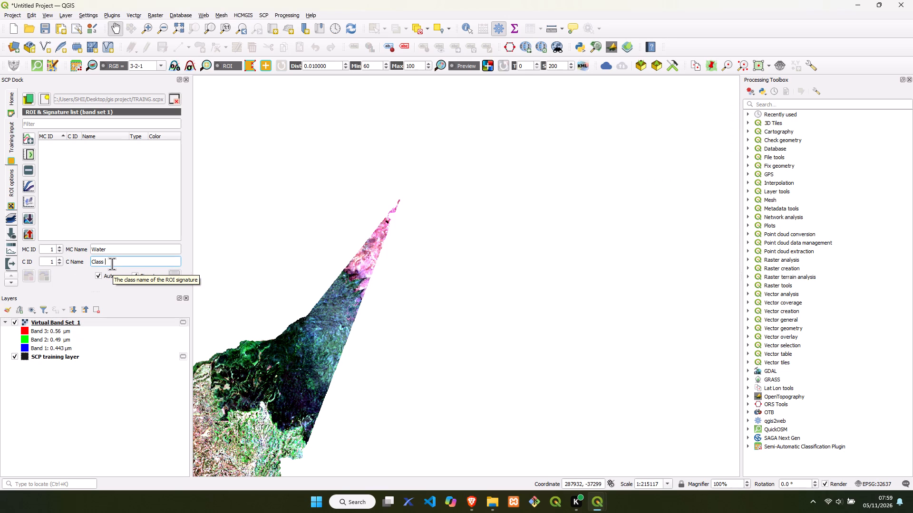
type("WATER")
key("BackSpace")
key("BackSpace")
key("BackSpace")
key("BackSpace")
key("BackSpace")
key("BackSpace")
key("BackSpace")
key("BackSpace")
key("BackSpace")
key("BackSpace")
key("BackSpace")
key("BackSpace")
key("BackSpace")
type("water")
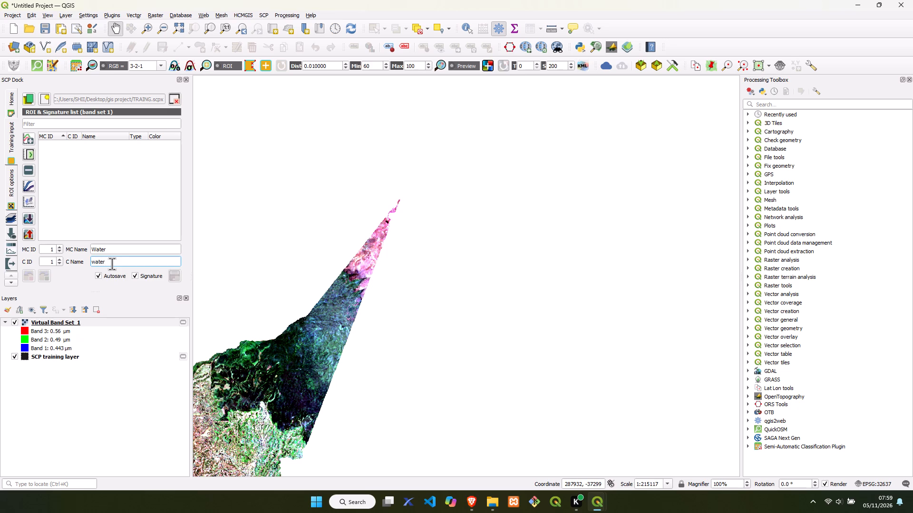
Set the class ID of the water class to 0.
left_click(59, 260)
left_click(58, 258)
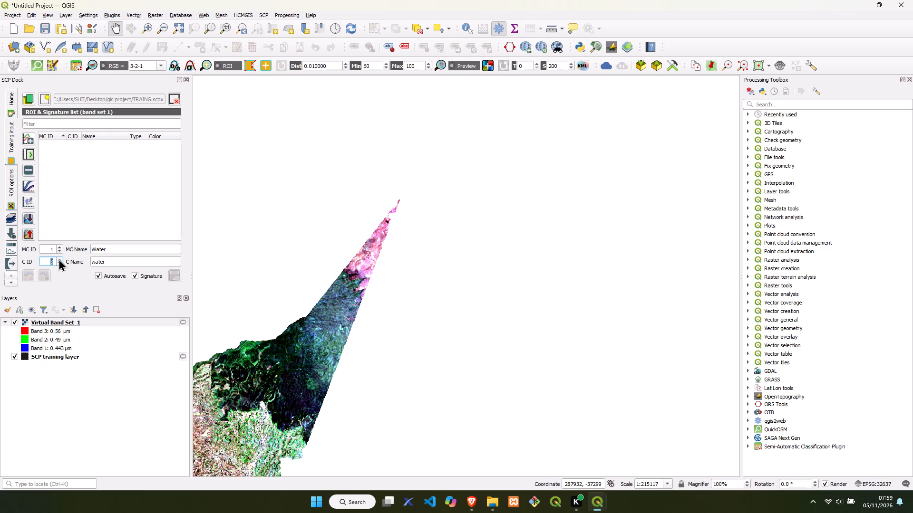
left_click(58, 258)
left_click(58, 258)
double_click(59, 263)
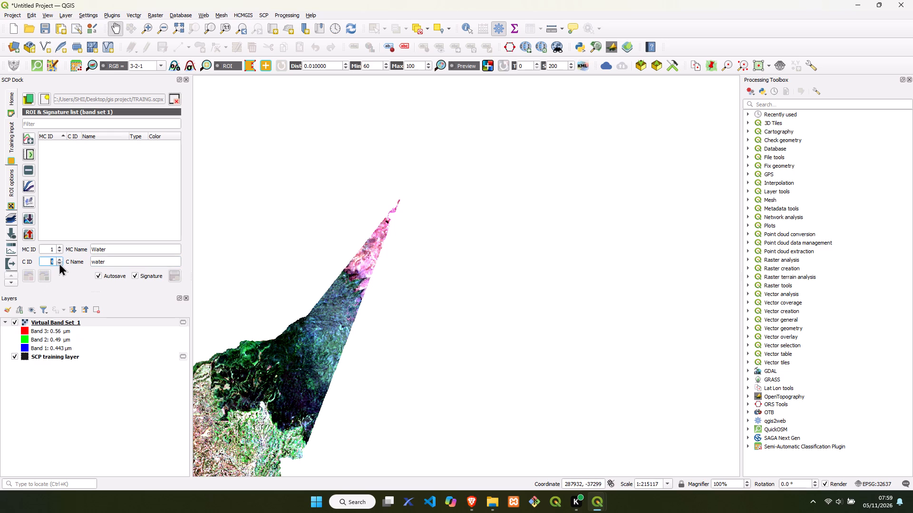
left_click(59, 263)
left_click(59, 263)
left_click(59, 263)
Draw a closed ROI polygon around the edge of the small black water body near the image's narrow northern tip.
left_click_drag(308, 378, 359, 277)
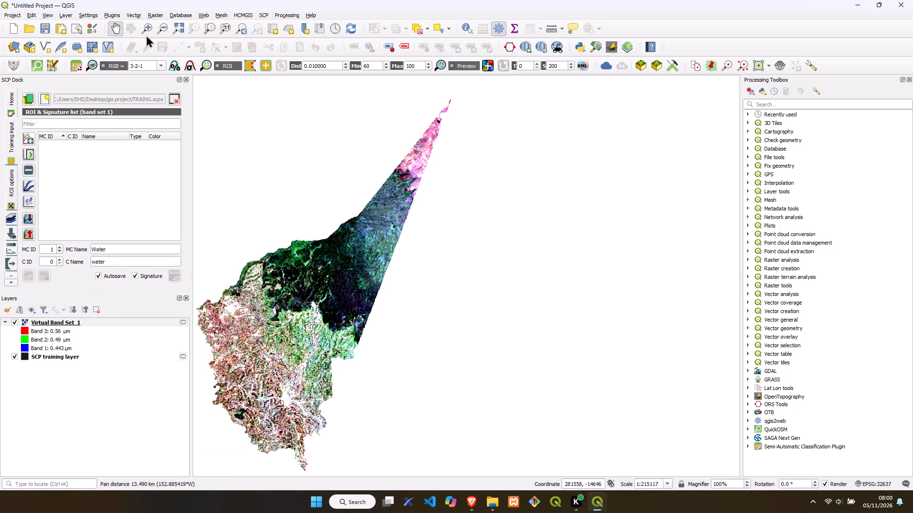
left_click(146, 25)
left_click_drag(369, 119, 520, 156)
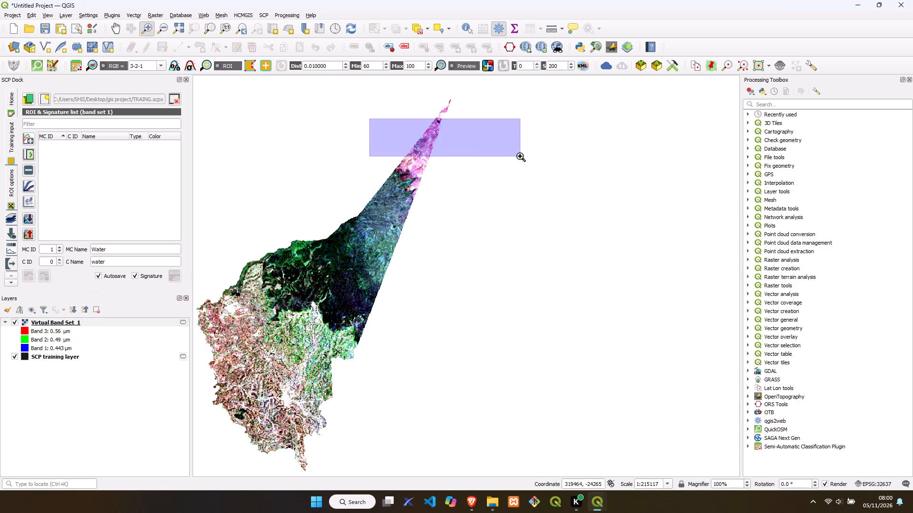
left_click_drag(520, 156, 521, 160)
left_click_drag(431, 179, 483, 269)
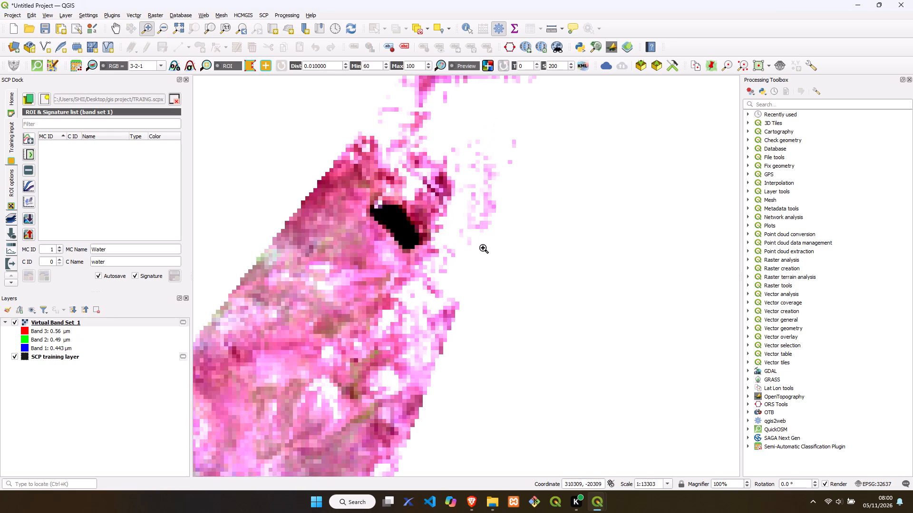
left_click_drag(331, 172, 431, 275)
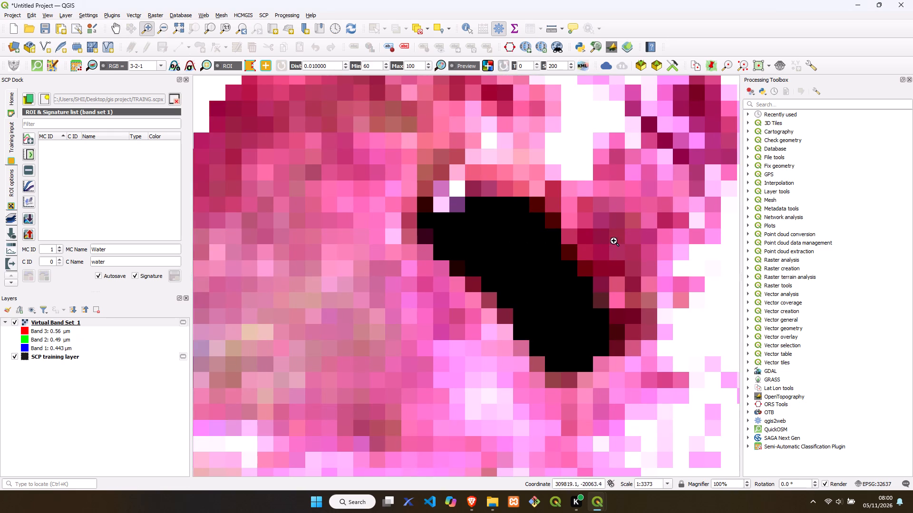
left_click_drag(614, 235, 573, 223)
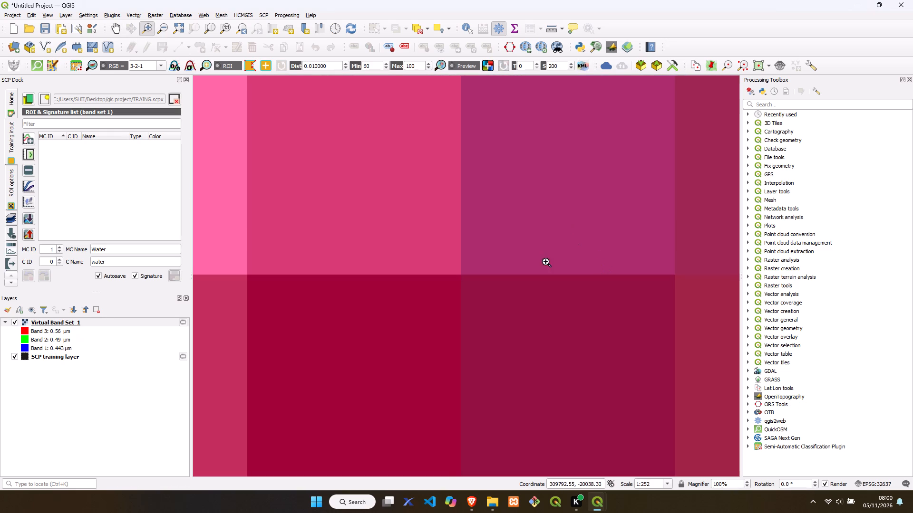
left_click(160, 27)
left_click_drag(318, 123, 537, 256)
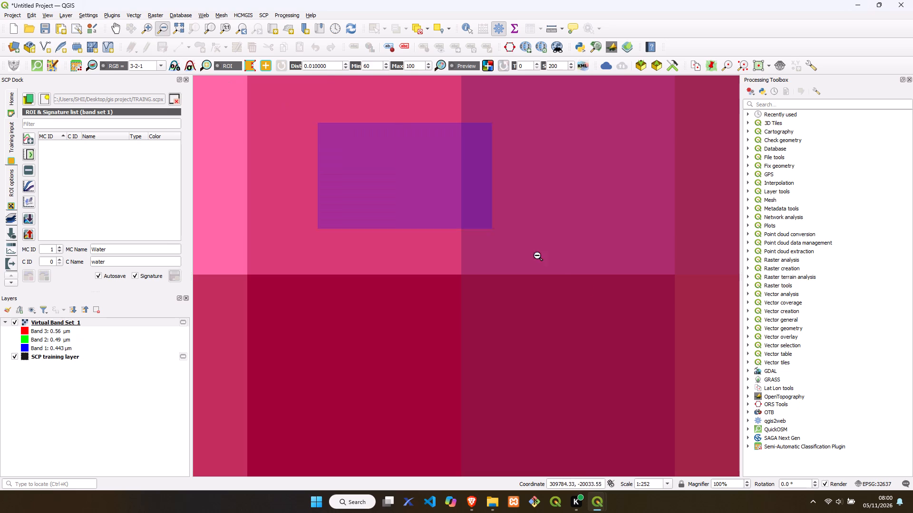
left_click_drag(537, 256, 642, 348)
left_click_drag(347, 177, 698, 401)
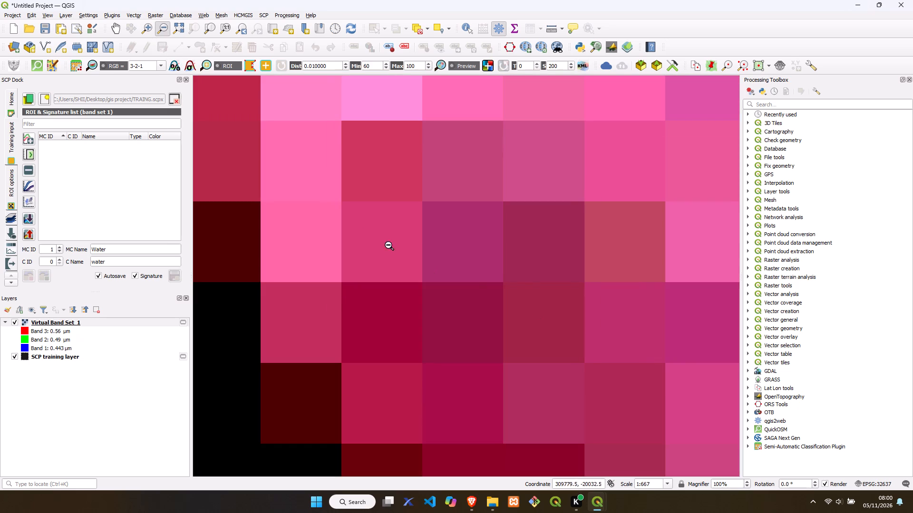
left_click_drag(305, 207, 538, 351)
left_click_drag(257, 270, 434, 453)
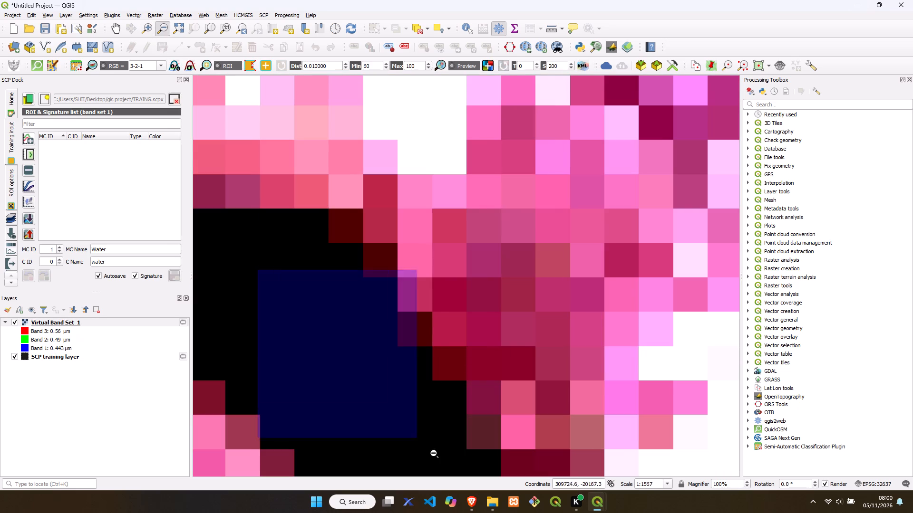
left_click_drag(434, 453, 442, 457)
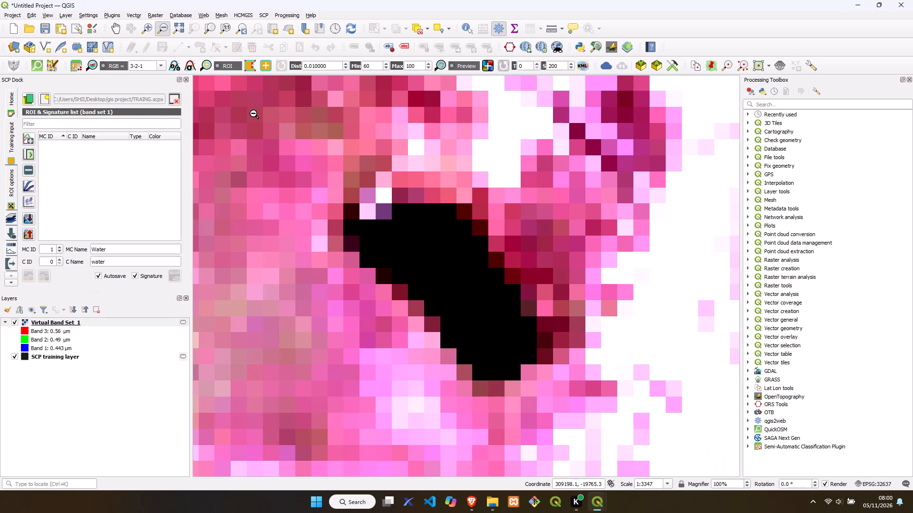
left_click_drag(329, 179, 540, 407)
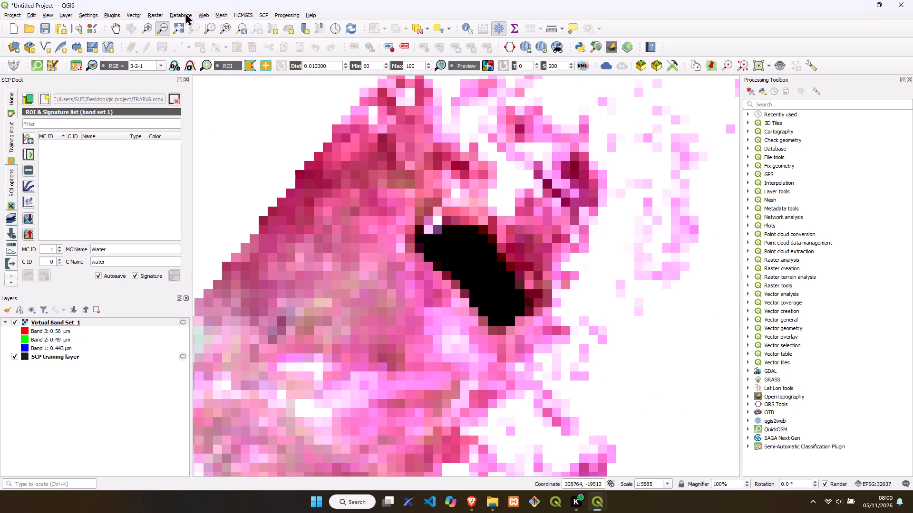
left_click(253, 66)
left_click(422, 239)
left_click(447, 237)
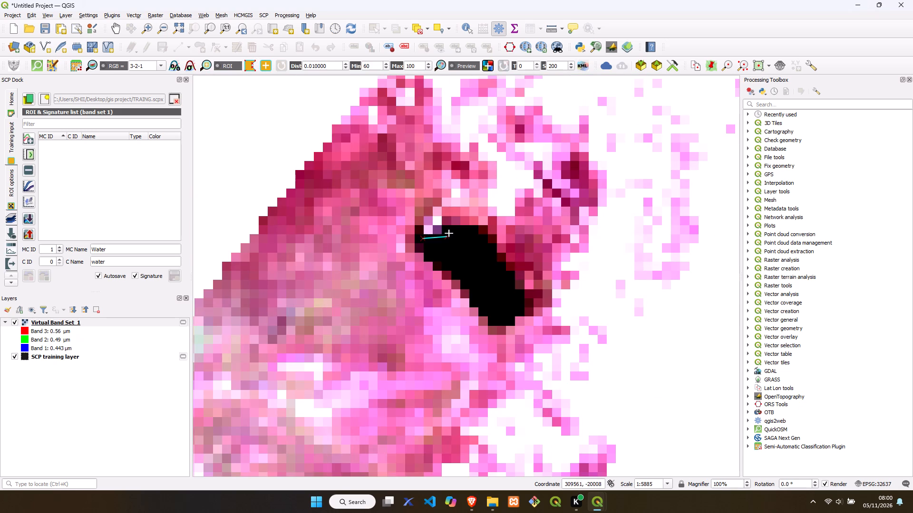
left_click(455, 227)
left_click(469, 227)
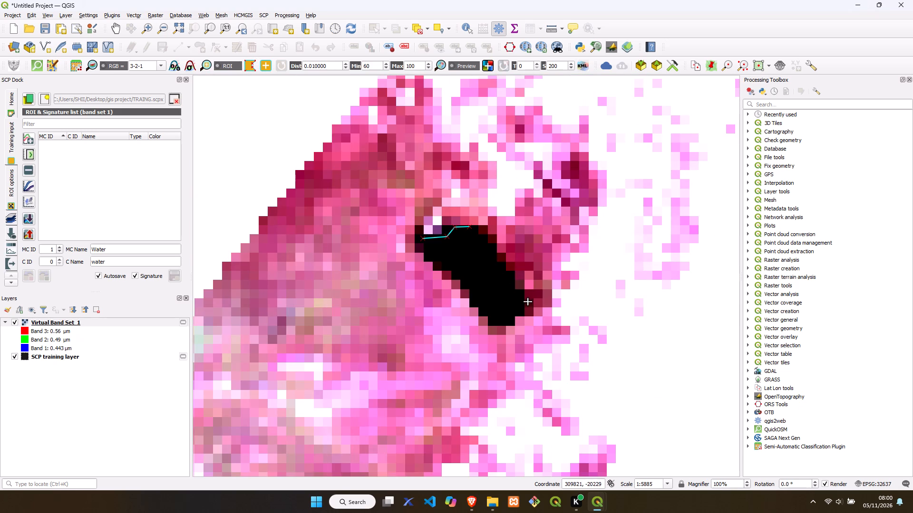
left_click(529, 305)
left_click(513, 325)
left_click(495, 327)
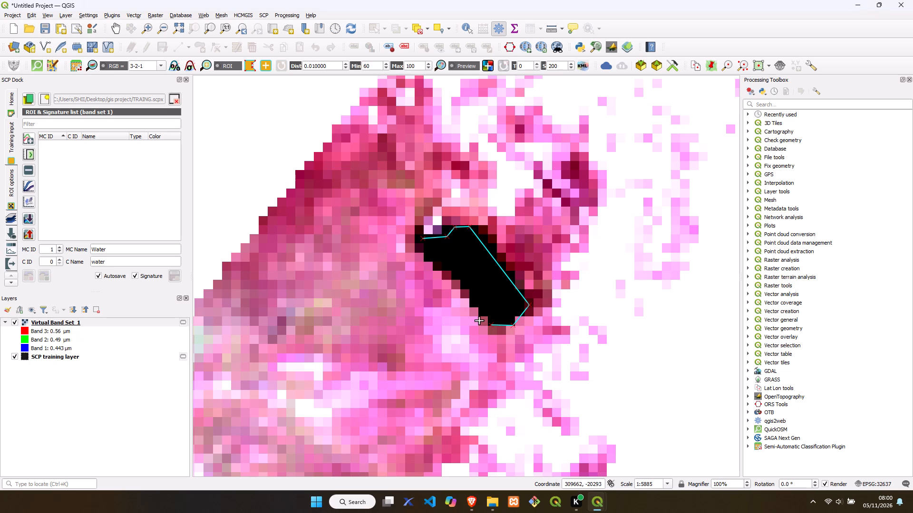
left_click(476, 313)
left_click(461, 285)
left_click(422, 258)
left_click(419, 242)
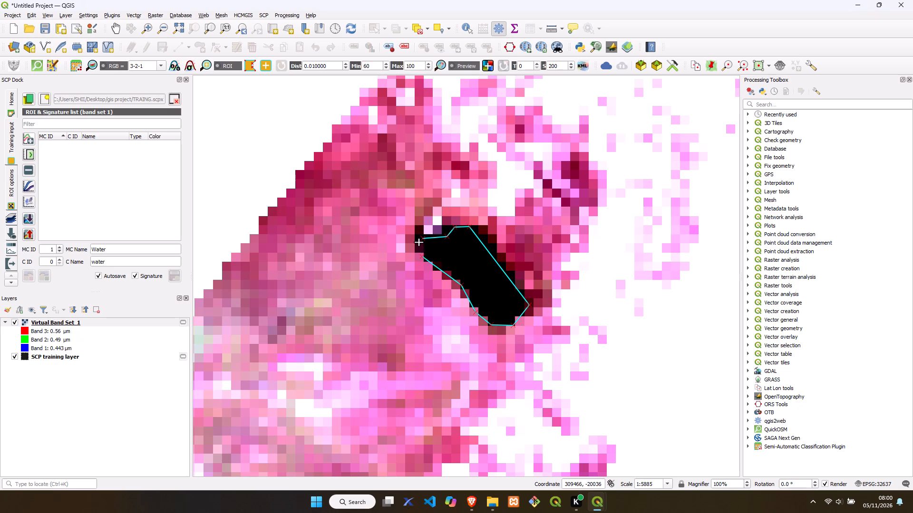
left_click(424, 239)
right_click(424, 239)
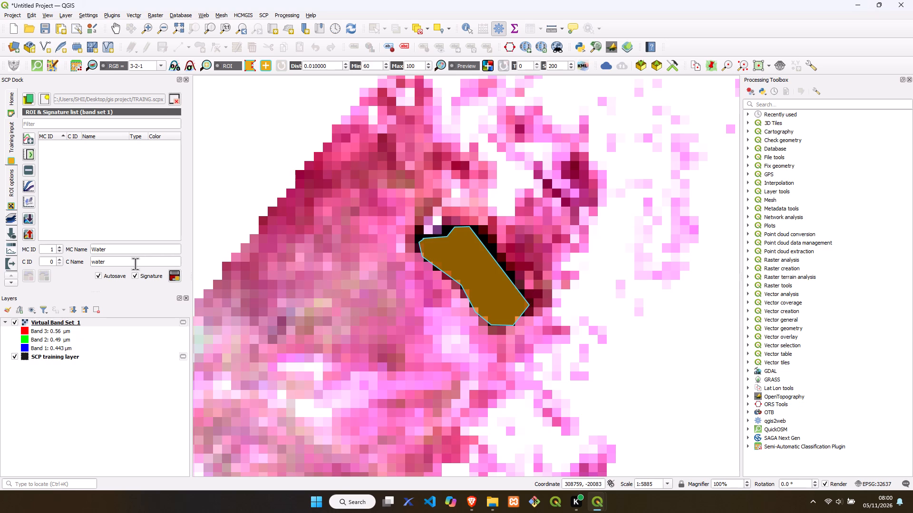
Save the drawn ROI with its signature to the training input as macroclass 1 Water, class 0 water.
left_click(173, 275)
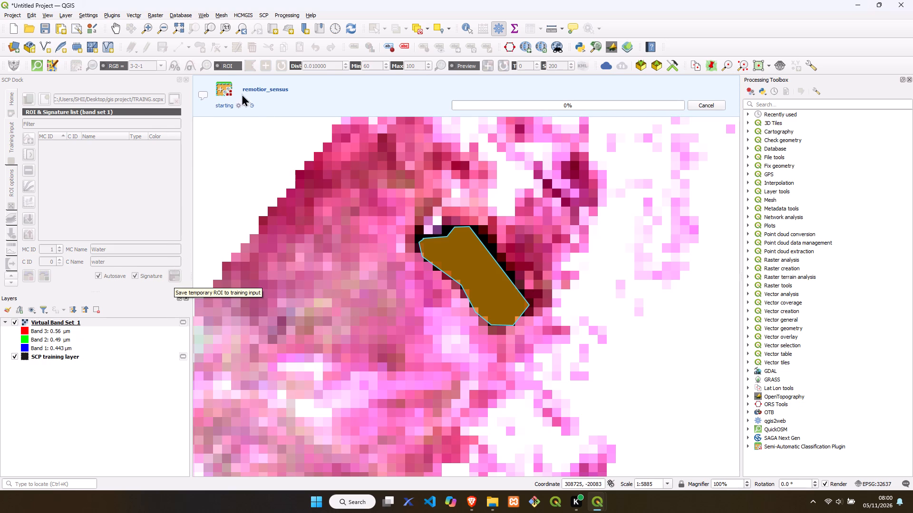
Examine the pink terrain south of the saved water ROI for further training areas.
left_click(113, 29)
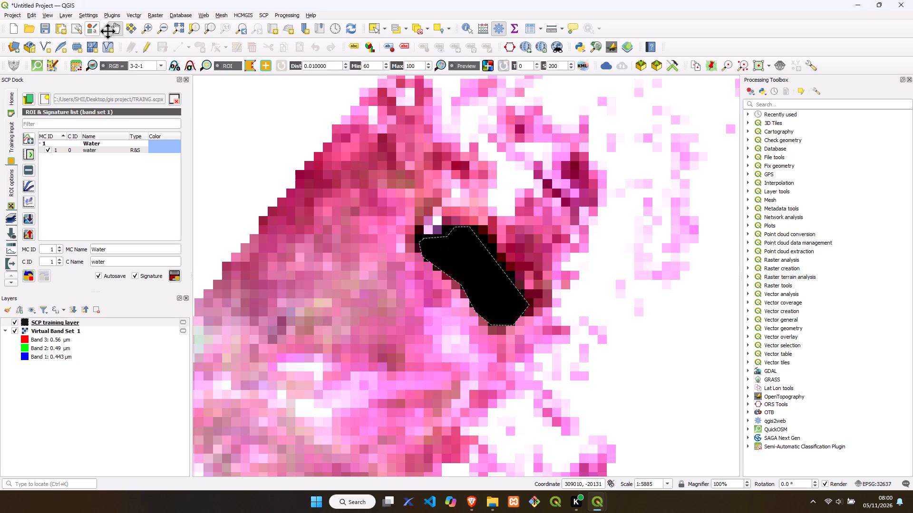
left_click_drag(311, 314, 321, 251)
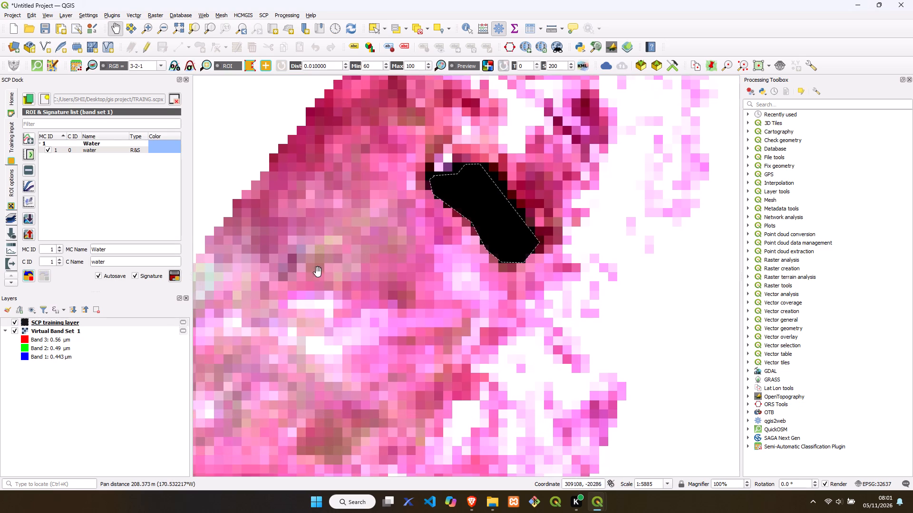
left_click_drag(325, 373, 341, 288)
left_click_drag(342, 375, 374, 329)
left_click_drag(368, 382, 417, 336)
left_click_drag(447, 385, 466, 338)
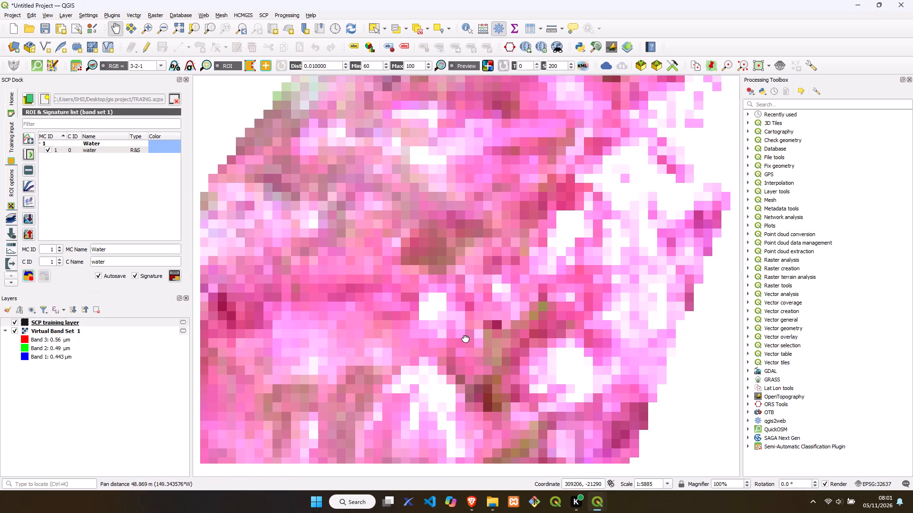
left_click_drag(466, 338, 471, 313)
left_click_drag(326, 350, 410, 323)
left_click_drag(351, 379, 340, 336)
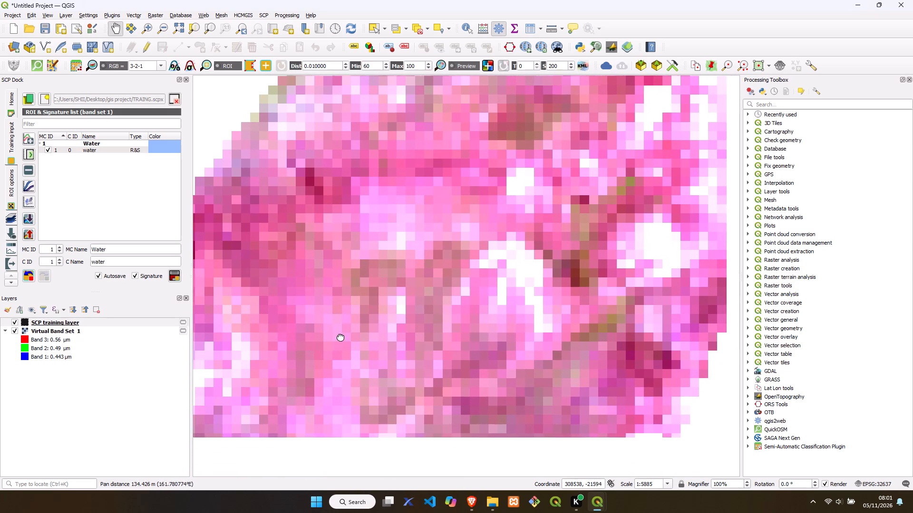
left_click_drag(340, 336, 354, 324)
left_click_drag(339, 387, 339, 337)
left_click_drag(340, 380, 385, 315)
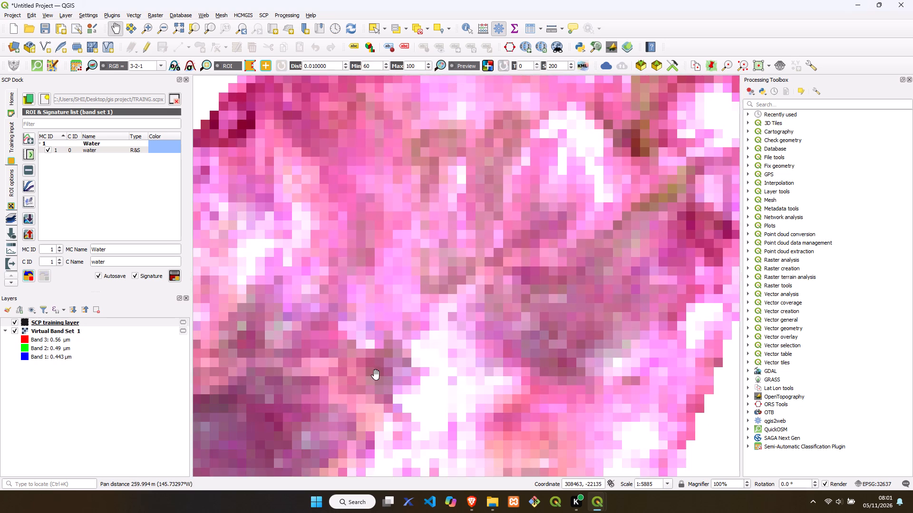
left_click_drag(376, 375, 392, 332)
left_click_drag(380, 387, 398, 341)
left_click_drag(363, 389, 481, 386)
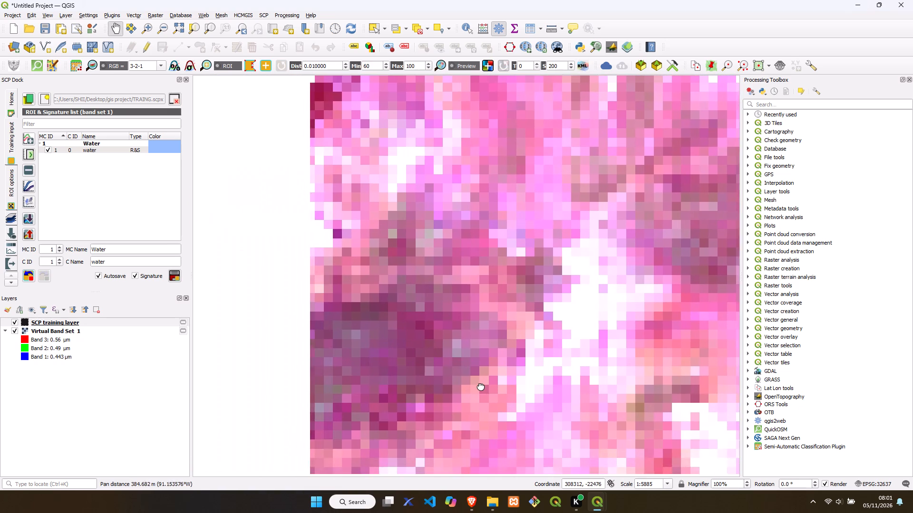
left_click_drag(481, 386, 481, 384)
Examine the image from the narrow northern arm down through the dark green upland for further training areas.
scroll(481, 383, "down", 3)
left_click_drag(446, 412, 406, 438)
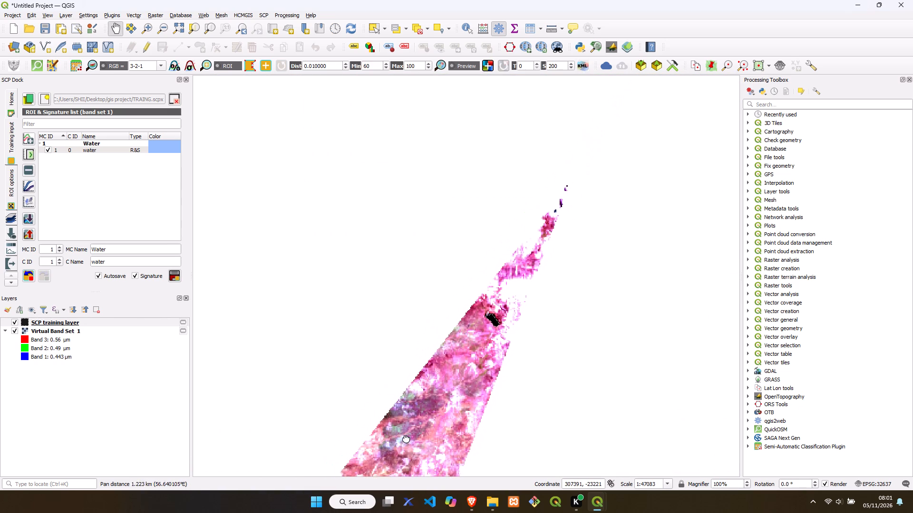
left_click_drag(406, 438, 424, 324)
left_click_drag(370, 428, 398, 333)
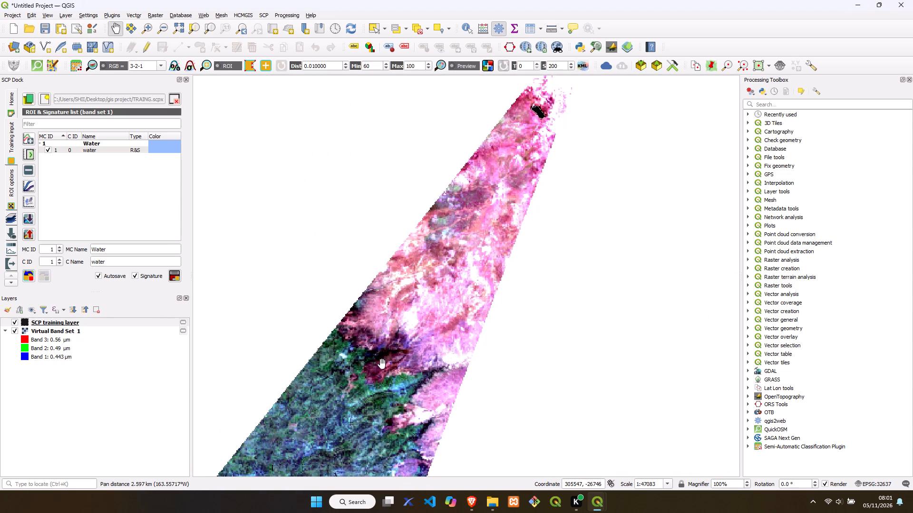
left_click_drag(383, 361, 402, 302)
scroll(399, 299, "down", 6)
scroll(399, 299, "up", 1)
scroll(399, 299, "down", 2)
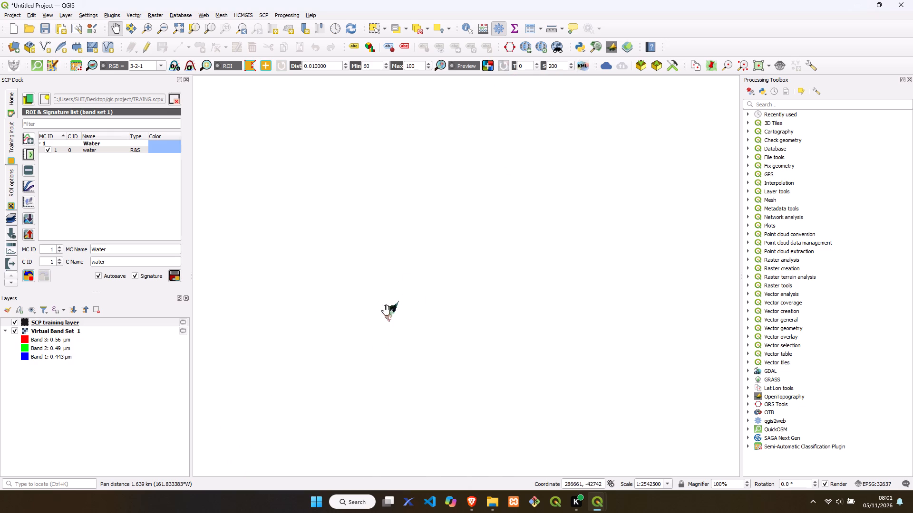
scroll(389, 311, "up", 7)
left_click_drag(439, 278, 393, 421)
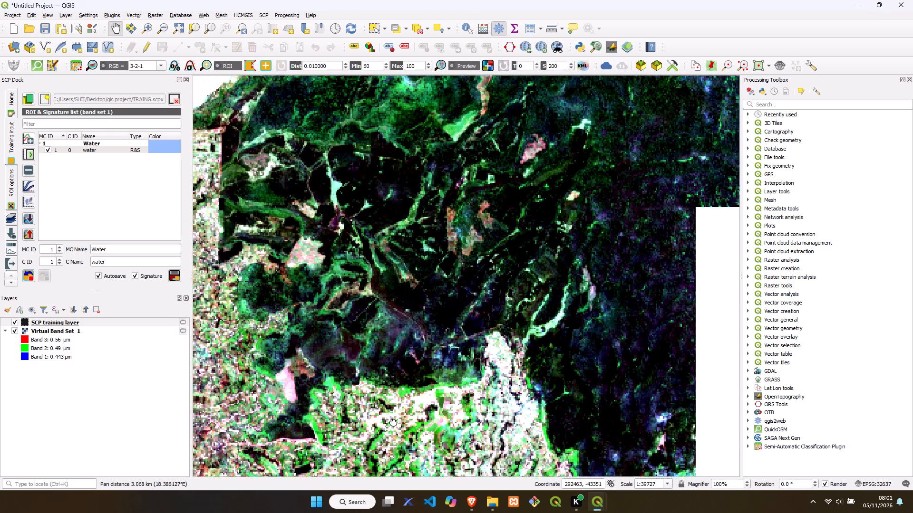
left_click_drag(393, 421, 391, 433)
left_click_drag(448, 306, 474, 394)
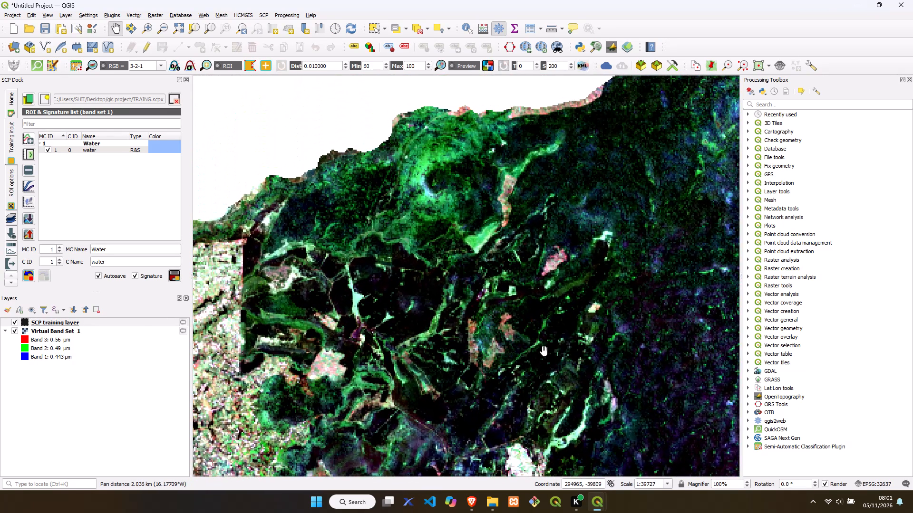
left_click_drag(572, 333, 377, 376)
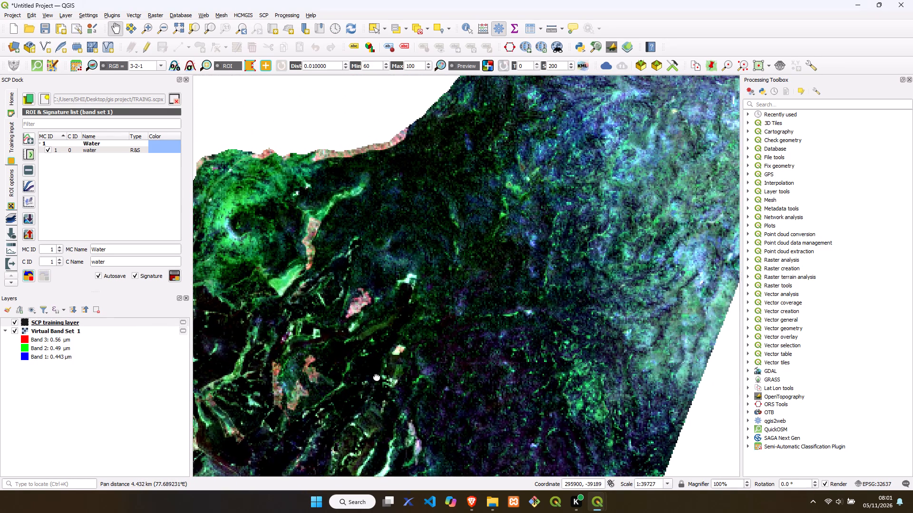
left_click_drag(377, 376, 370, 324)
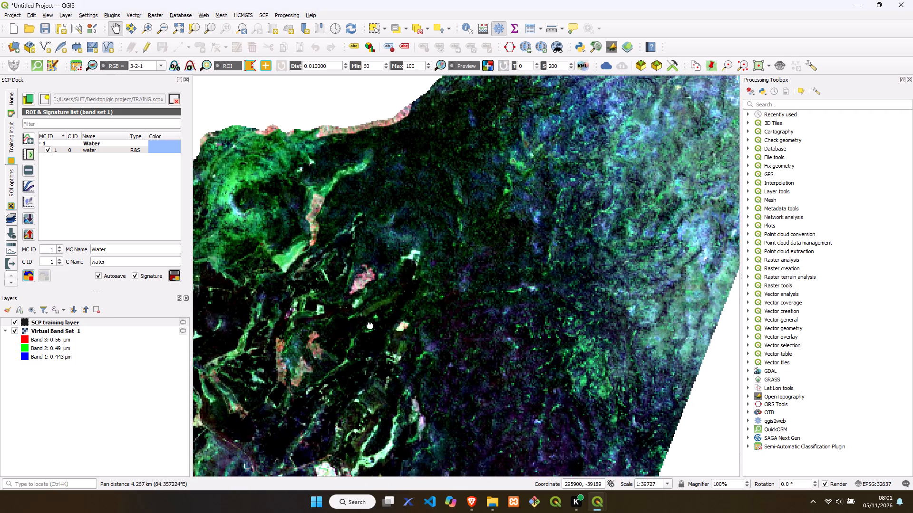
left_click_drag(370, 324, 367, 317)
left_click_drag(505, 377, 475, 327)
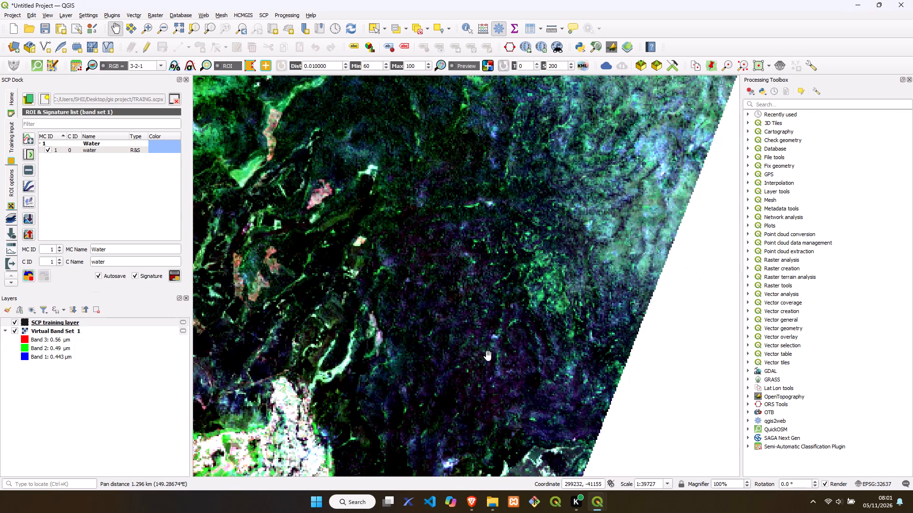
left_click_drag(486, 366, 431, 303)
left_click_drag(437, 393, 458, 267)
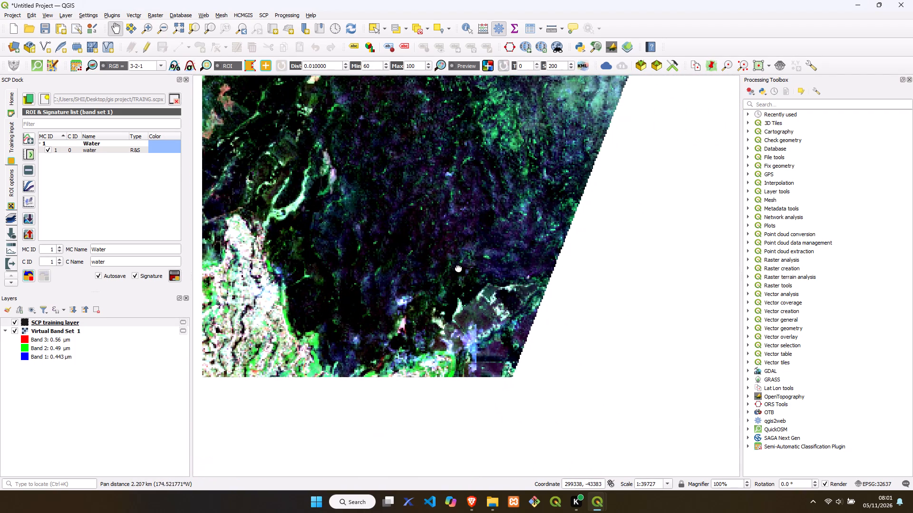
left_click_drag(458, 267, 458, 266)
Examine the mixed green, white and reddish terrain across the southern and western parts of the image for training areas.
left_click_drag(441, 355, 487, 293)
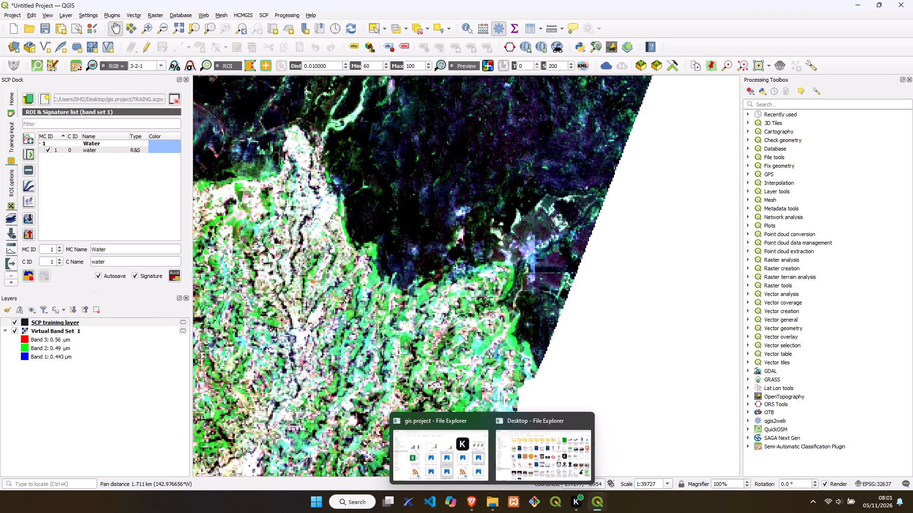
left_click_drag(327, 311, 426, 232)
left_click_drag(375, 348, 474, 255)
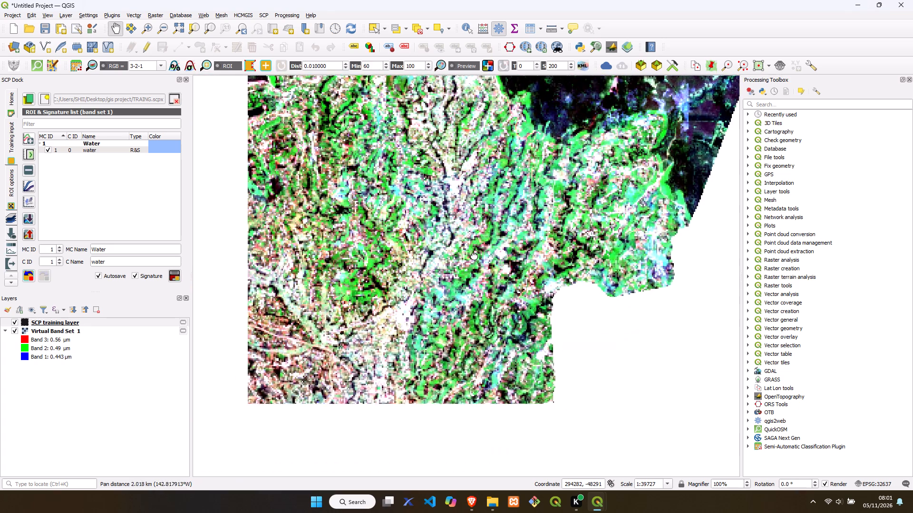
left_click_drag(474, 255, 475, 255)
left_click_drag(396, 335, 450, 374)
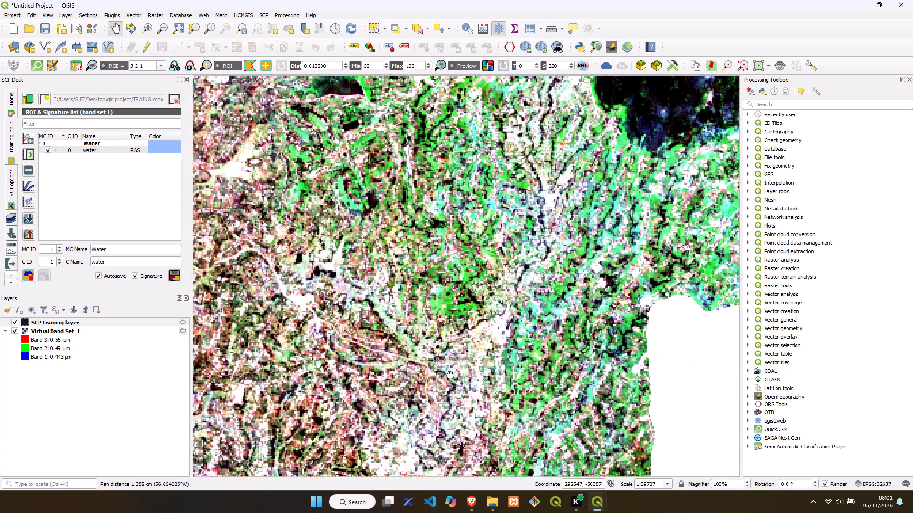
left_click_drag(450, 374, 566, 457)
left_click_drag(348, 304, 379, 387)
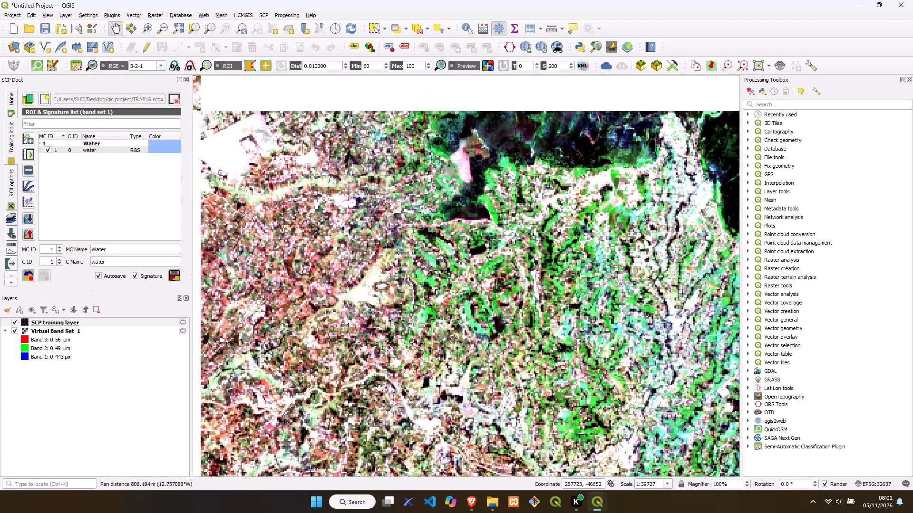
left_click_drag(379, 387, 389, 400)
left_click_drag(290, 316, 493, 282)
left_click_drag(429, 340, 424, 330)
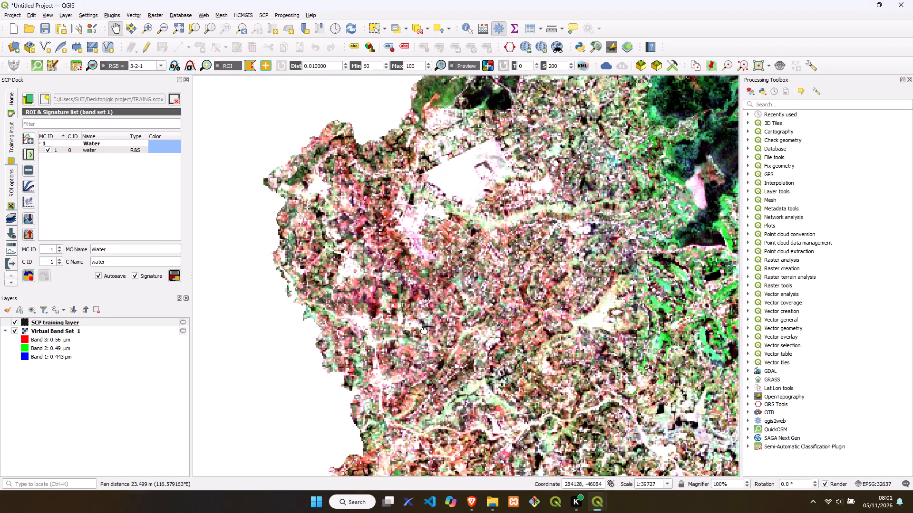
left_click_drag(424, 330, 354, 214)
left_click_drag(395, 316, 366, 199)
left_click_drag(389, 332, 388, 312)
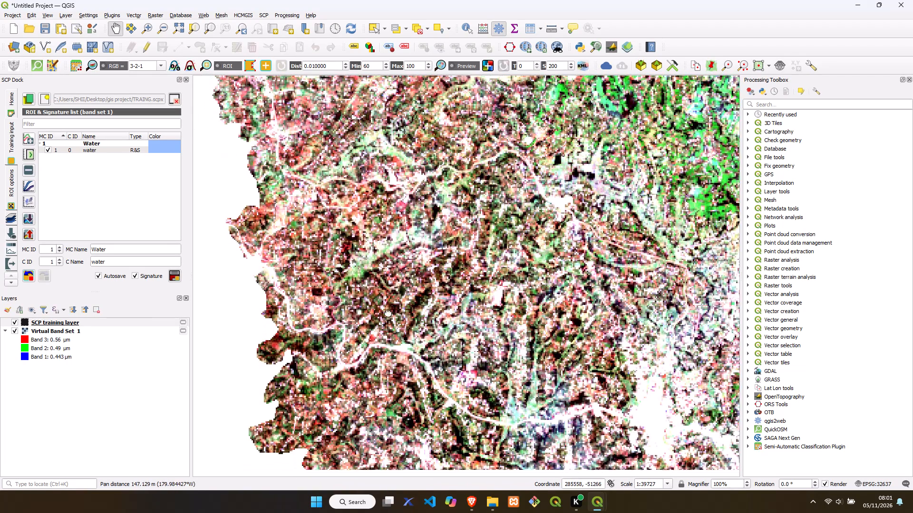
left_click_drag(388, 312, 372, 234)
left_click_drag(445, 334, 406, 267)
left_click_drag(533, 368, 530, 368)
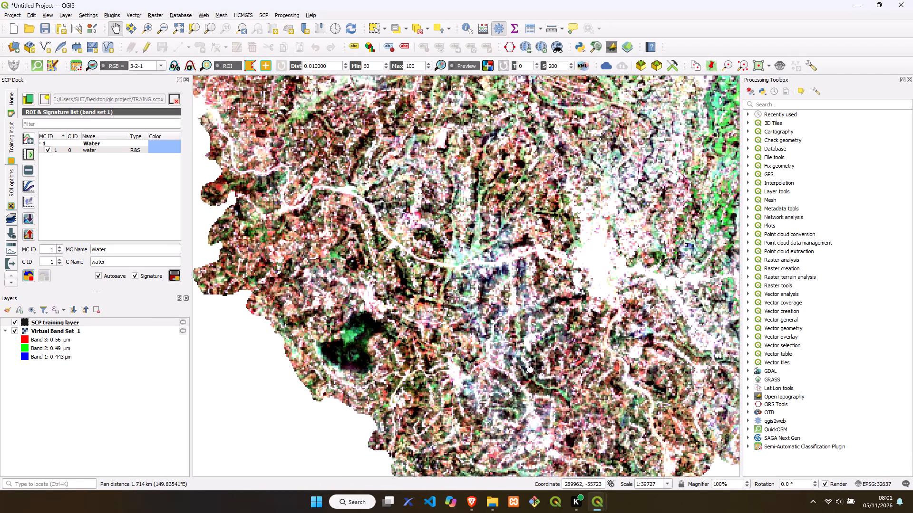
left_click_drag(530, 368, 311, 218)
left_click_drag(417, 263, 352, 410)
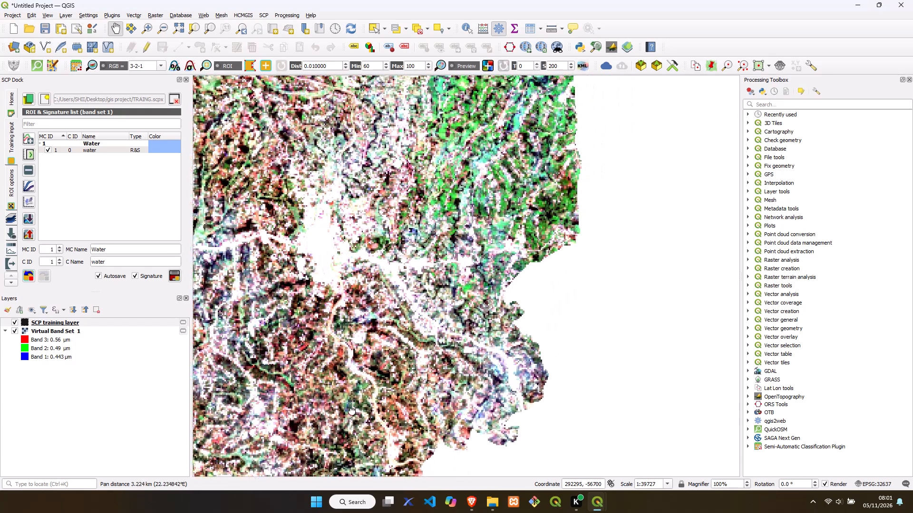
left_click_drag(352, 410, 342, 444)
left_click_drag(433, 293, 388, 444)
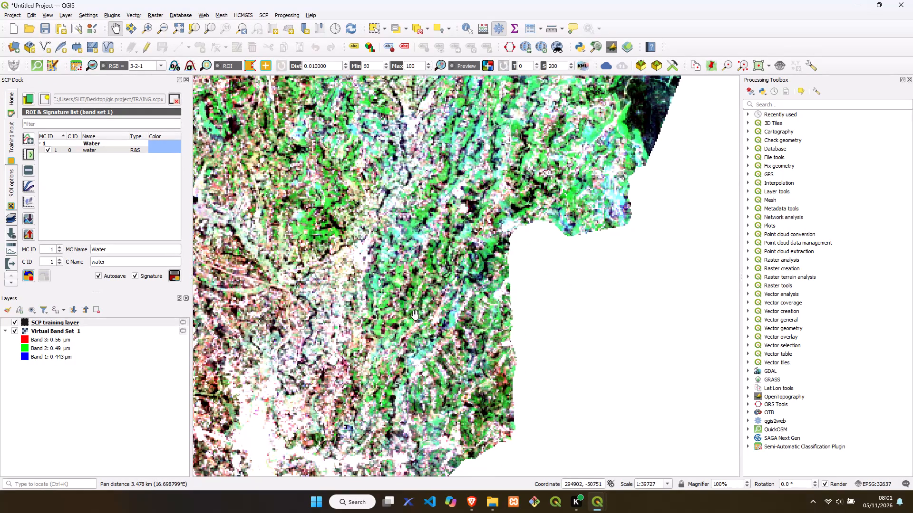
left_click_drag(415, 302, 369, 444)
left_click_drag(394, 300, 459, 377)
left_click_drag(310, 307, 419, 355)
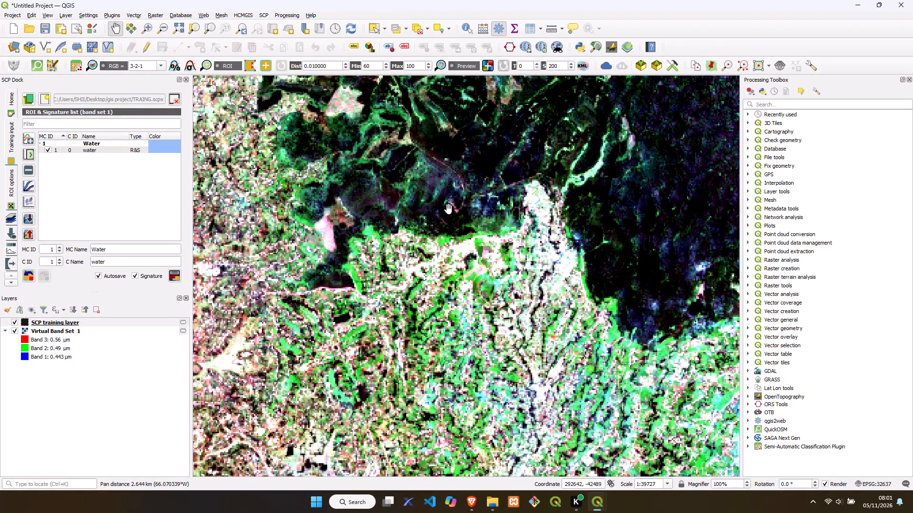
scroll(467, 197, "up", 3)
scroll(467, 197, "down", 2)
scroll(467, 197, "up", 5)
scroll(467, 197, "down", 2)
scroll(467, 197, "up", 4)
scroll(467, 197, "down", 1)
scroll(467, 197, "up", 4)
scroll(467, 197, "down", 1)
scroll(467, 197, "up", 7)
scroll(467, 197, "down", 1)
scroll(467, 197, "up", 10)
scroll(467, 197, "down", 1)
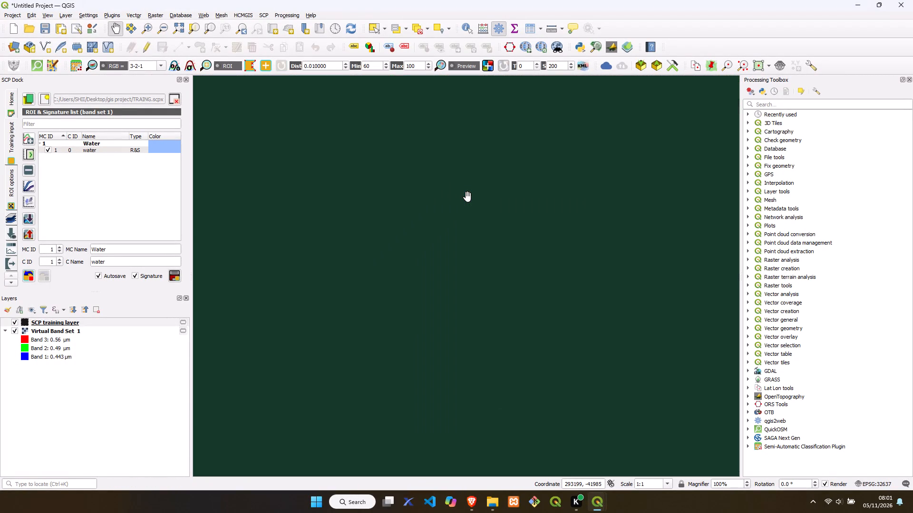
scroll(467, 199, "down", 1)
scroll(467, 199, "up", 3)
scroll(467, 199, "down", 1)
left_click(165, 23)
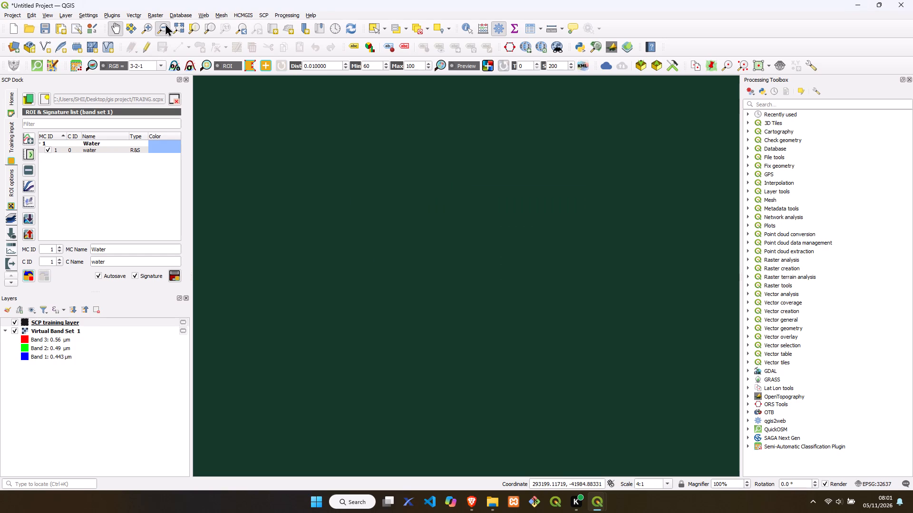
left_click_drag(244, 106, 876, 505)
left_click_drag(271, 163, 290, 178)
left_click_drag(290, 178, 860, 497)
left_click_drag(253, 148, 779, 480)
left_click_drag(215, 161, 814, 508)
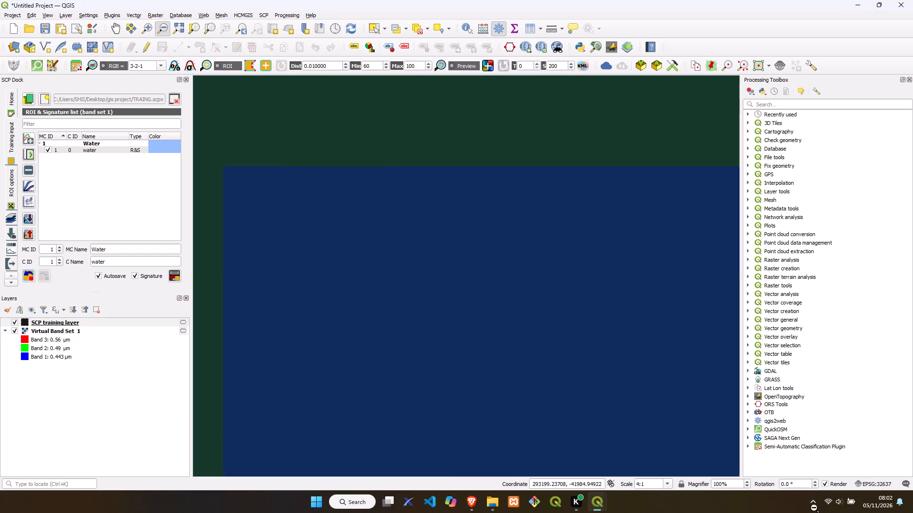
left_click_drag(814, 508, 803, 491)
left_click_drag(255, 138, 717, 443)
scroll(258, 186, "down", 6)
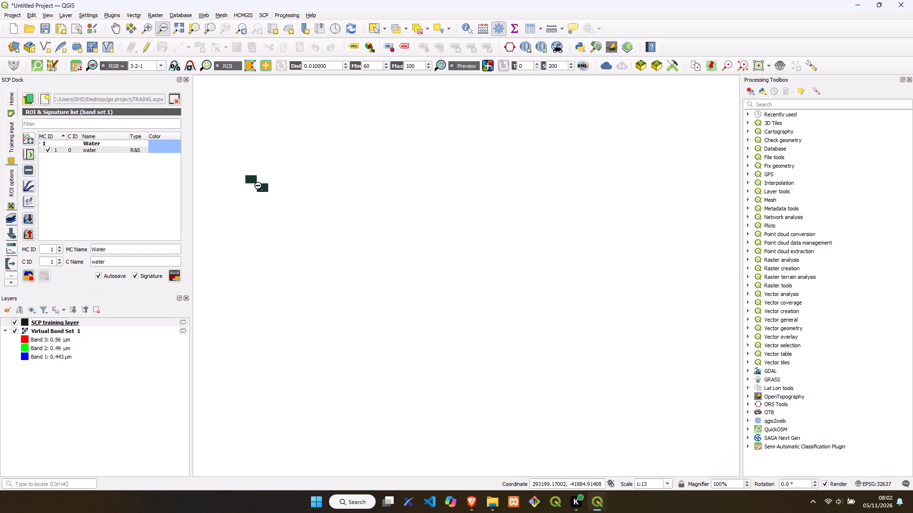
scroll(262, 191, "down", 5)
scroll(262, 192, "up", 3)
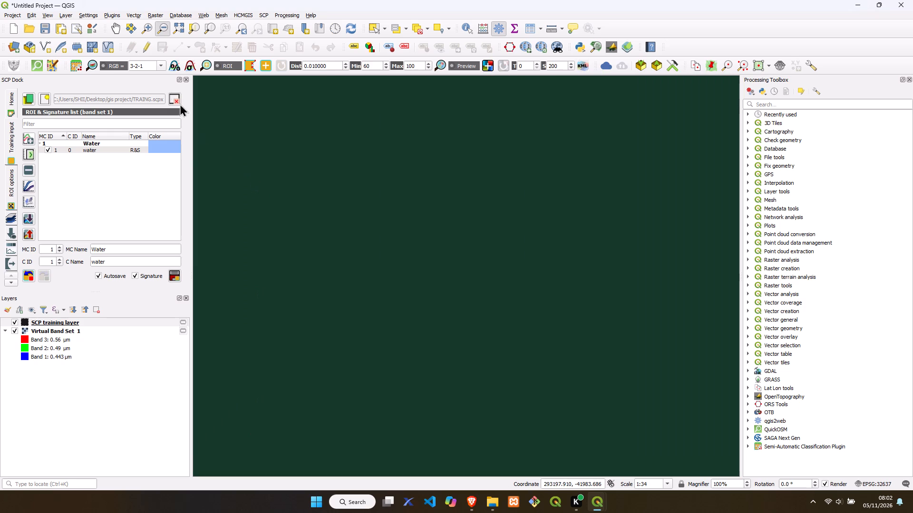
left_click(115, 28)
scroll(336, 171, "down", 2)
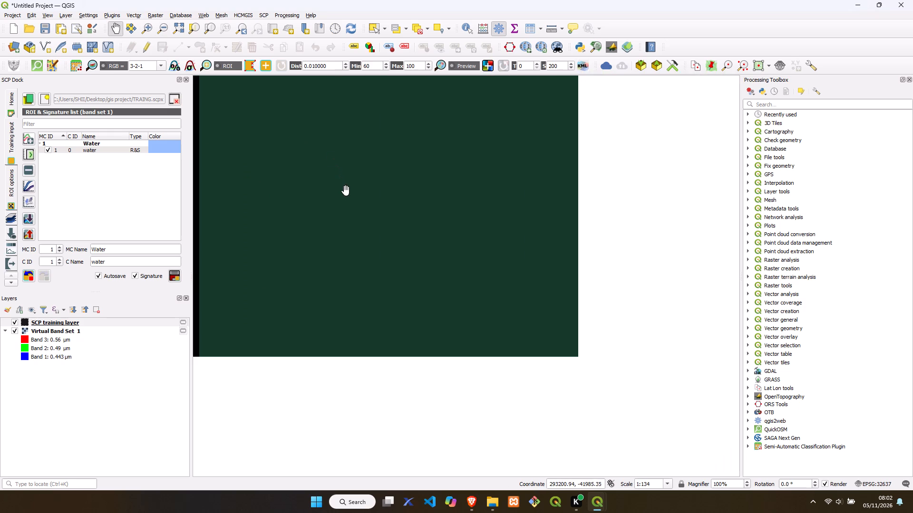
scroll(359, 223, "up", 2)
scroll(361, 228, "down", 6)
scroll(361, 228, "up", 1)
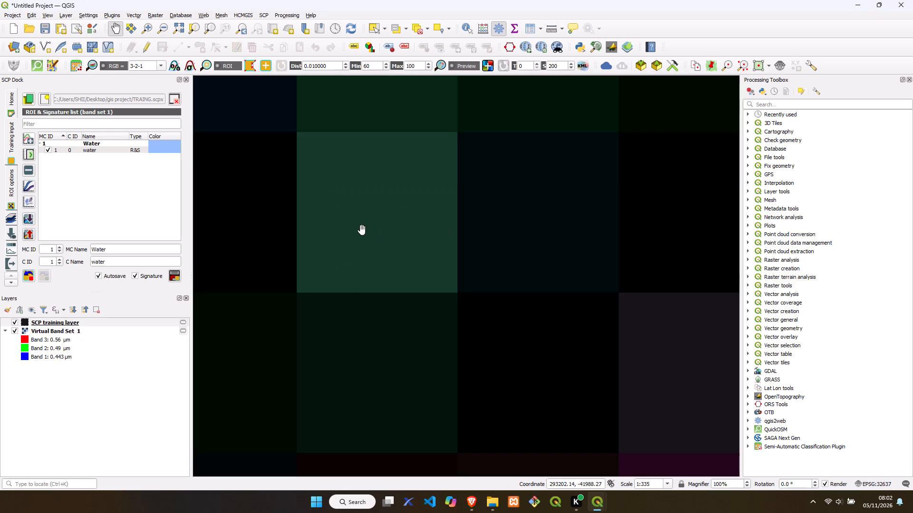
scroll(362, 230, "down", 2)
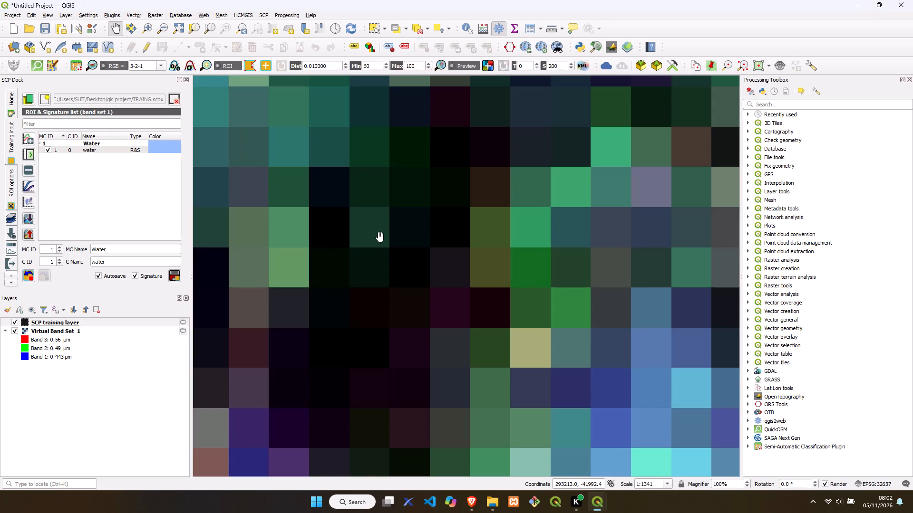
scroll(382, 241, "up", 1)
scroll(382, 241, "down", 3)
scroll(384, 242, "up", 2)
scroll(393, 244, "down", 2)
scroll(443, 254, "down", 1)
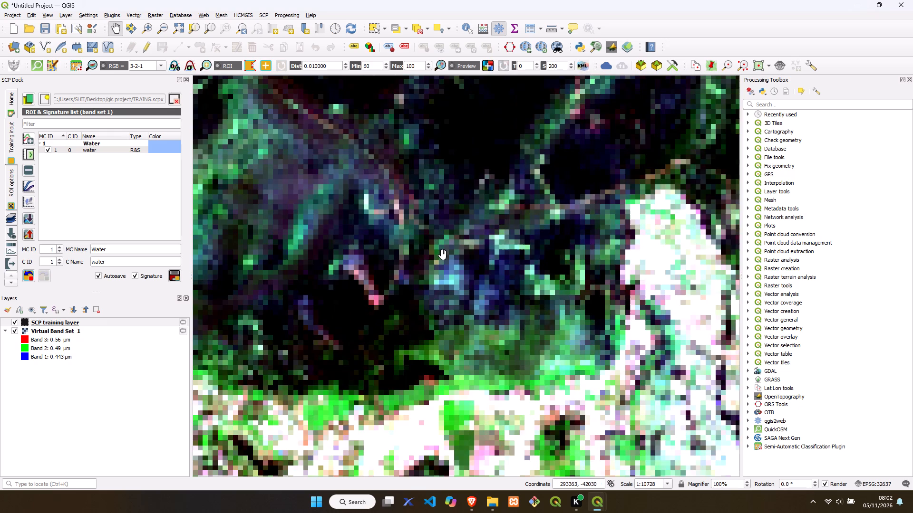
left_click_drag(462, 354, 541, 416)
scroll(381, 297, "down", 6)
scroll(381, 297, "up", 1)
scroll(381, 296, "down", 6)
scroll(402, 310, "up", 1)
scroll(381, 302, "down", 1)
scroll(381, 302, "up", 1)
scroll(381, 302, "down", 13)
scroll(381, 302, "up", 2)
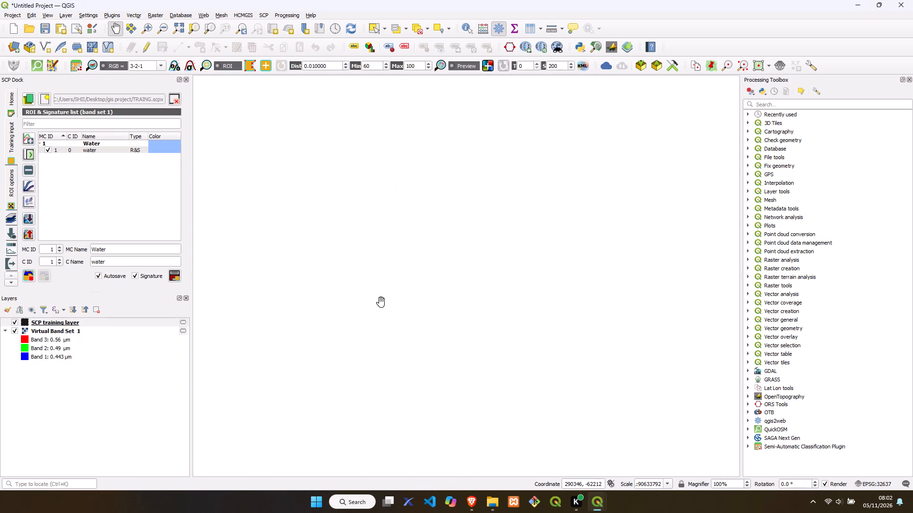
Examine the full extent of Virtual Band Set 1, from the dark upland to the pink northern arm, for training areas.
left_click(76, 329)
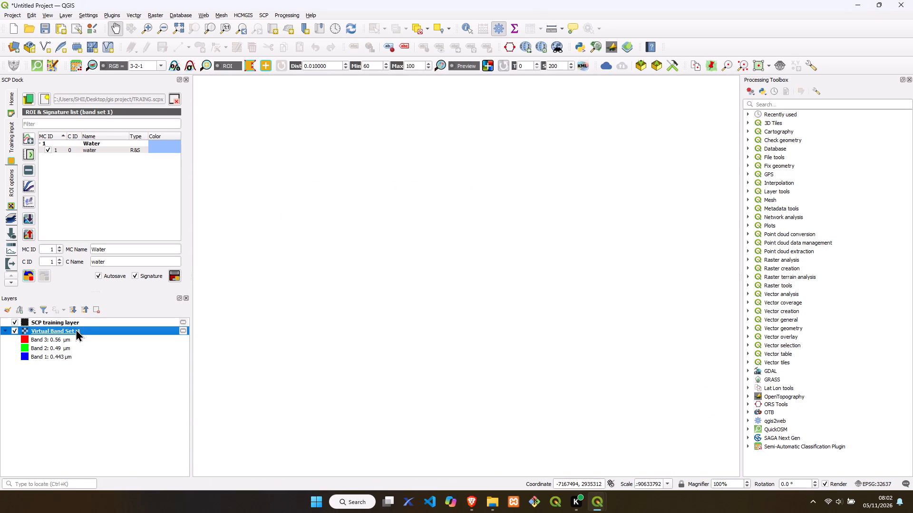
right_click(76, 329)
left_click(88, 330)
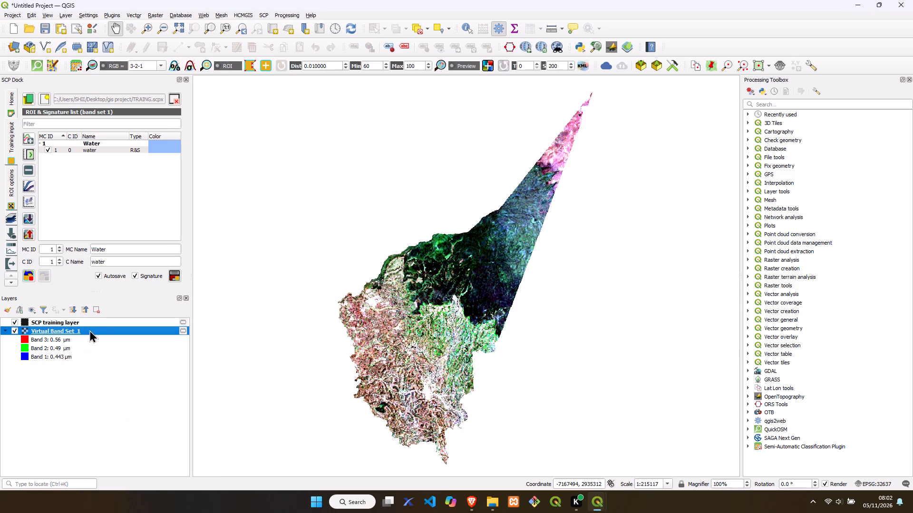
scroll(440, 292, "up", 1)
scroll(440, 292, "down", 2)
scroll(440, 292, "up", 3)
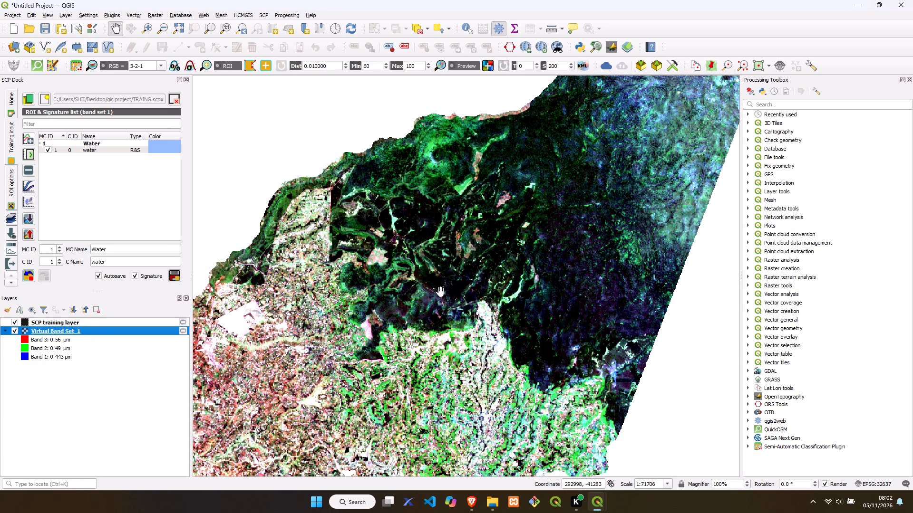
left_click_drag(403, 297, 403, 294)
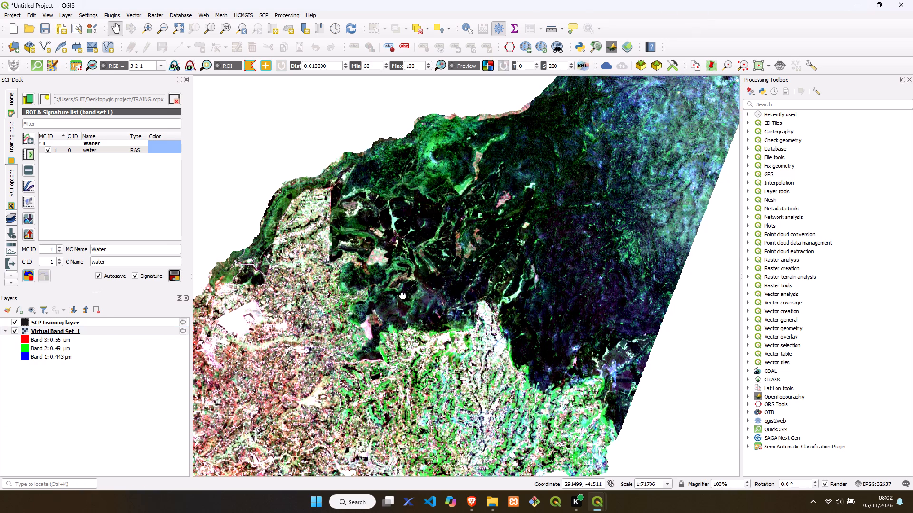
left_click_drag(403, 294, 328, 247)
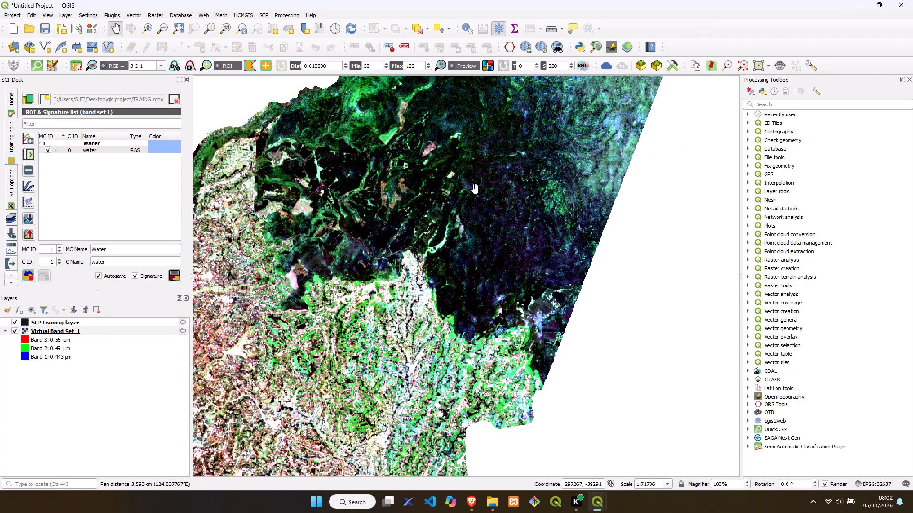
left_click_drag(476, 187, 406, 317)
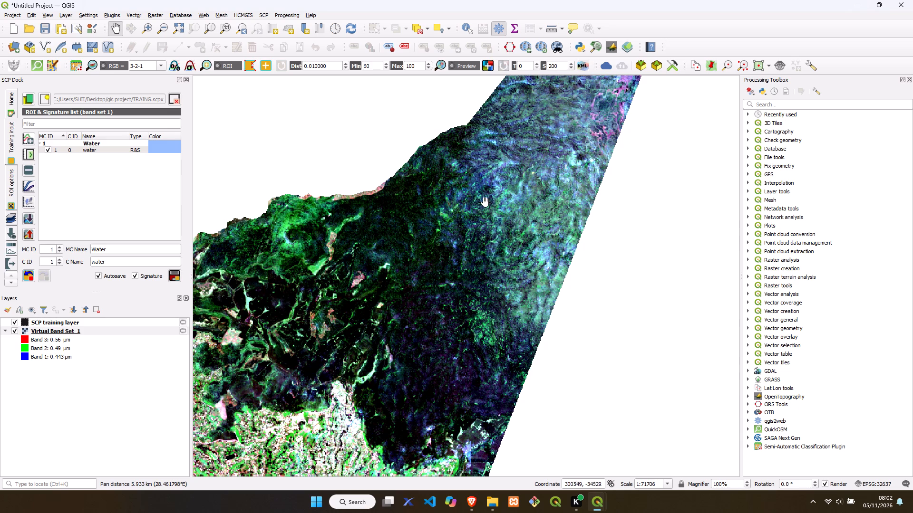
left_click_drag(500, 192, 340, 392)
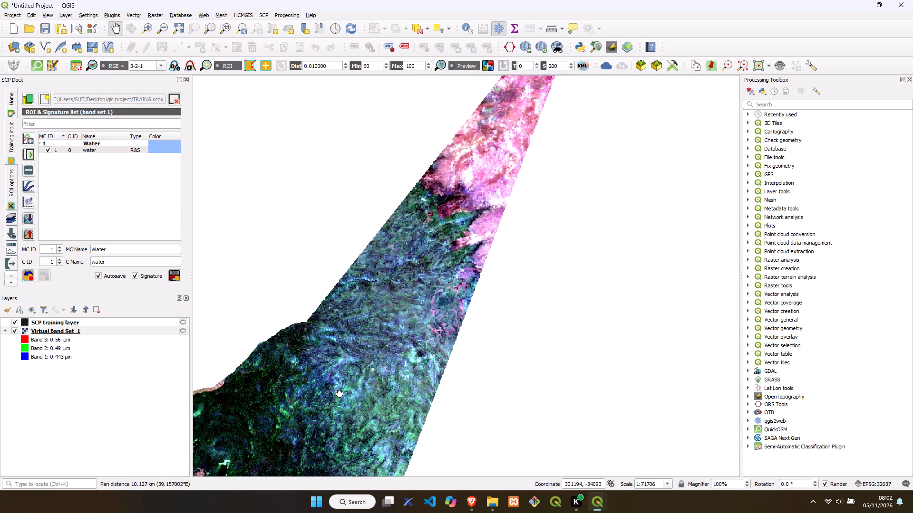
left_click_drag(340, 392, 340, 392)
left_click_drag(440, 247, 335, 364)
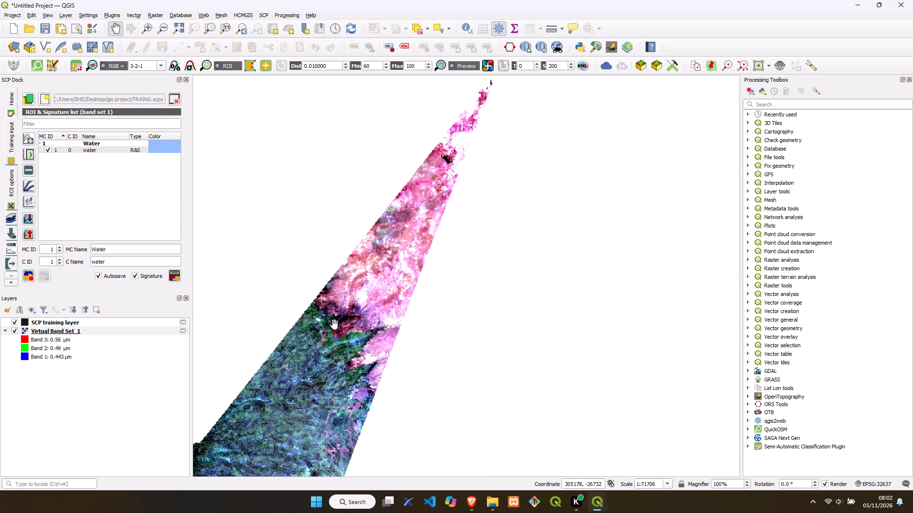
Examine the image closely from the pink northern arm down through the dark green upland for training areas.
scroll(347, 324, "up", 1)
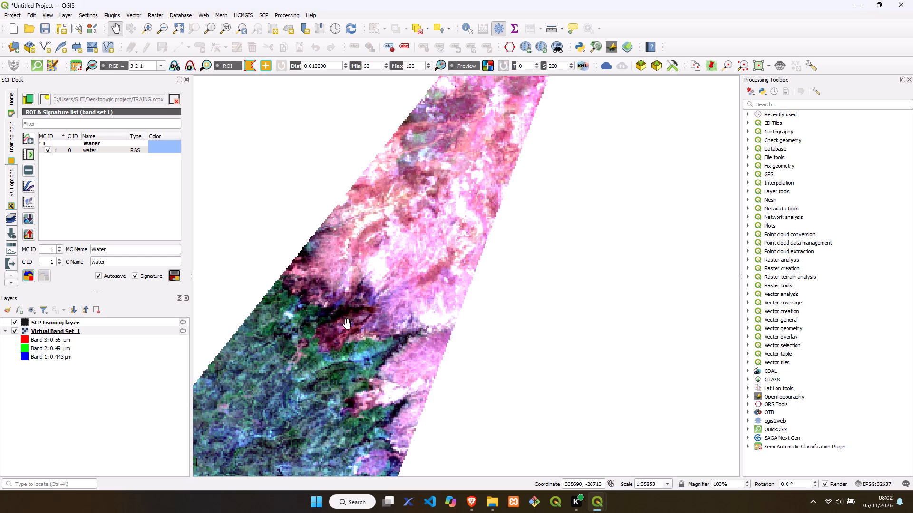
left_click_drag(339, 337, 405, 271)
left_click_drag(340, 361, 388, 240)
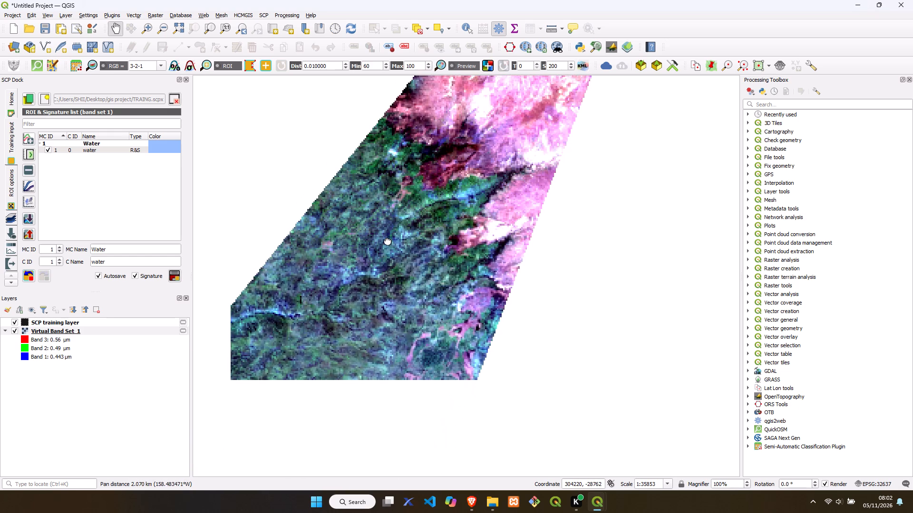
left_click_drag(388, 240, 391, 230)
left_click_drag(352, 284, 448, 122)
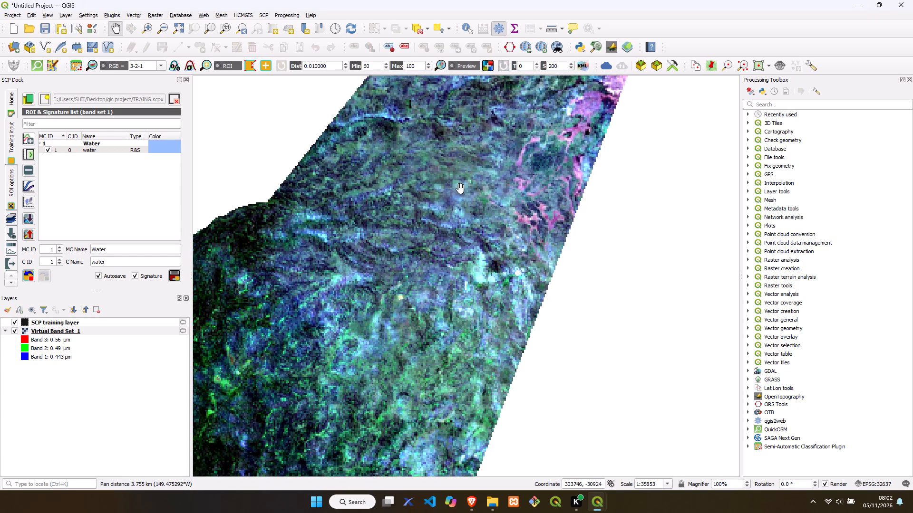
left_click_drag(427, 316, 555, 203)
left_click_drag(259, 418, 429, 309)
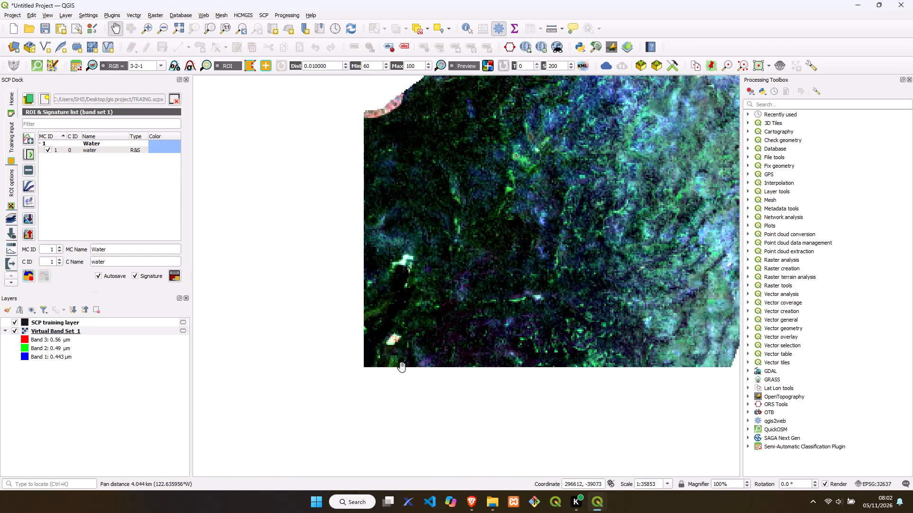
left_click_drag(373, 359, 482, 395)
left_click_drag(312, 399, 375, 368)
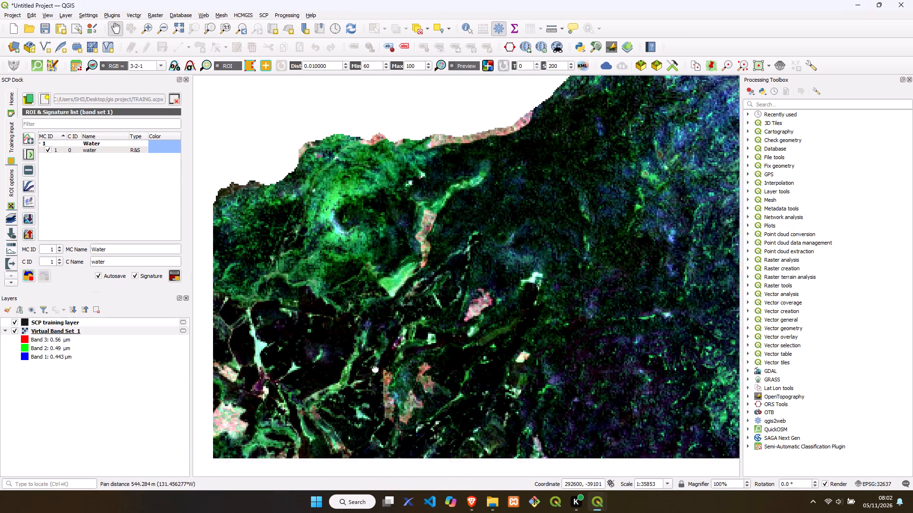
left_click_drag(375, 368, 487, 346)
left_click_drag(374, 401, 442, 305)
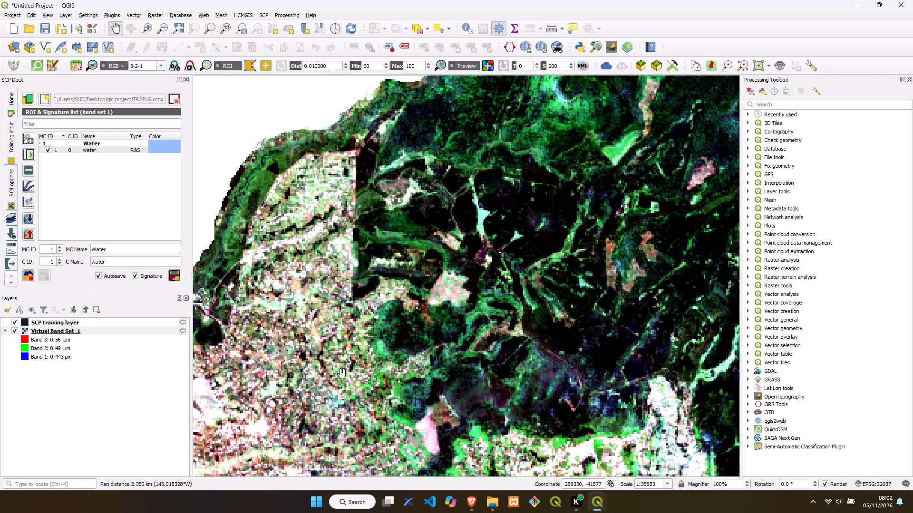
Examine the reddish and white terrain along the western side and southern end of the image for training areas.
left_click_drag(345, 370, 403, 294)
left_click_drag(359, 385, 473, 330)
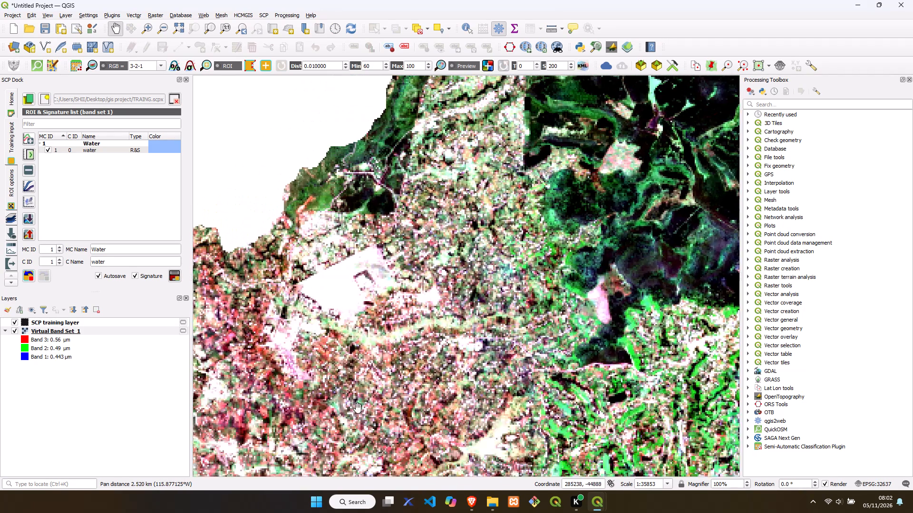
left_click_drag(356, 405, 449, 326)
left_click_drag(372, 385, 350, 324)
left_click_drag(443, 401, 428, 378)
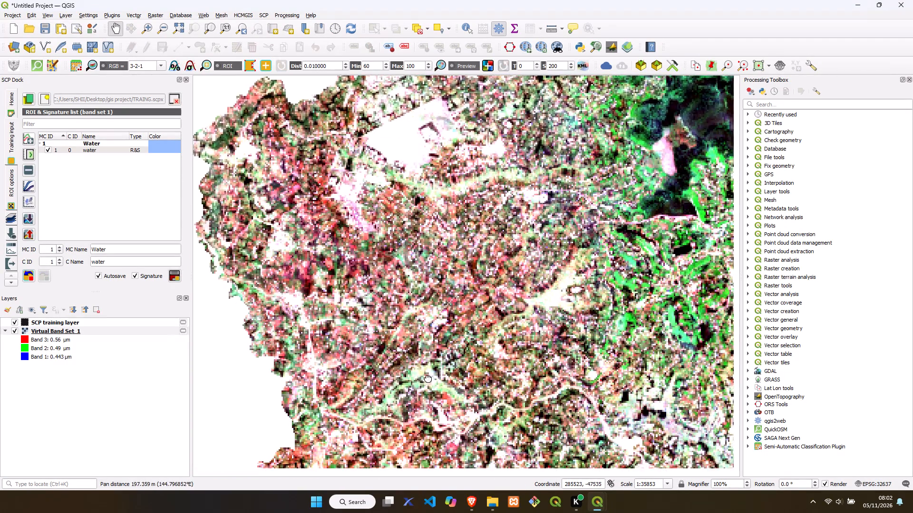
left_click_drag(428, 378, 390, 326)
left_click_drag(446, 397, 402, 300)
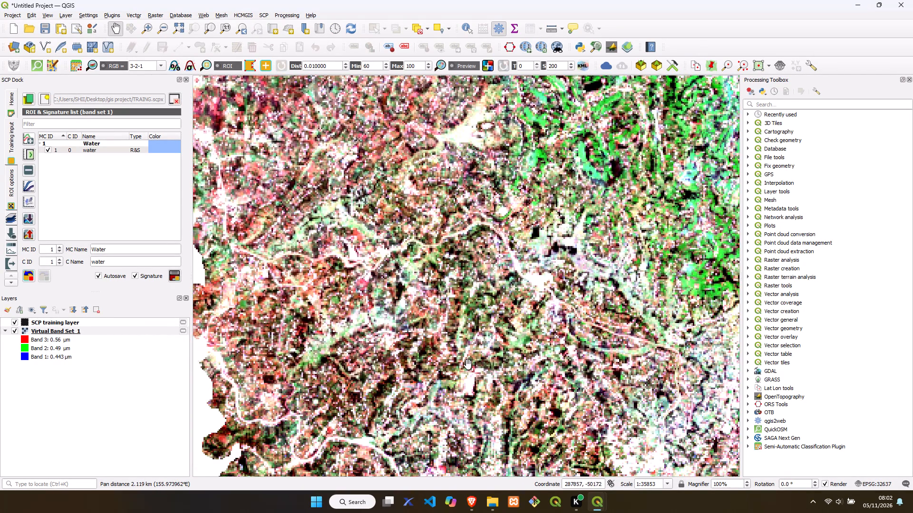
left_click_drag(489, 400, 480, 292)
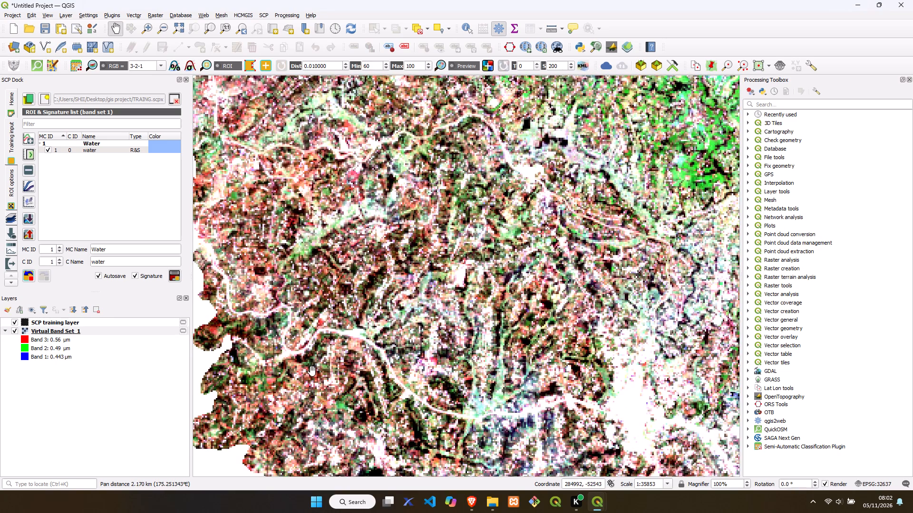
left_click_drag(314, 369, 326, 286)
left_click_drag(435, 418, 379, 308)
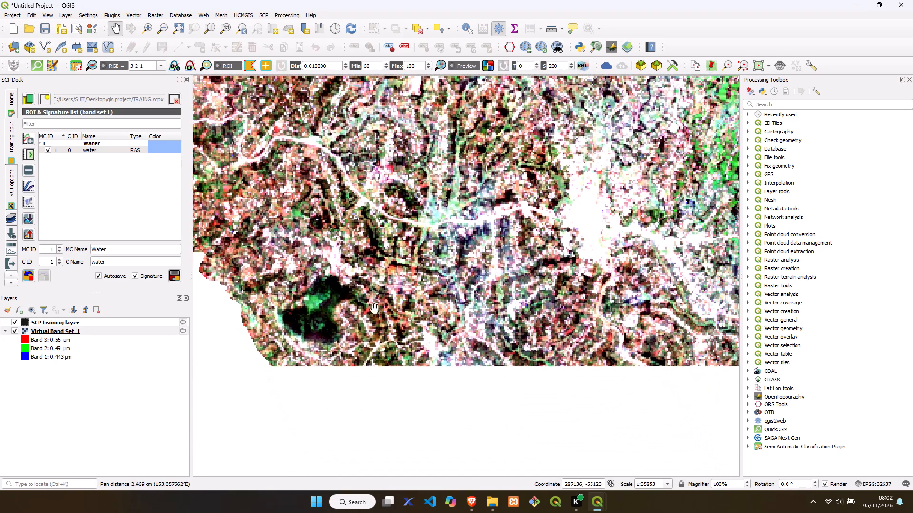
left_click_drag(521, 374, 396, 297)
left_click_drag(497, 385, 482, 379)
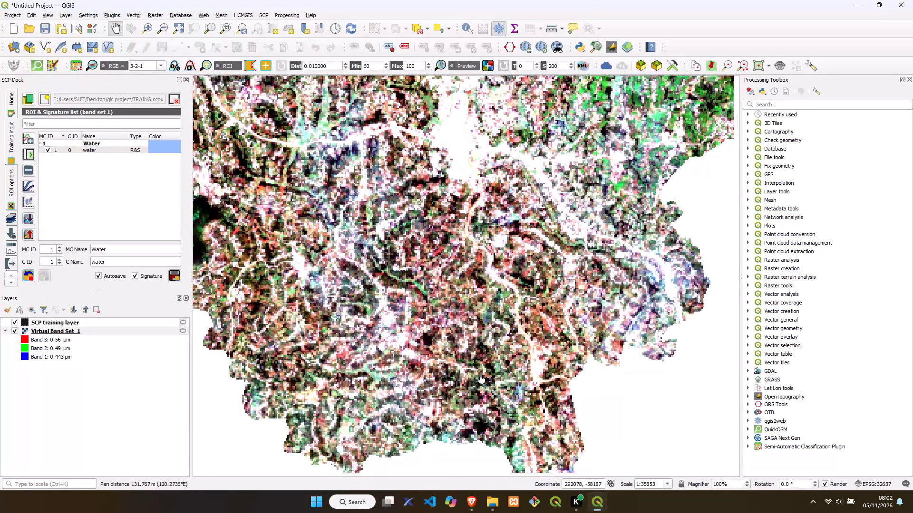
left_click_drag(482, 379, 393, 368)
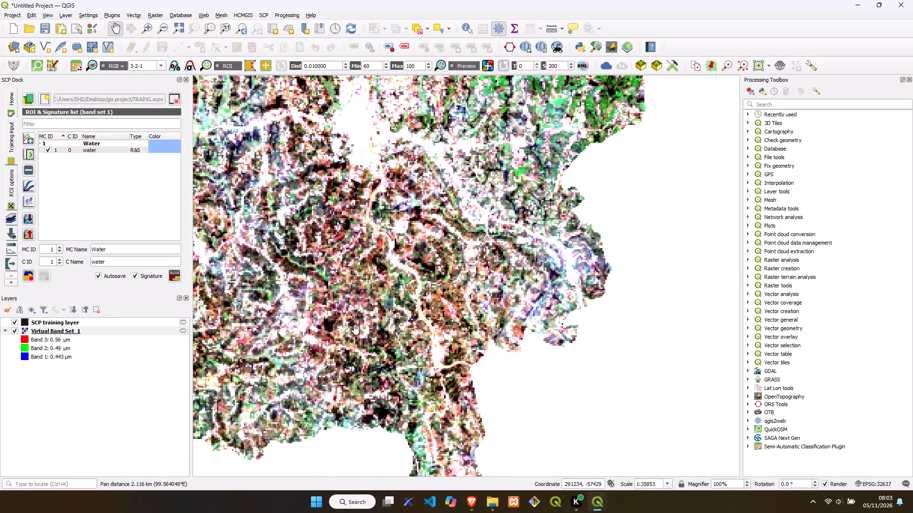
Examine the image from the southern terrain up through the bright green eastern area to the dark upland edge.
scroll(333, 321, "up", 1)
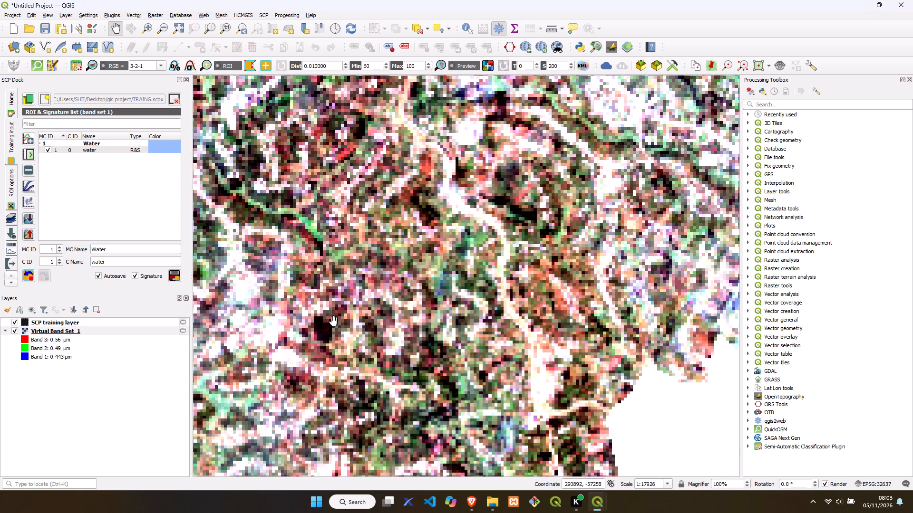
scroll(333, 321, "down", 1)
left_click_drag(409, 305, 332, 463)
left_click_drag(387, 336, 360, 493)
left_click_drag(400, 349, 317, 416)
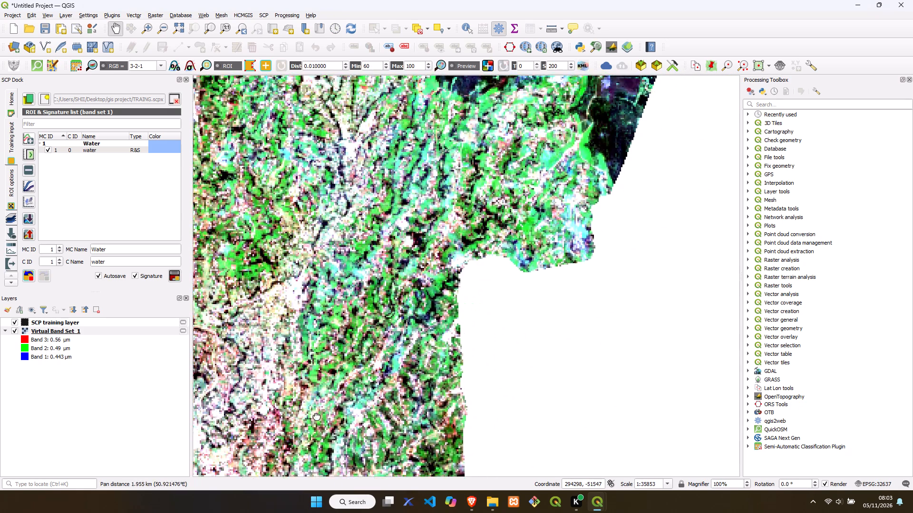
left_click_drag(317, 416, 234, 464)
scroll(389, 285, "up", 1)
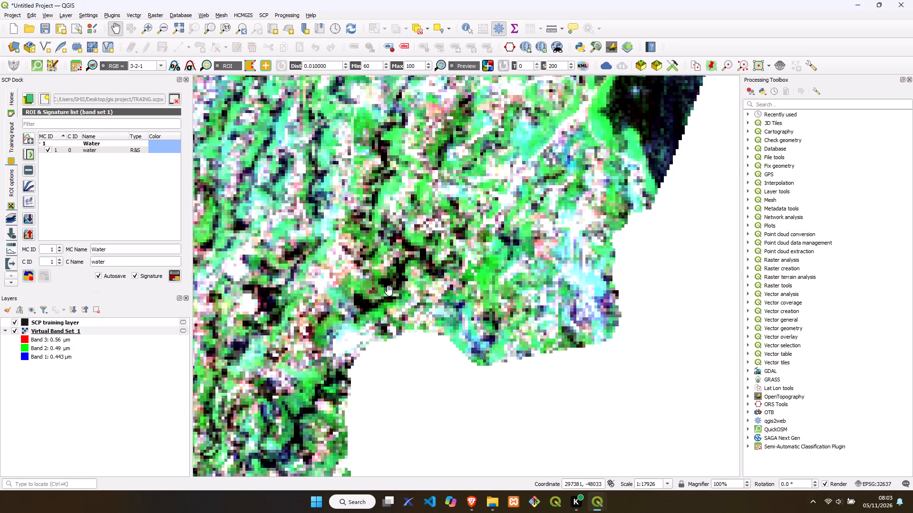
scroll(389, 290, "down", 1)
left_click_drag(373, 215, 400, 438)
left_click_drag(384, 332, 363, 386)
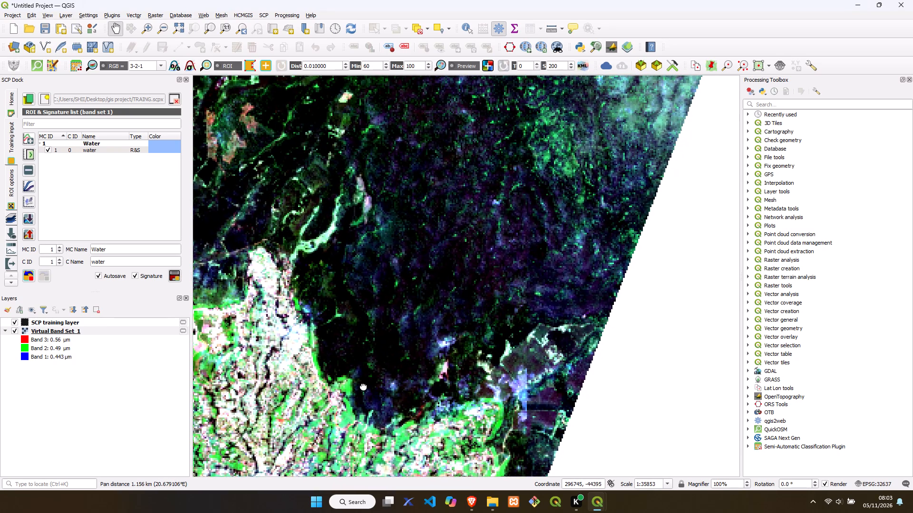
left_click_drag(363, 386, 423, 339)
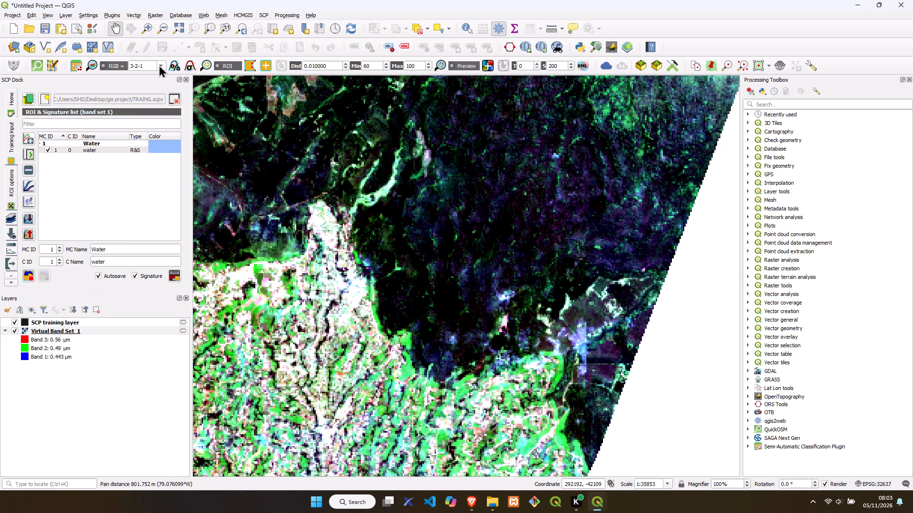
Set the RGB composite of the band set to 4-3-2.
left_click(159, 65)
left_click(147, 85)
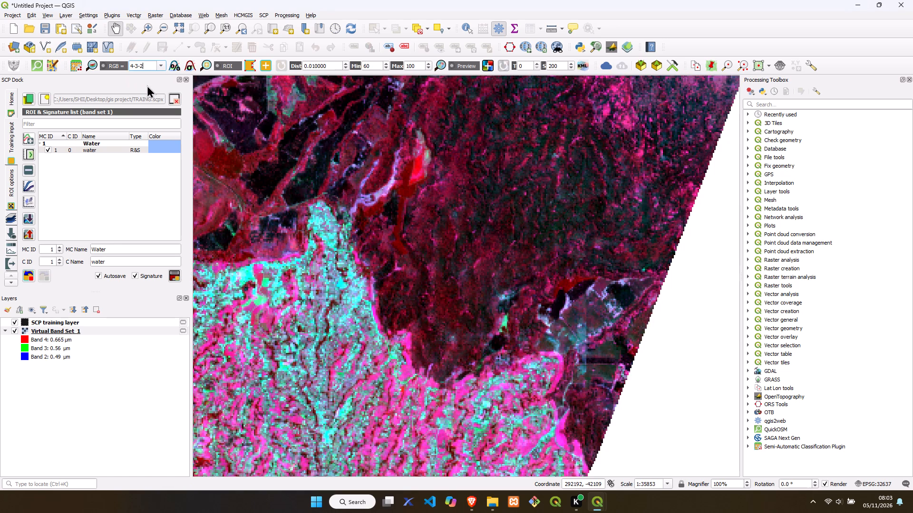
Examine the 4-3-2 composite from the dark red upland up to the northern tip for training areas.
left_click_drag(370, 169, 448, 348)
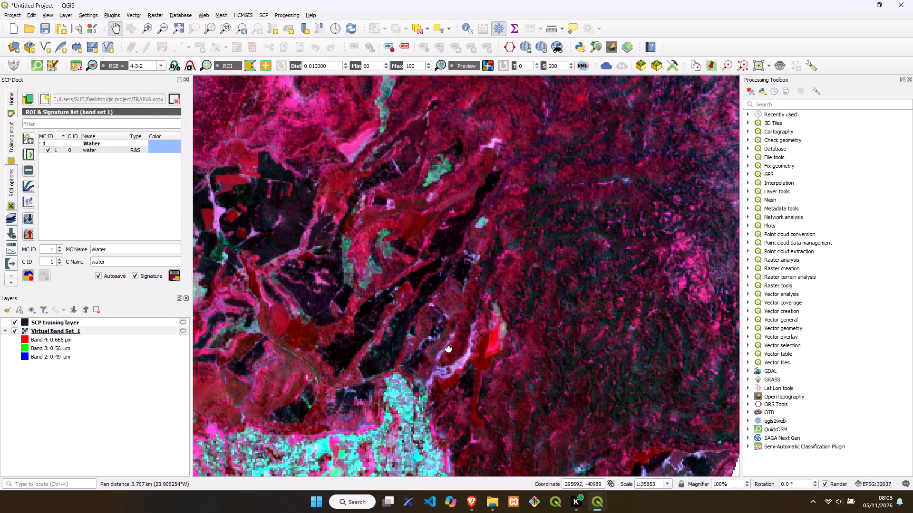
left_click_drag(448, 348, 455, 465)
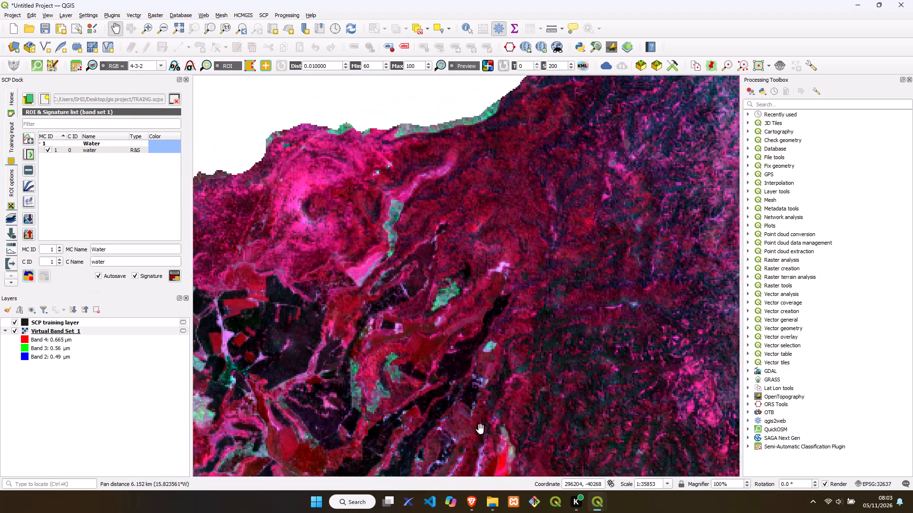
left_click_drag(634, 285, 348, 399)
left_click_drag(419, 300, 329, 454)
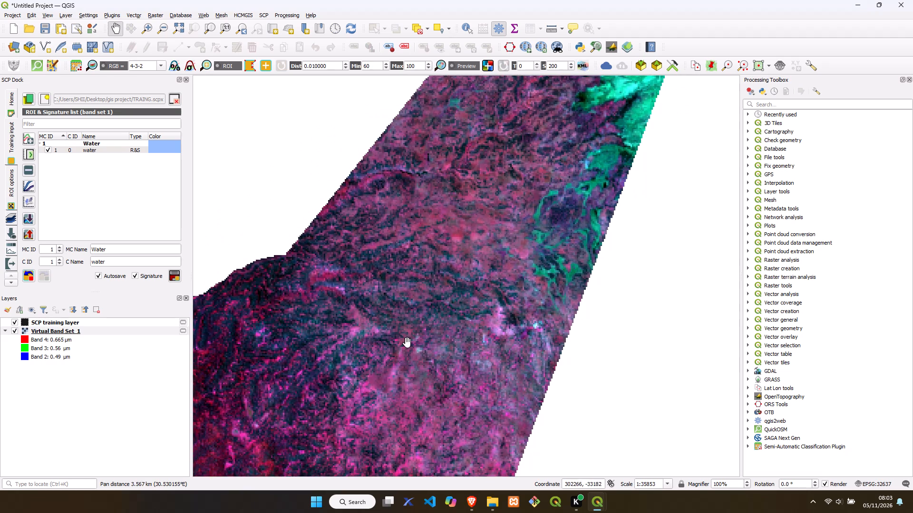
left_click_drag(455, 267, 389, 463)
left_click_drag(494, 311, 406, 461)
left_click_drag(472, 295, 452, 355)
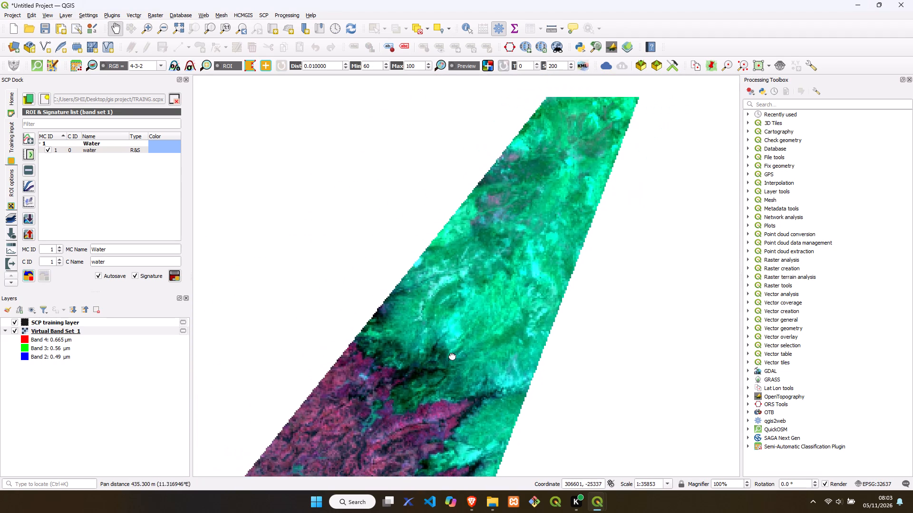
left_click_drag(452, 355, 403, 442)
left_click_drag(492, 328, 395, 449)
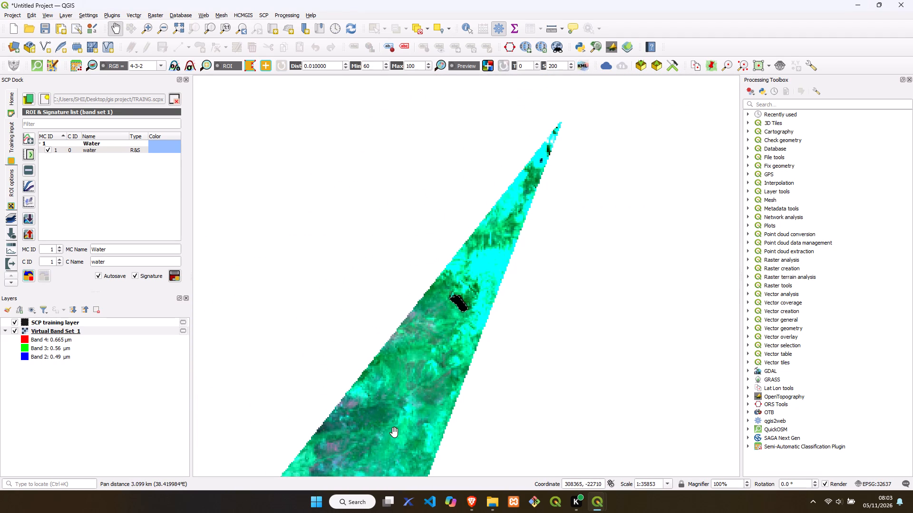
Examine the 4-3-2 composite from the northern strip down through the dark red upland to the black and red fields for training areas.
left_click_drag(393, 435, 473, 213)
left_click_drag(372, 373, 426, 218)
left_click_drag(370, 370, 387, 275)
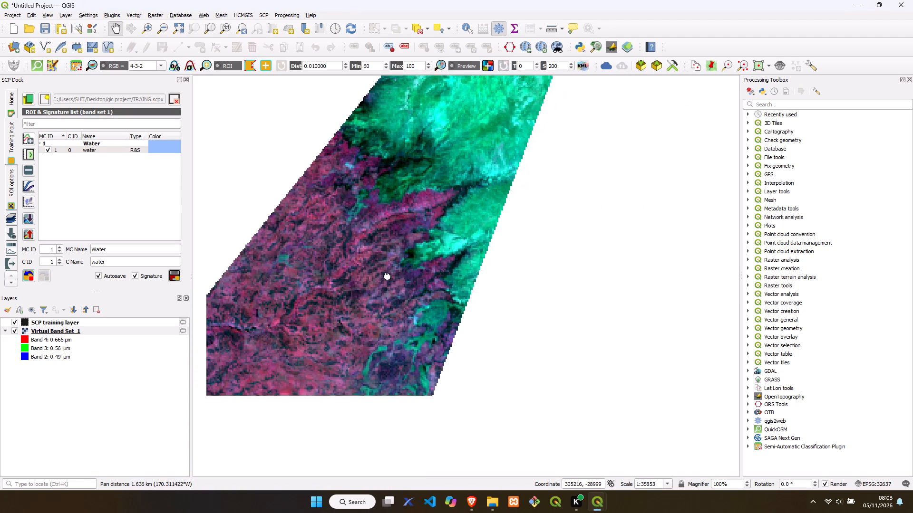
left_click_drag(387, 275, 398, 240)
left_click_drag(351, 355, 395, 229)
left_click_drag(377, 361, 427, 207)
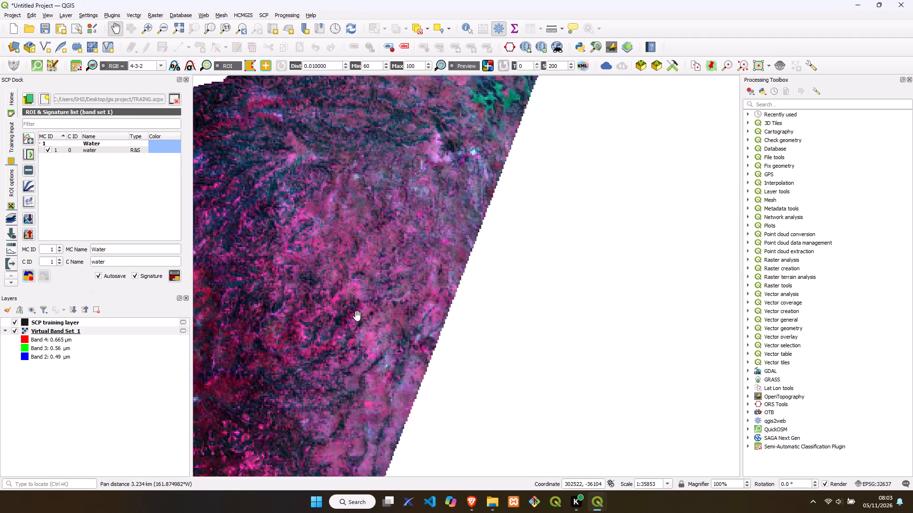
left_click_drag(357, 315, 470, 198)
left_click_drag(345, 320, 425, 193)
left_click_drag(340, 327, 353, 290)
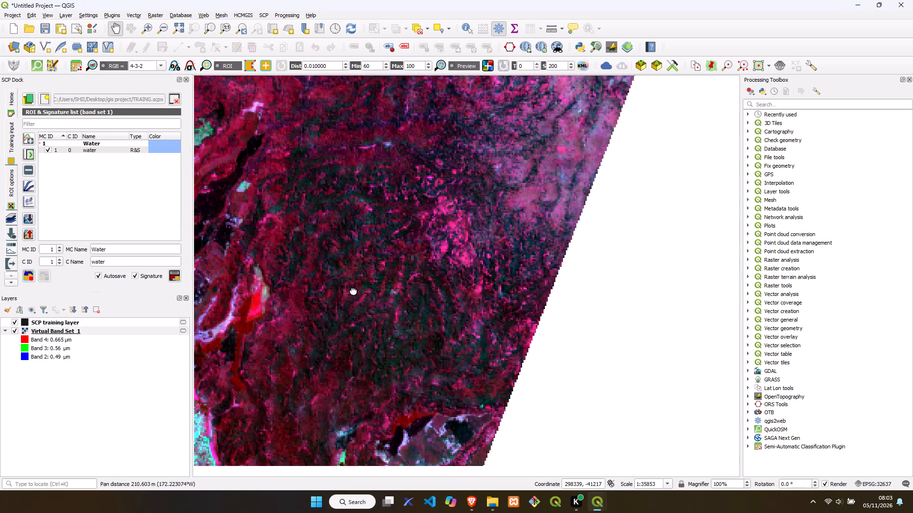
left_click_drag(353, 290, 405, 215)
left_click_drag(350, 335, 344, 329)
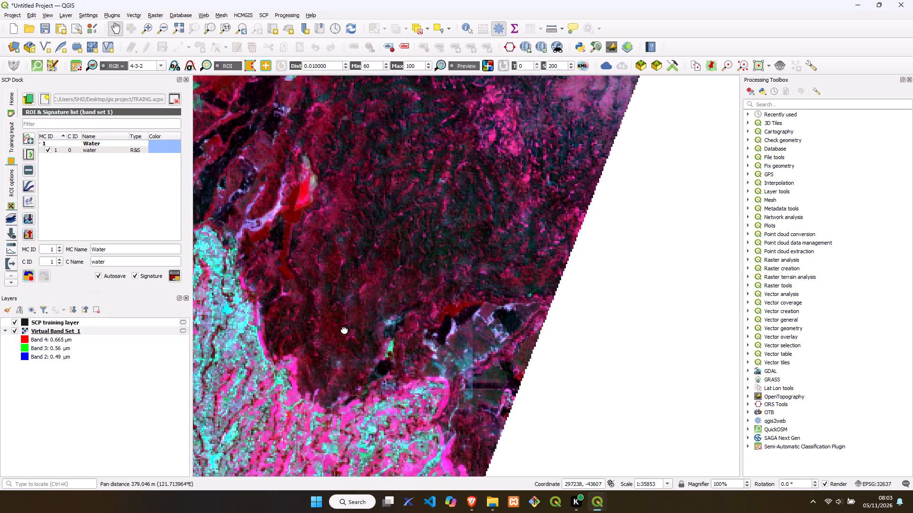
left_click_drag(344, 329, 508, 399)
left_click_drag(334, 311, 508, 382)
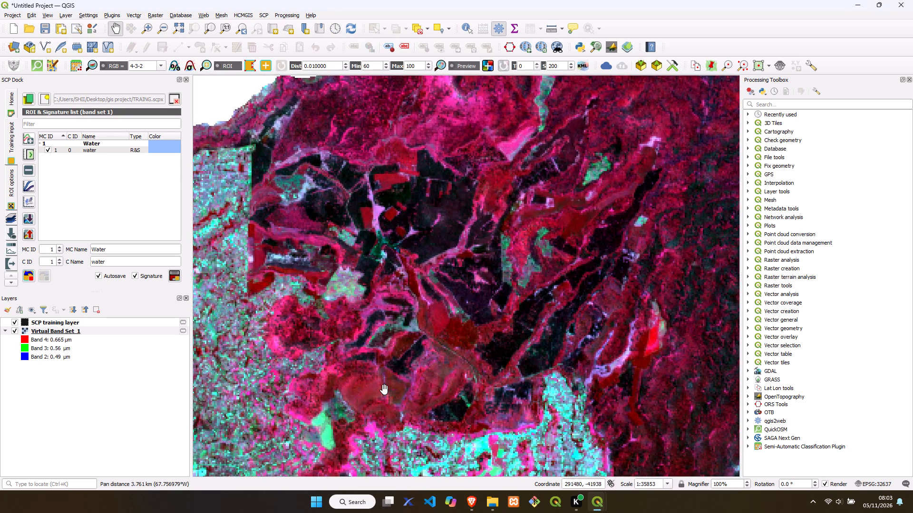
Examine the pink and cyan farmland down to the southwestern edge and back up to the small black patch for water areas.
left_click_drag(340, 381, 360, 232)
left_click_drag(429, 333, 267, 209)
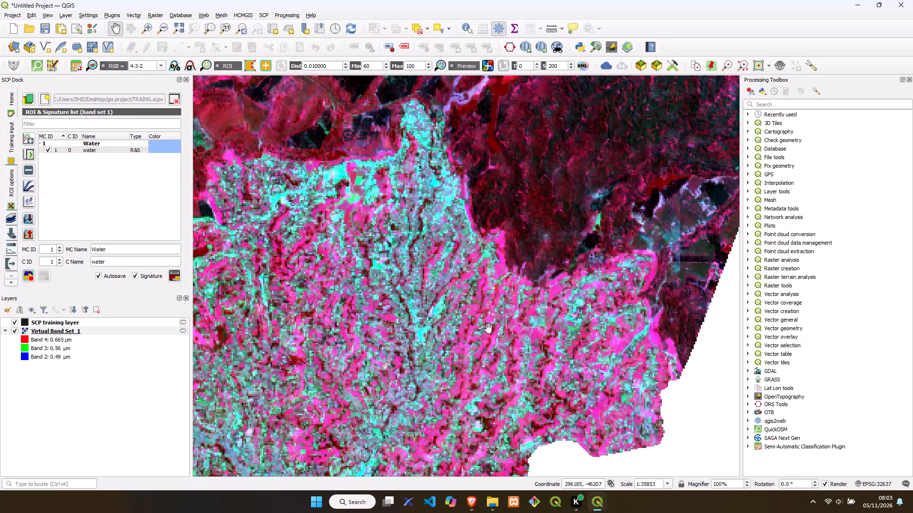
left_click_drag(349, 307, 506, 280)
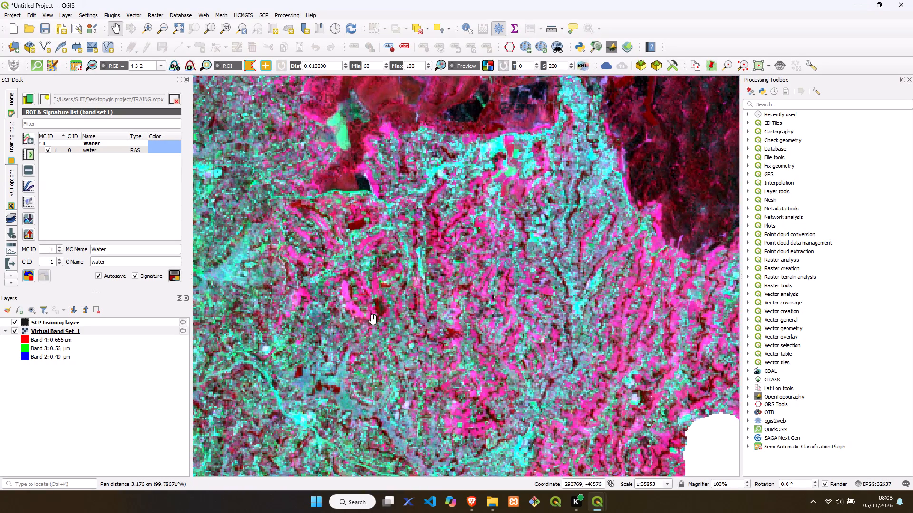
left_click_drag(310, 323, 389, 192)
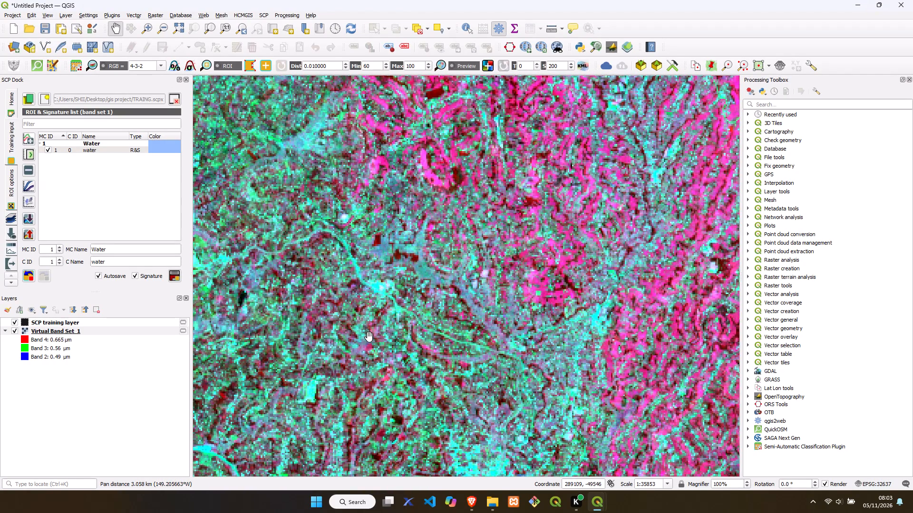
left_click_drag(315, 367, 479, 185)
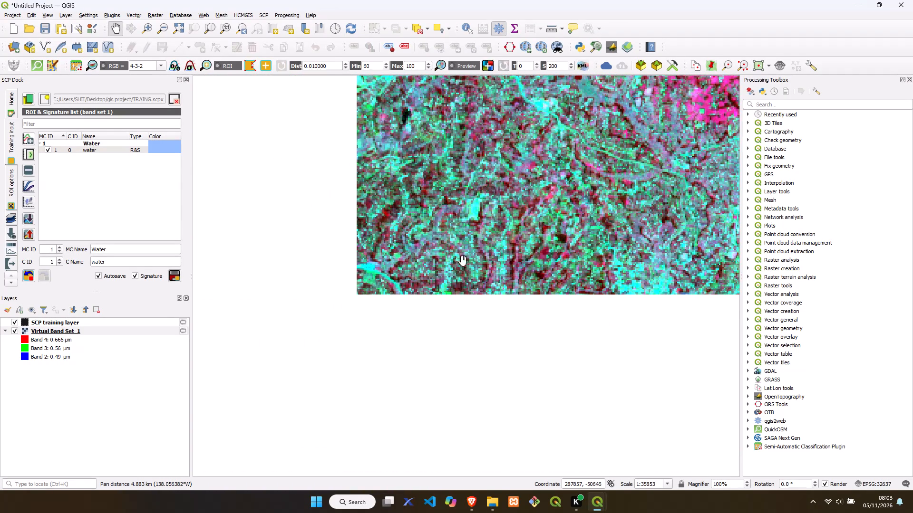
left_click_drag(460, 347, 438, 200)
left_click_drag(458, 340, 454, 328)
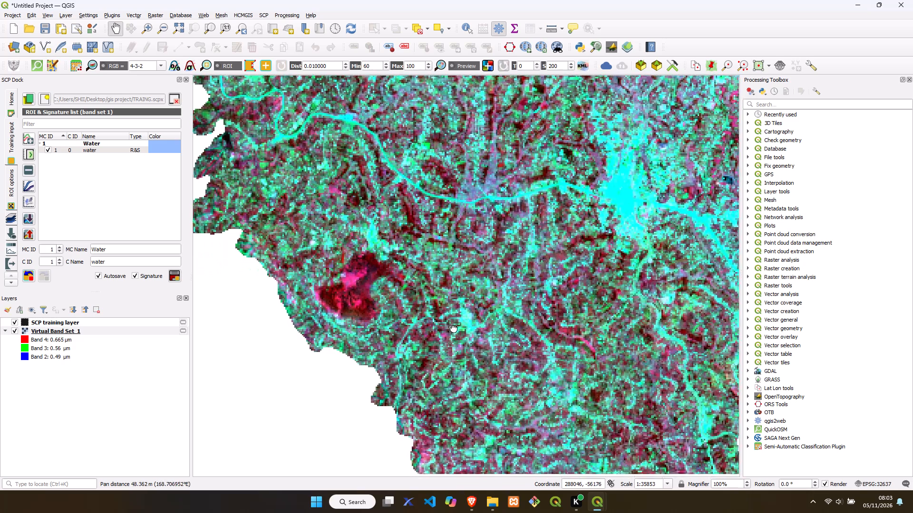
left_click_drag(454, 328, 390, 198)
left_click_drag(393, 256, 474, 449)
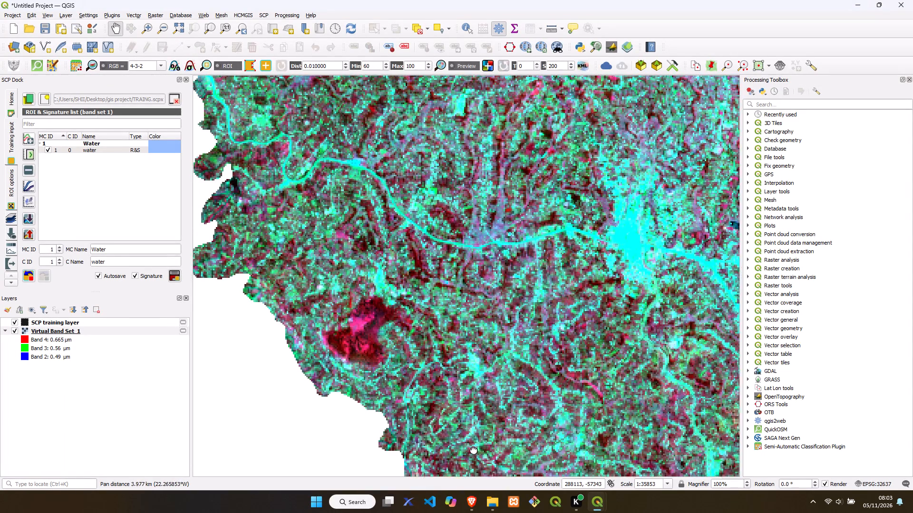
left_click_drag(474, 449, 476, 446)
left_click_drag(429, 224, 458, 386)
left_click_drag(442, 225, 414, 392)
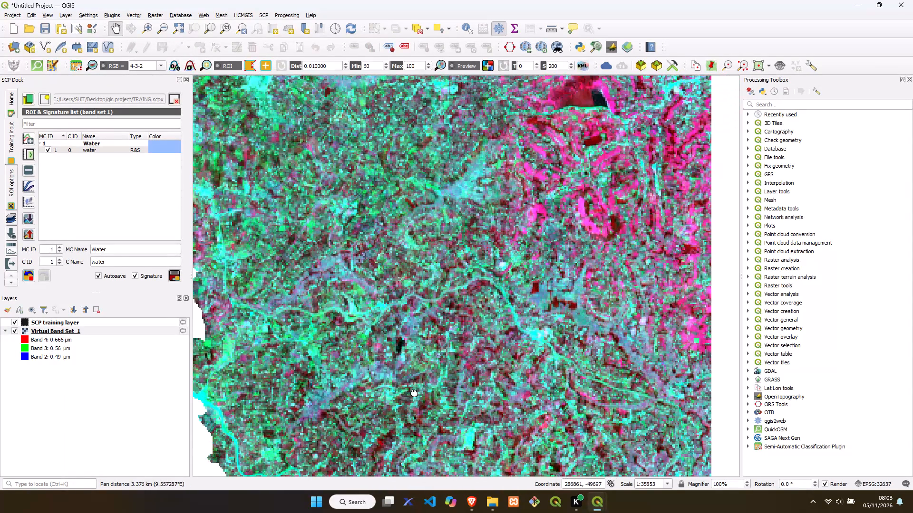
left_click_drag(414, 392, 413, 391)
scroll(405, 346, "up", 1)
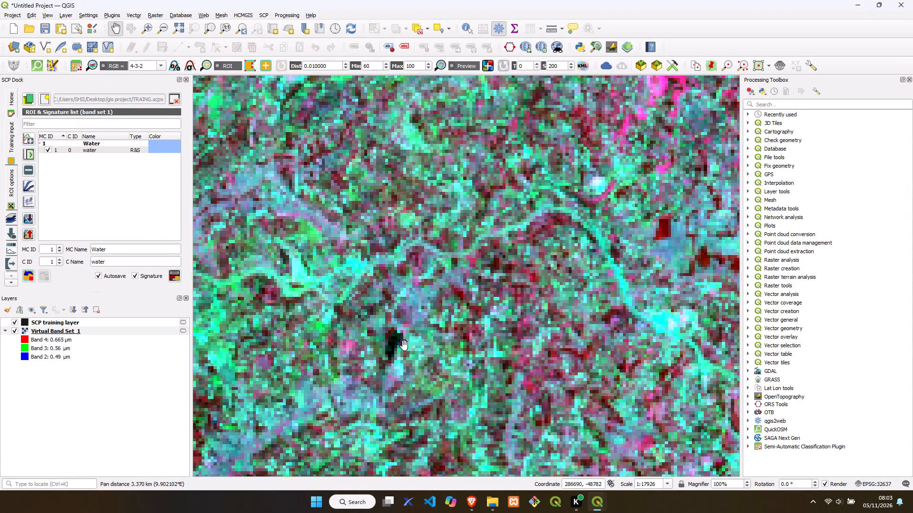
scroll(404, 345, "down", 1)
scroll(404, 345, "up", 1)
Compare the black patch in the 3-2-1, 4-3-2 and 7-3-2 composites, finishing on 4-3-2.
left_click(159, 63)
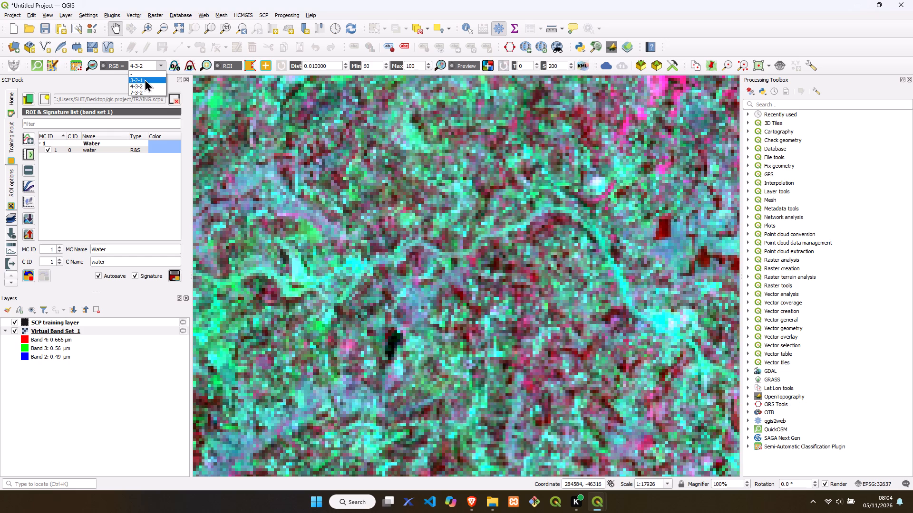
left_click(145, 78)
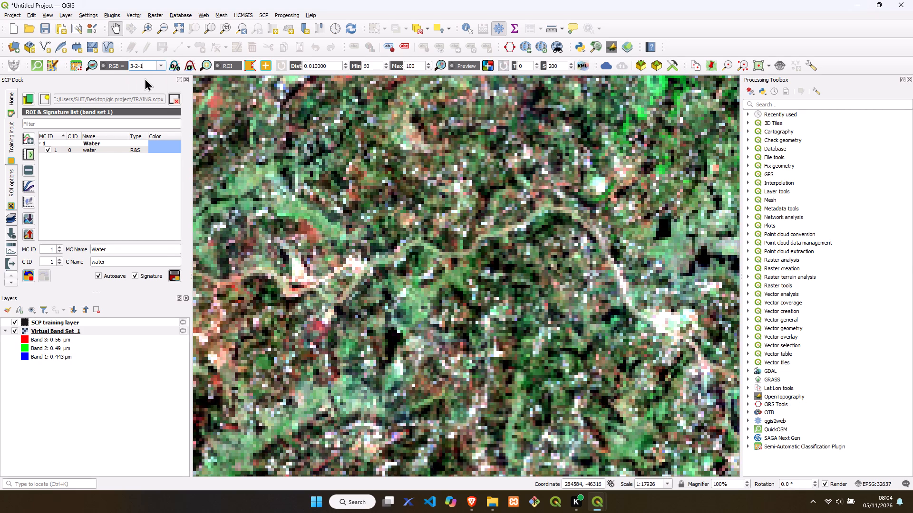
left_click(145, 78)
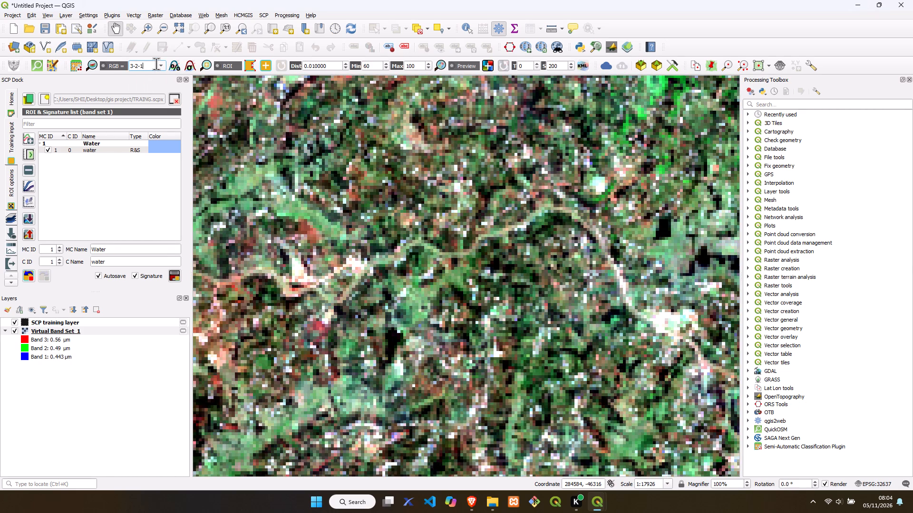
left_click(161, 63)
left_click(152, 85)
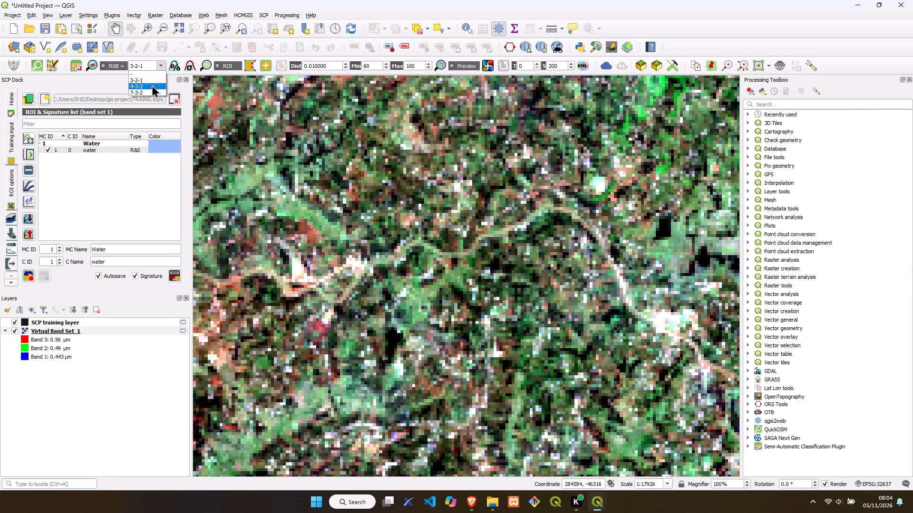
left_click(160, 64)
left_click(148, 90)
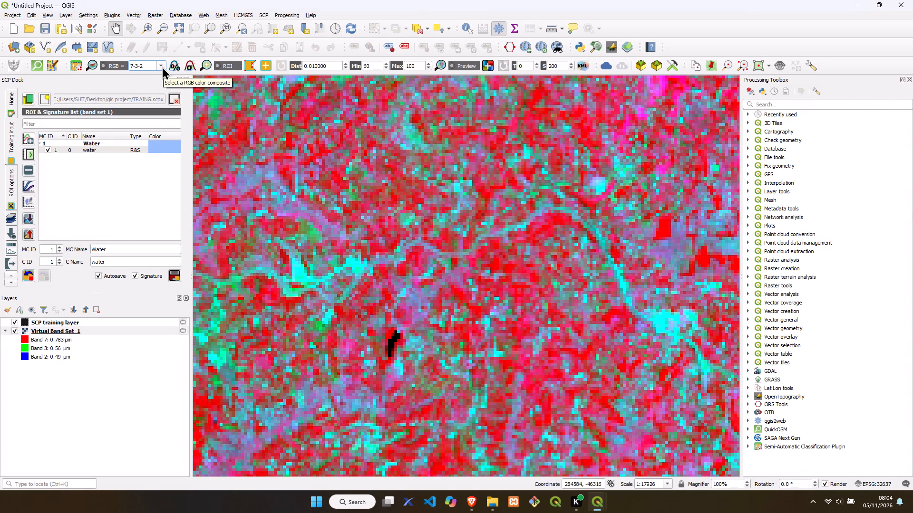
left_click(160, 66)
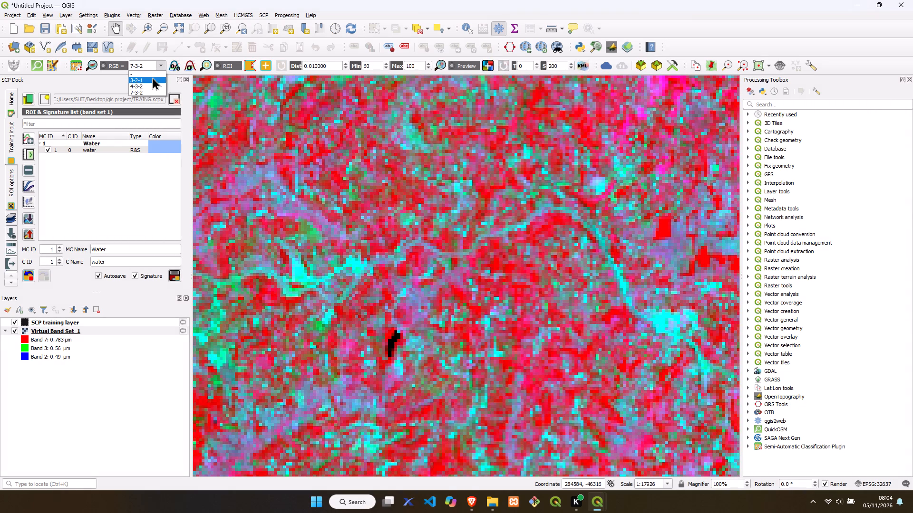
left_click(144, 85)
Examine the 4-3-2 composite from the western farmland across the black and red fields up to the northern strip for training areas.
scroll(408, 184, "down", 3)
scroll(409, 189, "up", 1)
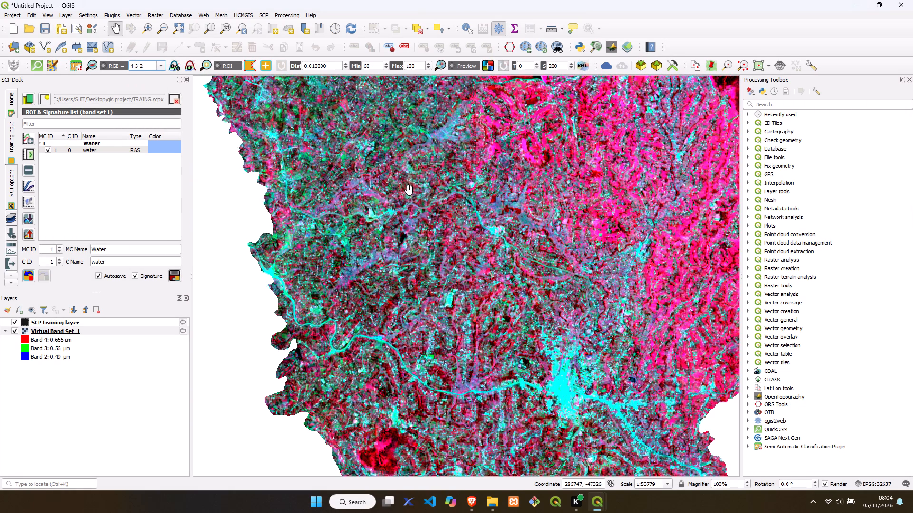
left_click_drag(367, 169, 397, 267)
left_click_drag(384, 193, 350, 214)
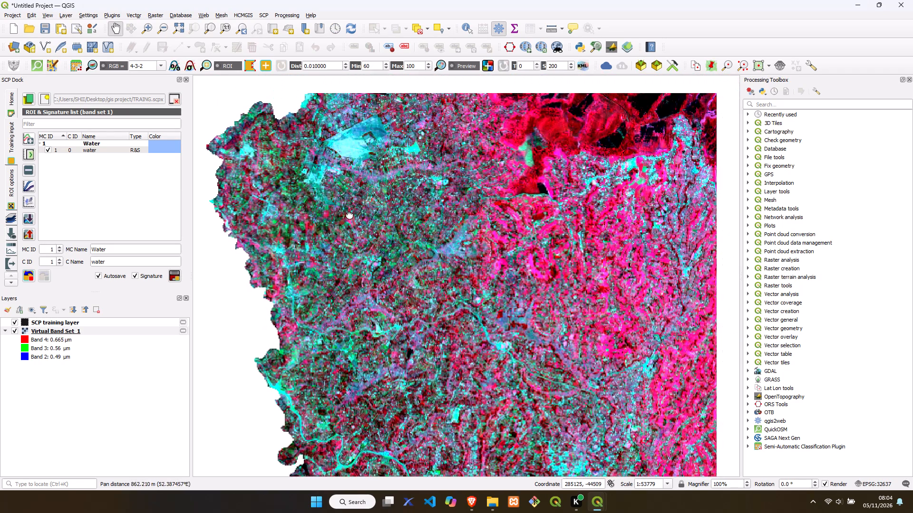
left_click_drag(350, 214, 240, 230)
left_click_drag(366, 171, 343, 266)
left_click_drag(429, 220, 384, 242)
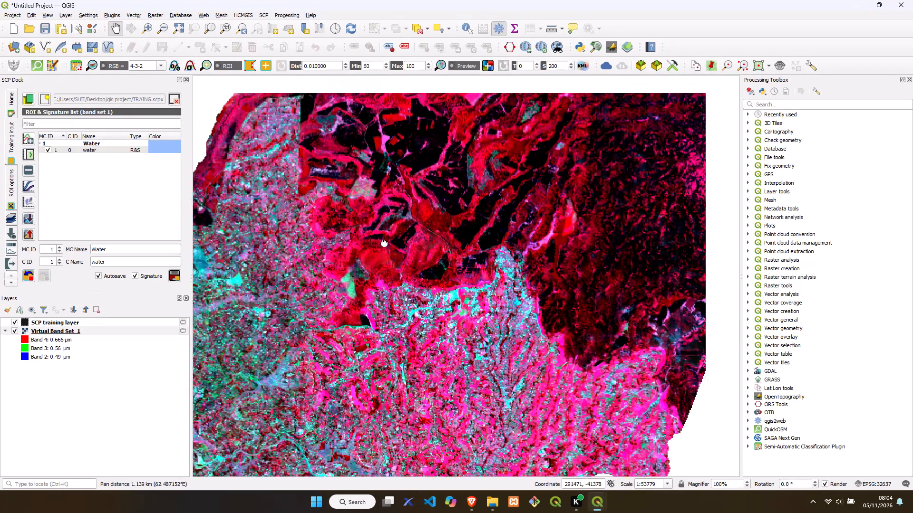
left_click_drag(384, 242, 295, 266)
left_click_drag(578, 355, 562, 411)
left_click_drag(475, 243, 485, 307)
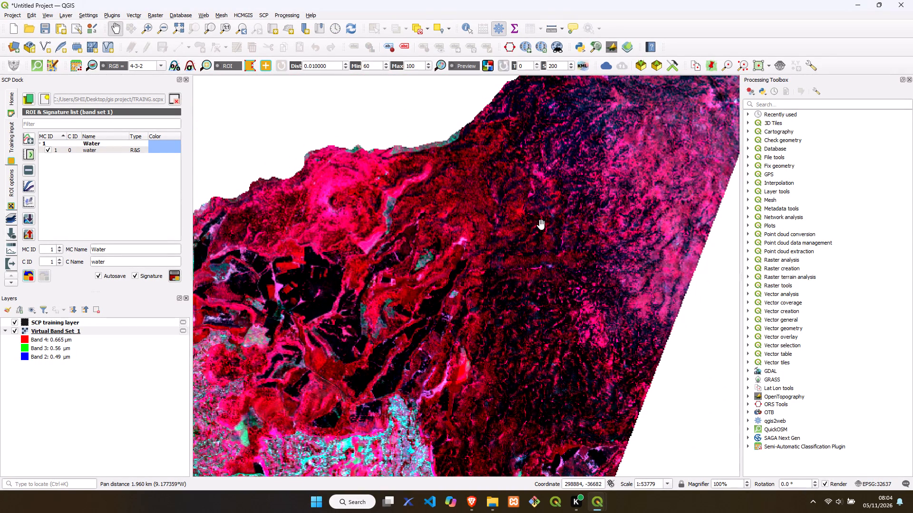
left_click_drag(542, 224, 434, 306)
left_click_drag(504, 220, 429, 314)
left_click_drag(512, 225, 447, 321)
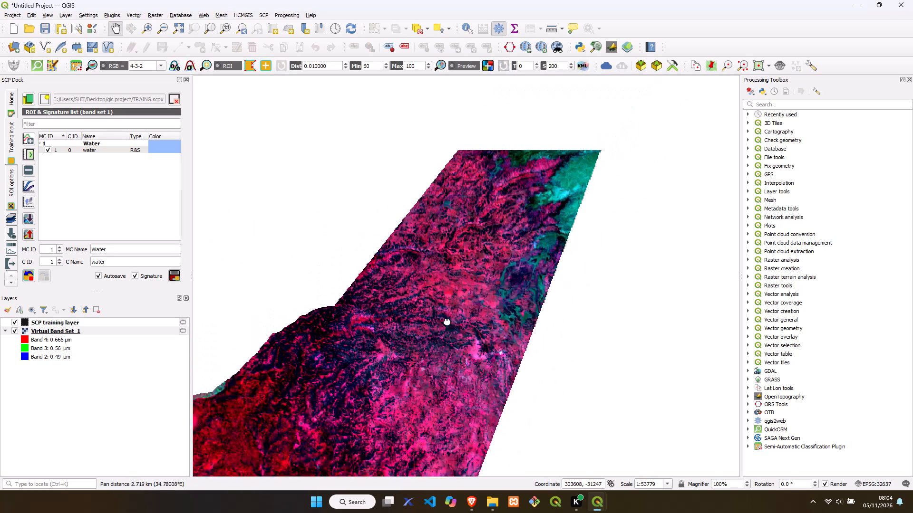
left_click_drag(447, 321, 433, 343)
Examine the image from the northern strip back down to the small black patch at the southern edge of the red fields.
left_click_drag(478, 258, 539, 189)
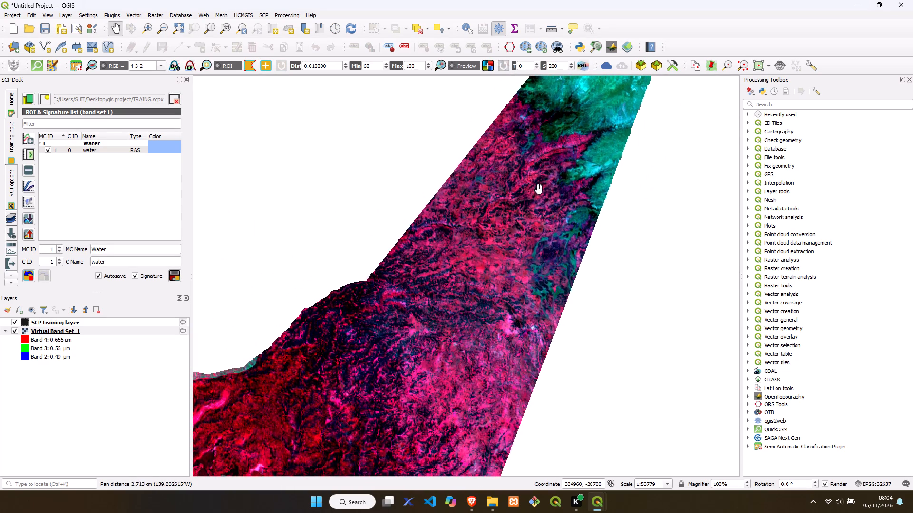
left_click_drag(539, 189, 539, 188)
left_click_drag(460, 350, 553, 187)
left_click_drag(433, 266, 494, 189)
left_click_drag(372, 280, 391, 252)
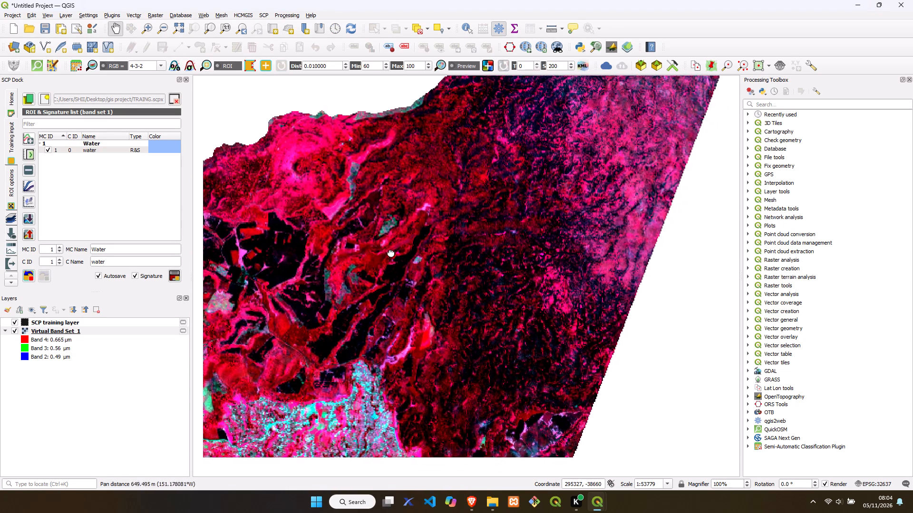
left_click_drag(391, 252, 427, 223)
left_click_drag(363, 308, 425, 266)
left_click_drag(338, 326, 364, 266)
scroll(365, 307, "up", 2)
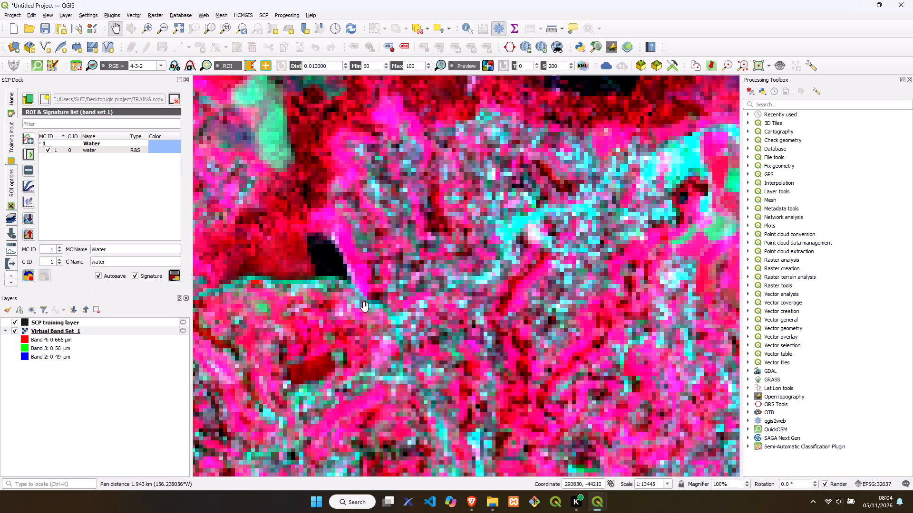
scroll(365, 306, "down", 1)
scroll(365, 306, "up", 2)
scroll(365, 306, "down", 2)
Examine the farmland from the red fields southwest to the image border and up to the bright cyan area in the northwest.
left_click_drag(341, 328, 417, 232)
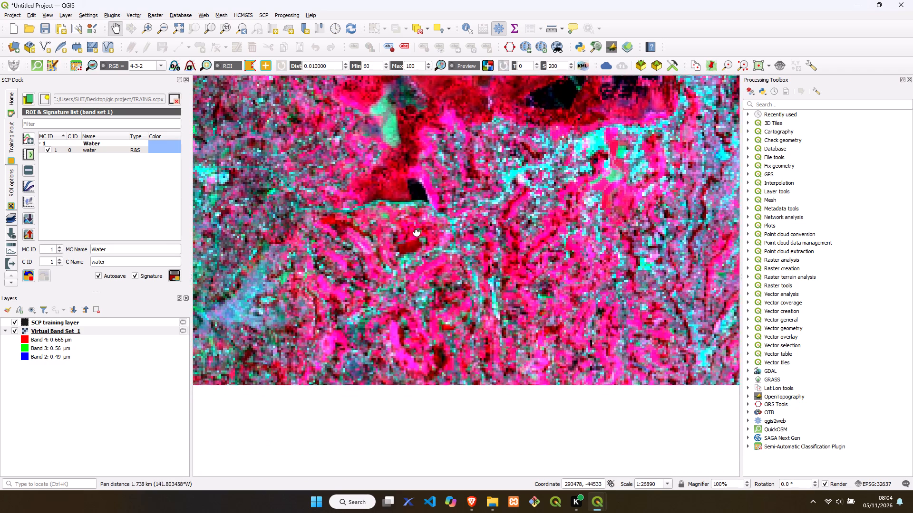
left_click_drag(417, 232, 418, 229)
left_click_drag(389, 347, 451, 206)
left_click_drag(402, 315, 467, 180)
left_click_drag(317, 269, 443, 272)
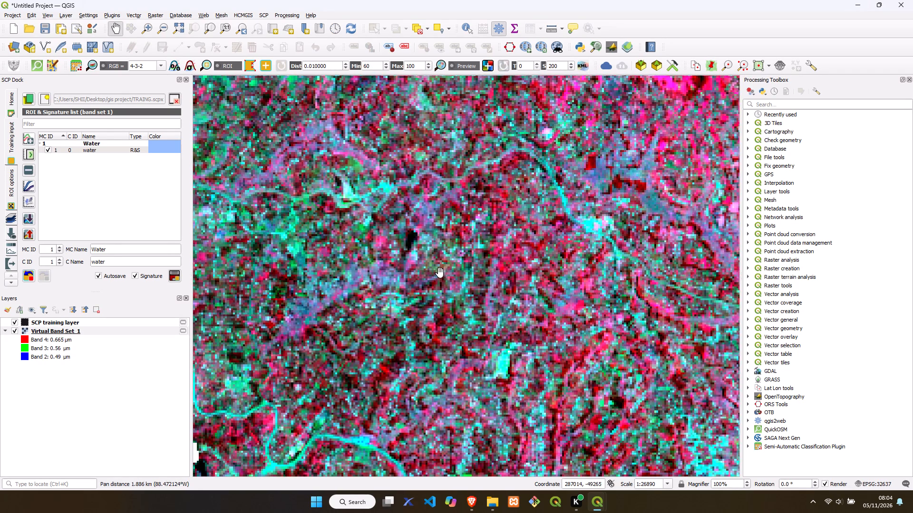
left_click_drag(281, 274, 449, 270)
left_click_drag(398, 246, 377, 392)
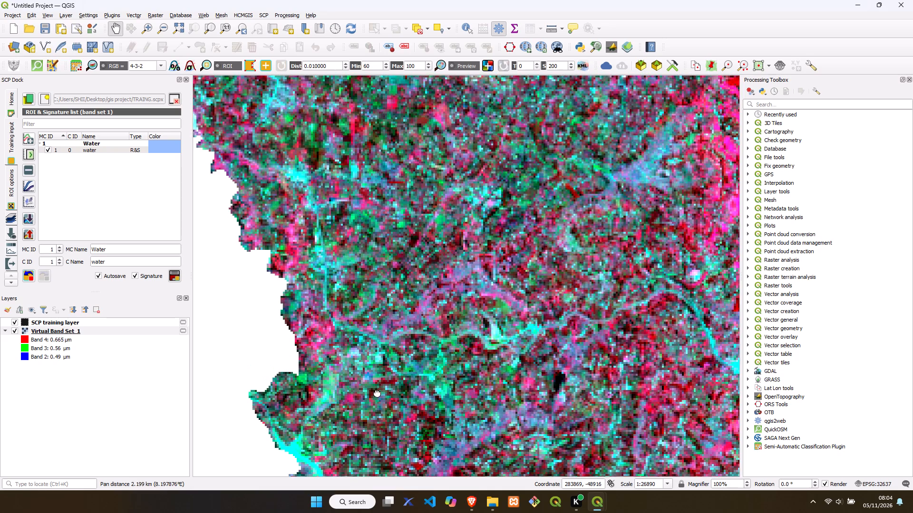
left_click_drag(377, 392, 375, 389)
left_click_drag(408, 221, 377, 376)
left_click_drag(357, 275, 449, 393)
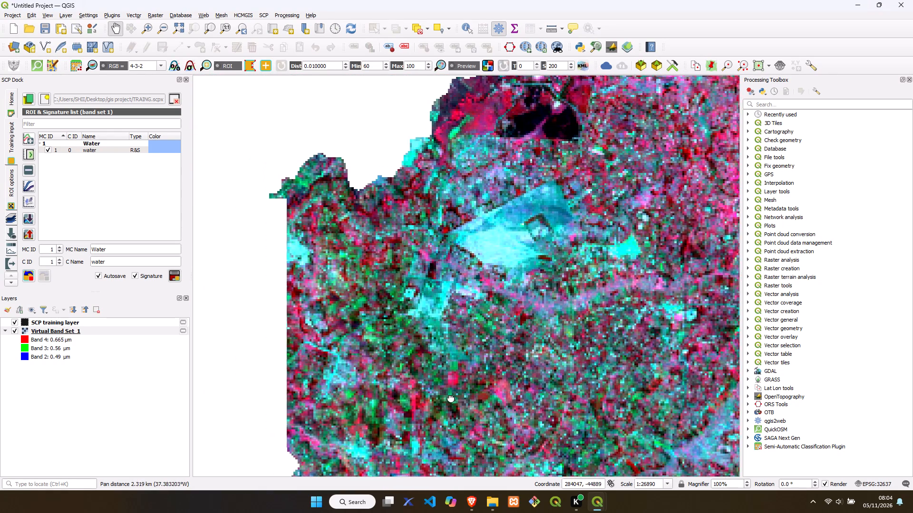
Examine the area from the bright cyan patch east to the small black patch beside the red fields at pixel level.
left_click_drag(509, 313, 314, 269)
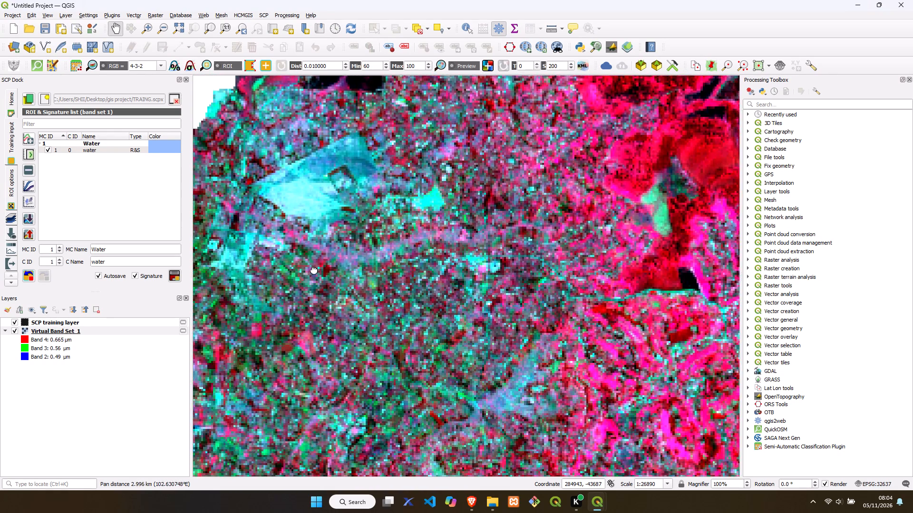
left_click_drag(314, 269, 282, 210)
left_click_drag(573, 276, 276, 330)
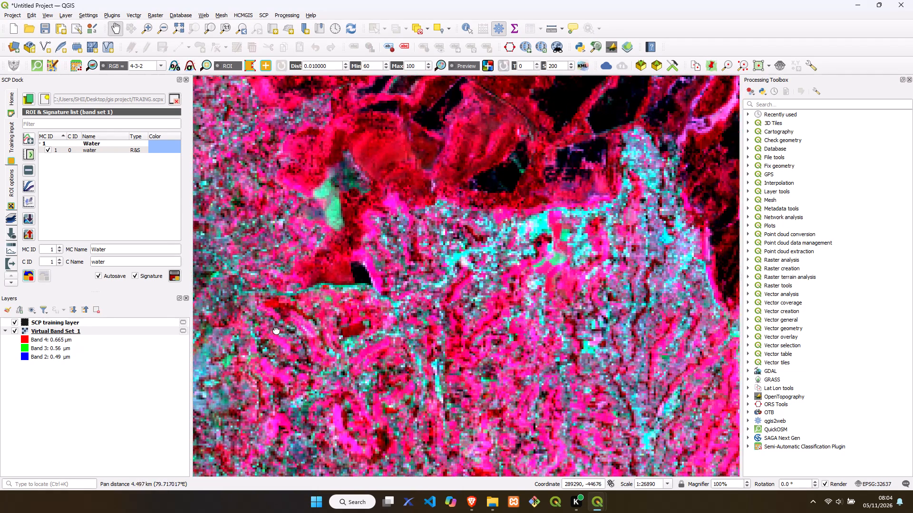
left_click_drag(276, 330, 274, 326)
left_click_drag(368, 286, 296, 287)
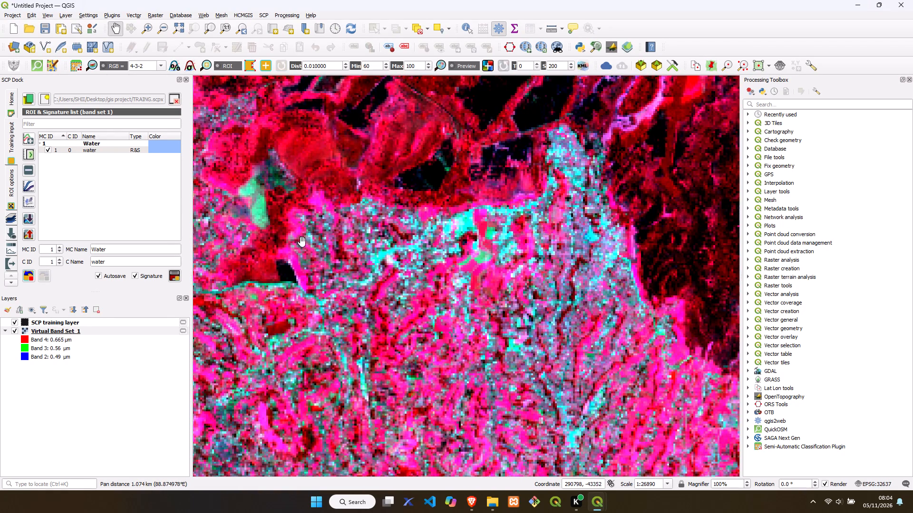
scroll(292, 256, "up", 2)
left_click_drag(296, 295, 320, 206)
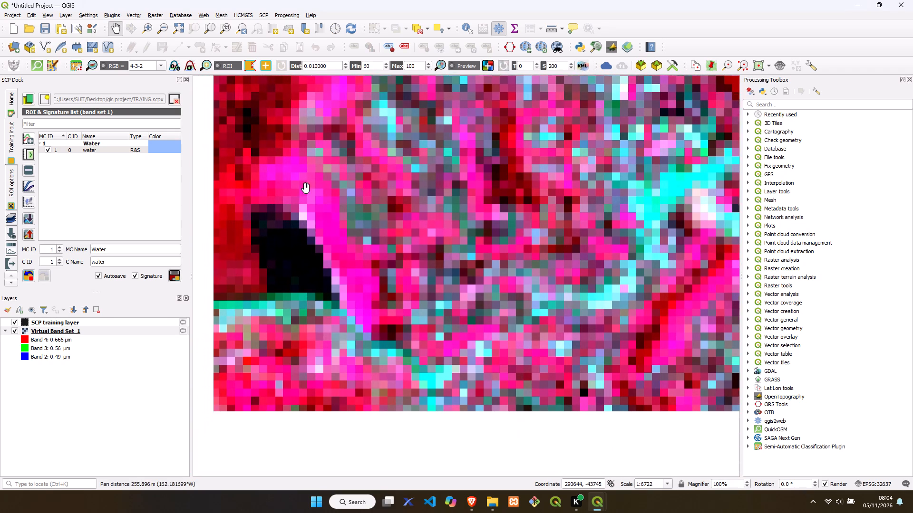
Display the virtual band set as a 3-2-1 colour composite.
left_click(161, 65)
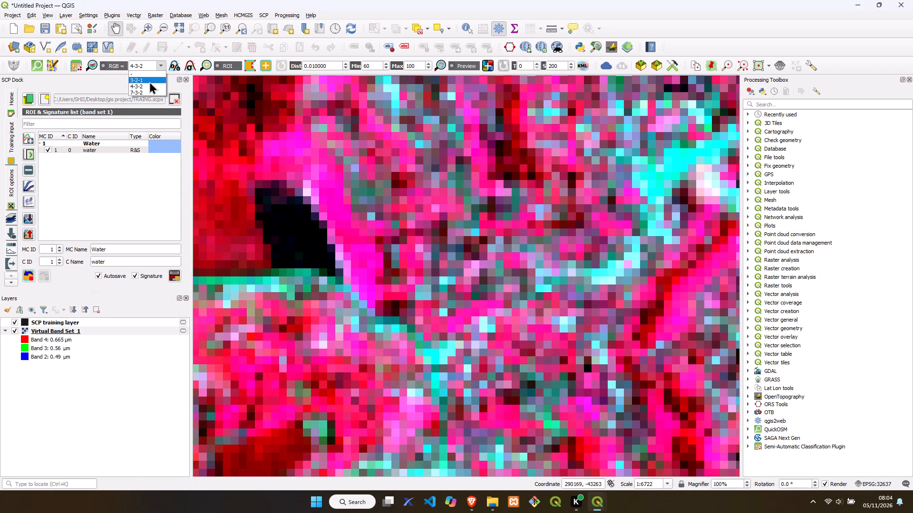
left_click(149, 80)
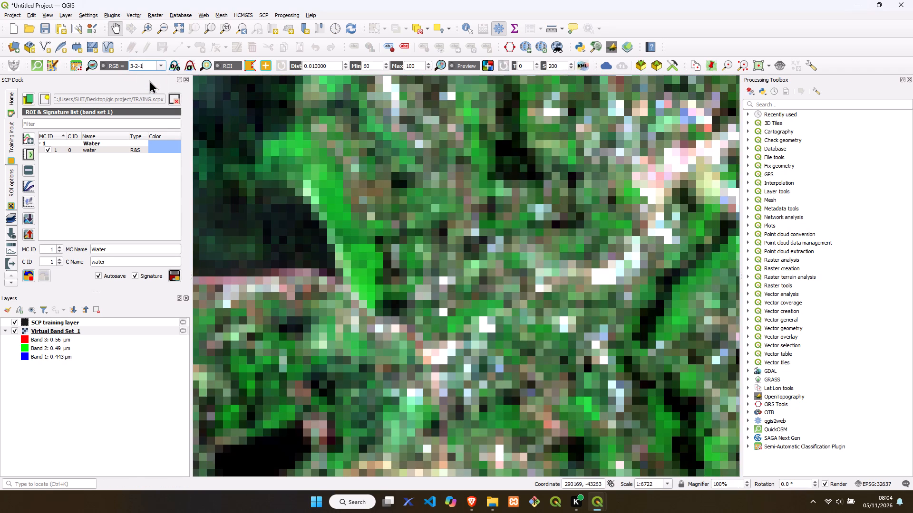
Examine the black patch in the green farmland south of the dark forest edge in the 3-2-1 composite.
left_click_drag(268, 288, 349, 106)
left_click_drag(349, 106, 360, 138)
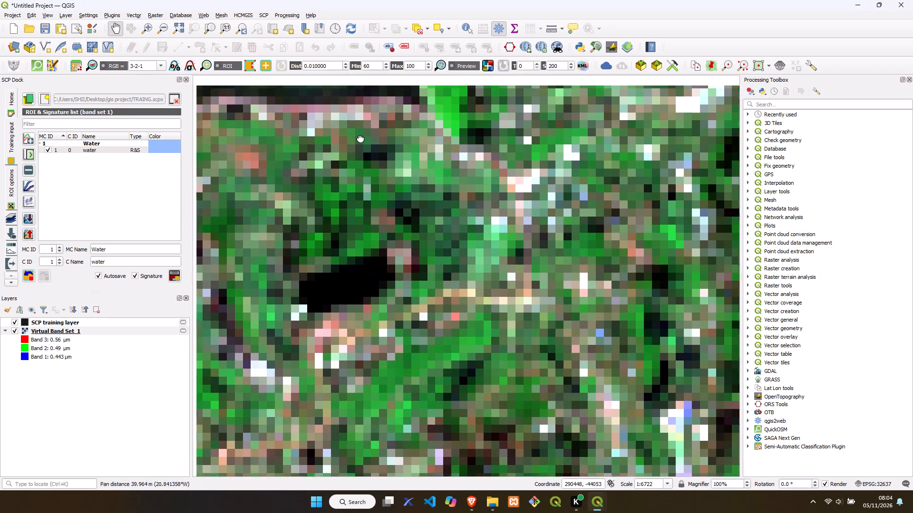
left_click_drag(360, 138, 439, 253)
left_click_drag(454, 342, 452, 164)
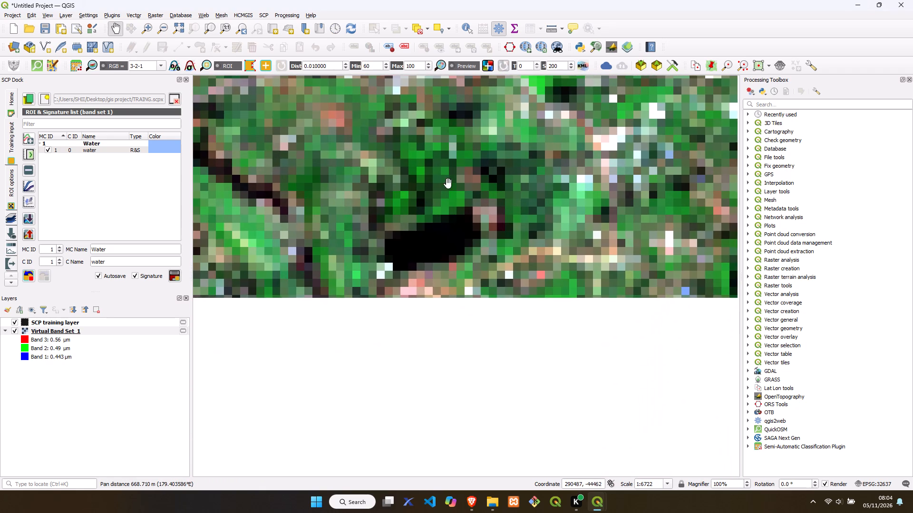
left_click_drag(462, 323, 405, 277)
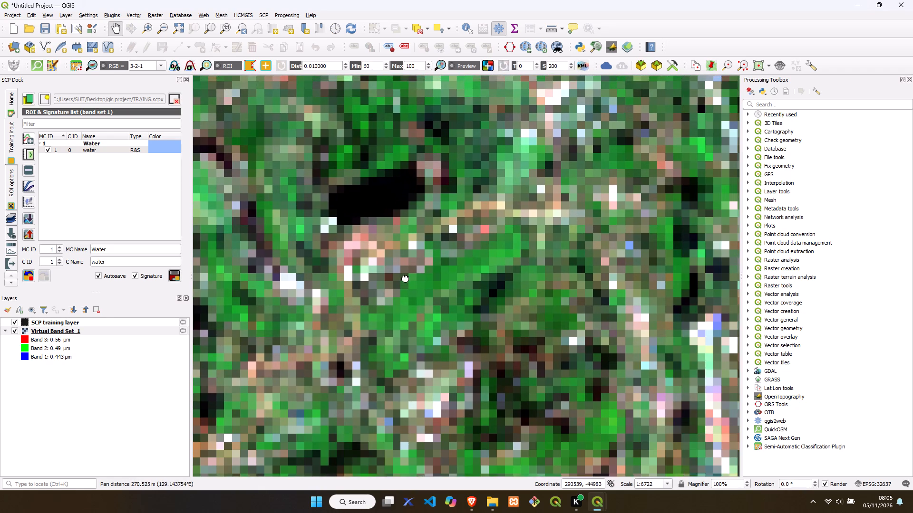
left_click_drag(405, 277, 386, 268)
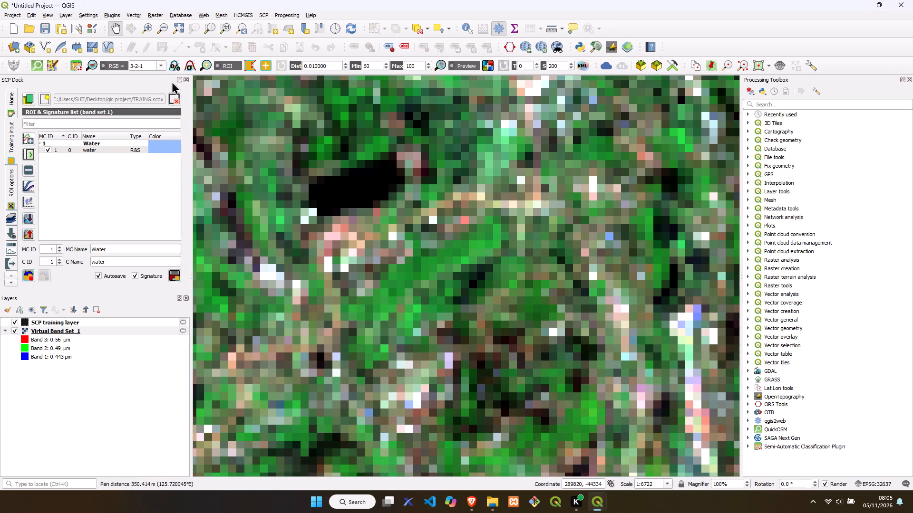
Zoom to the full extent of the Virtual Band Set 1 layer.
scroll(337, 216, "down", 17)
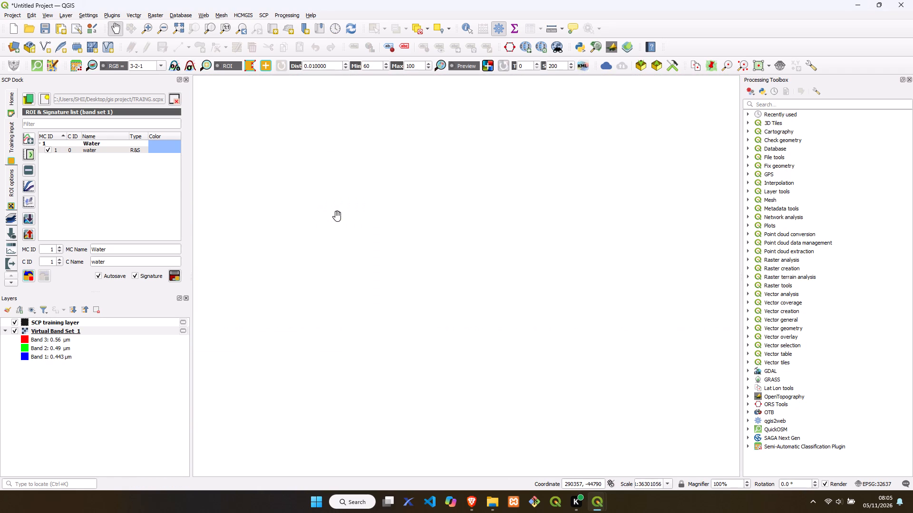
scroll(337, 216, "up", 3)
scroll(337, 216, "down", 14)
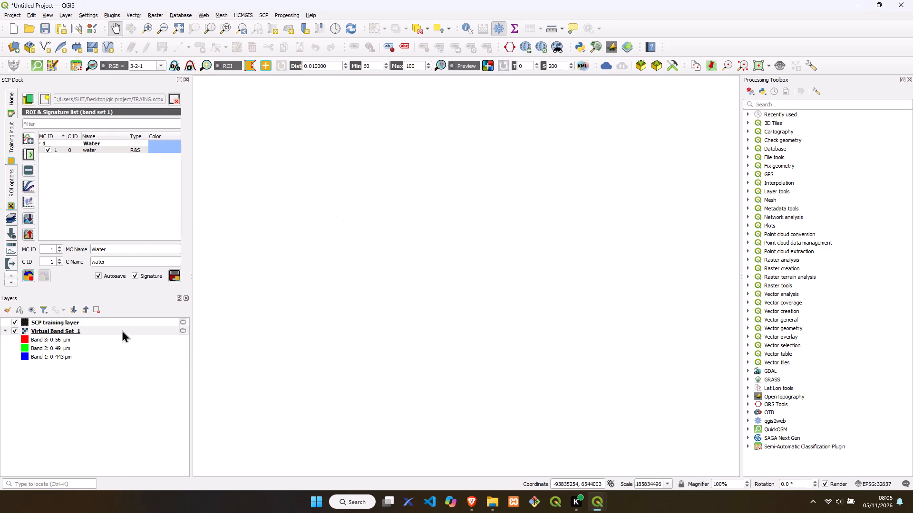
right_click(121, 329)
left_click(158, 150)
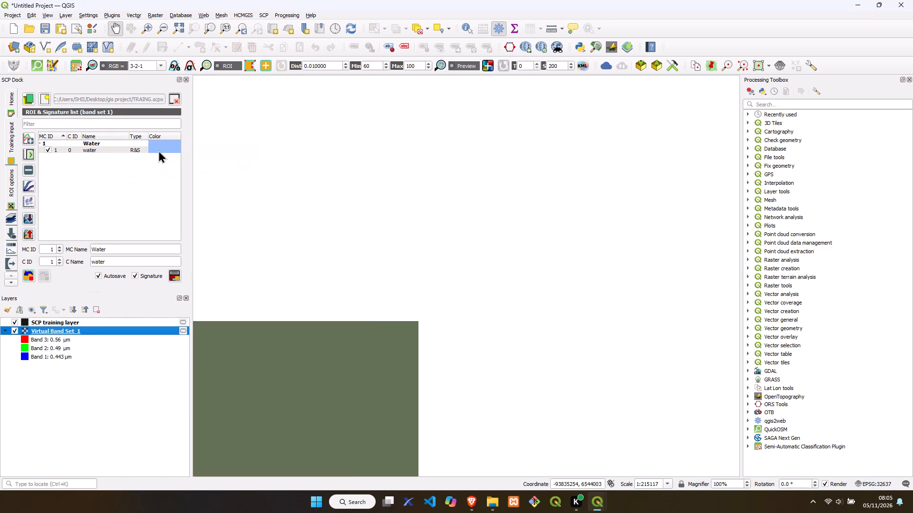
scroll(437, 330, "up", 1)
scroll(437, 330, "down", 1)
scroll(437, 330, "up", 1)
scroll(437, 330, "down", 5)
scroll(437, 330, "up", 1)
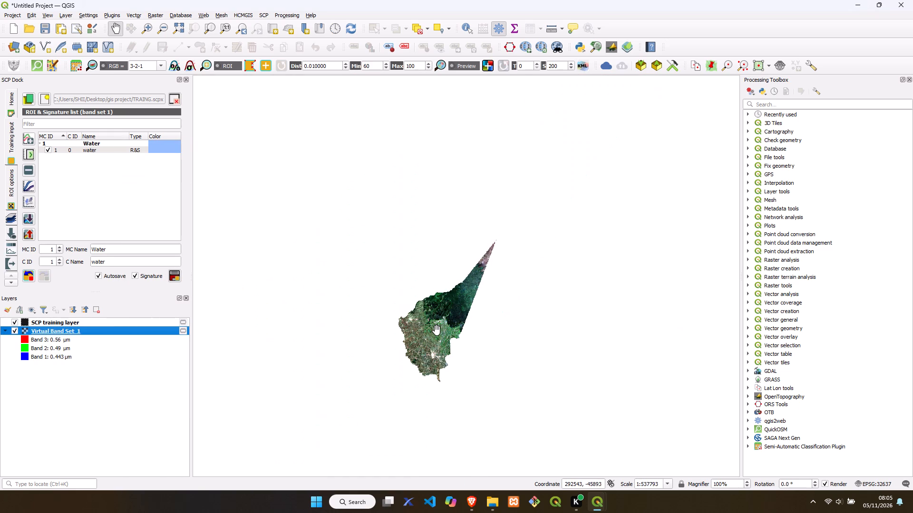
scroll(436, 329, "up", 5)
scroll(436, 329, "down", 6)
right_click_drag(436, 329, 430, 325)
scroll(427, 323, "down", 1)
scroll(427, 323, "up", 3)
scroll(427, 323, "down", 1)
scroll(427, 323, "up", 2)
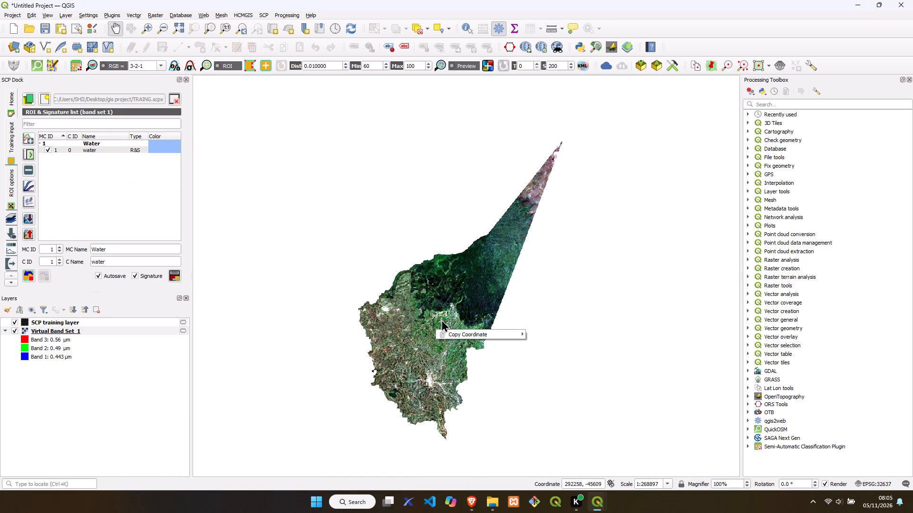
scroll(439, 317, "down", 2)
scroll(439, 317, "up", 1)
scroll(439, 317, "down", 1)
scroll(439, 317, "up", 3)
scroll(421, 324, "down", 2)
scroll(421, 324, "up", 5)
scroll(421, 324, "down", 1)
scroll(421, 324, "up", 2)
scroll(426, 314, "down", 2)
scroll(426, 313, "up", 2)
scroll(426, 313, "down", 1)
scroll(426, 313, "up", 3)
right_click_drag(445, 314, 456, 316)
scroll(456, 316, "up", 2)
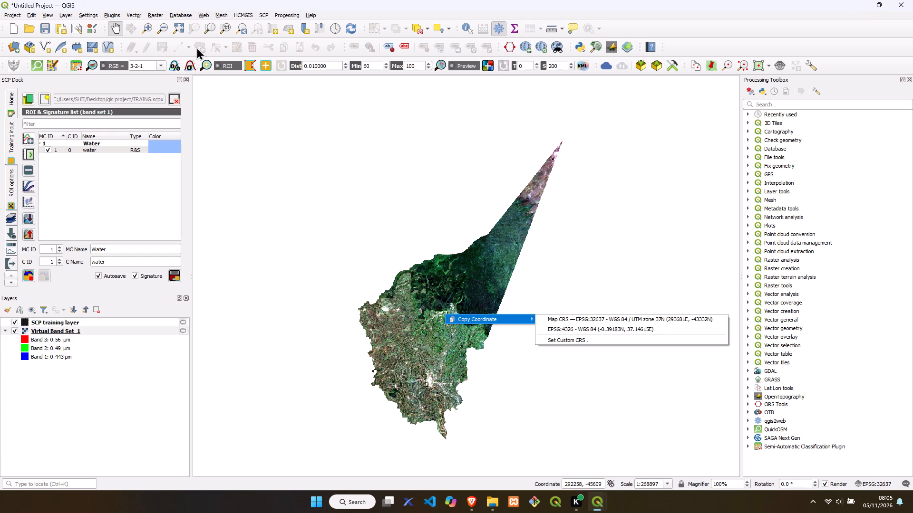
Zoom in on the western farmland and examine it from the pale northwestern patch across to the dark forest.
left_click(146, 25)
left_click_drag(398, 294, 426, 361)
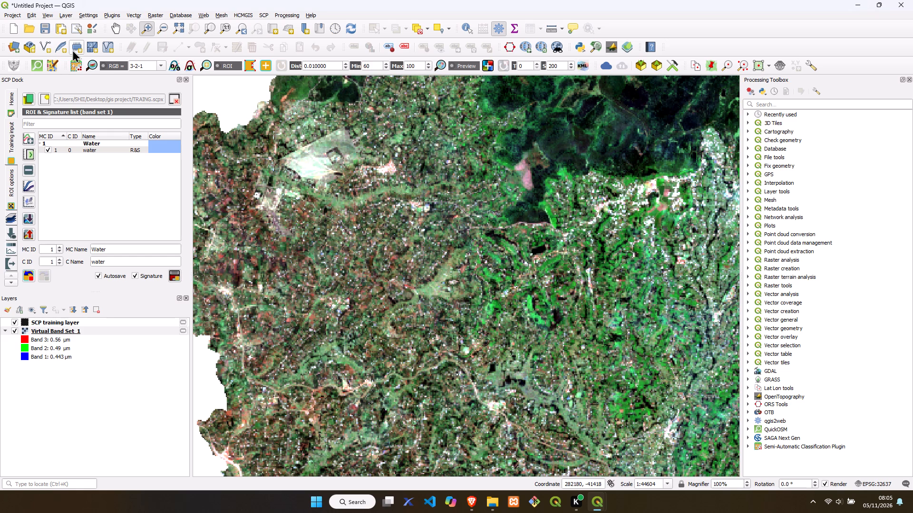
left_click(117, 29)
left_click_drag(275, 161, 342, 309)
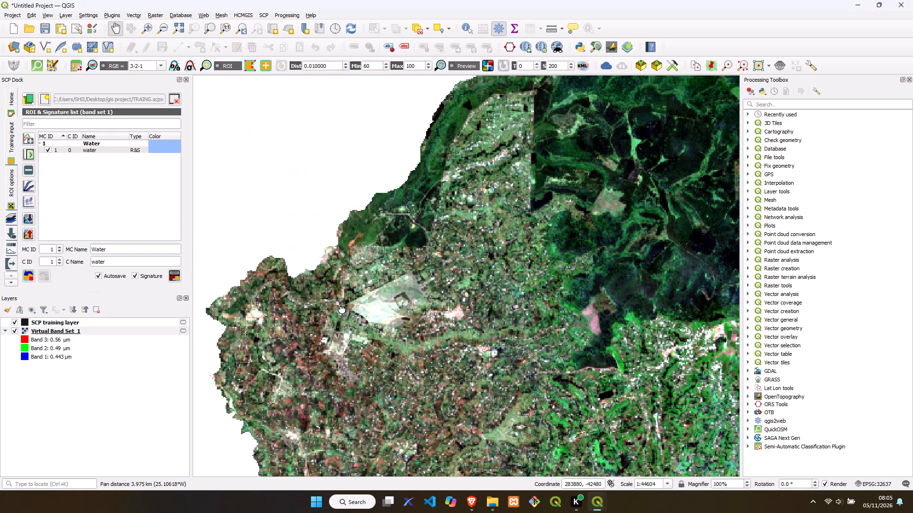
left_click_drag(342, 309, 332, 312)
left_click_drag(528, 289, 370, 323)
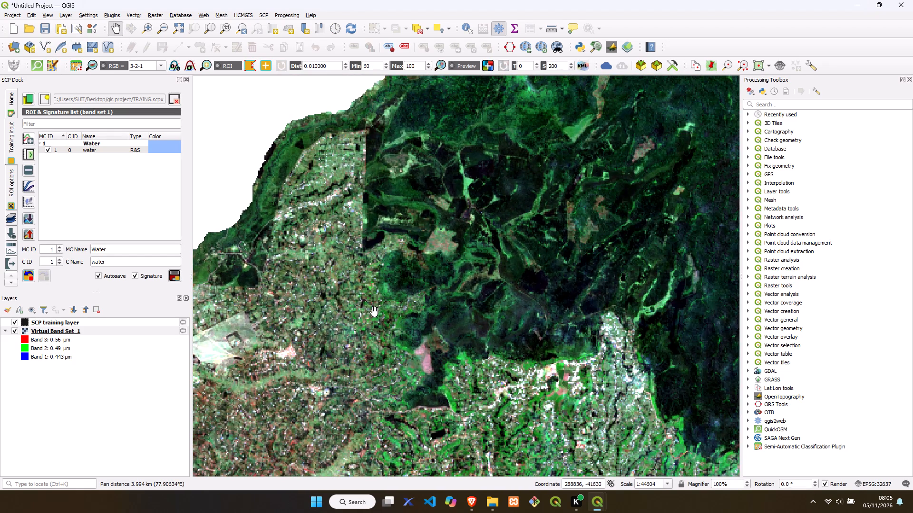
left_click_drag(571, 302, 483, 436)
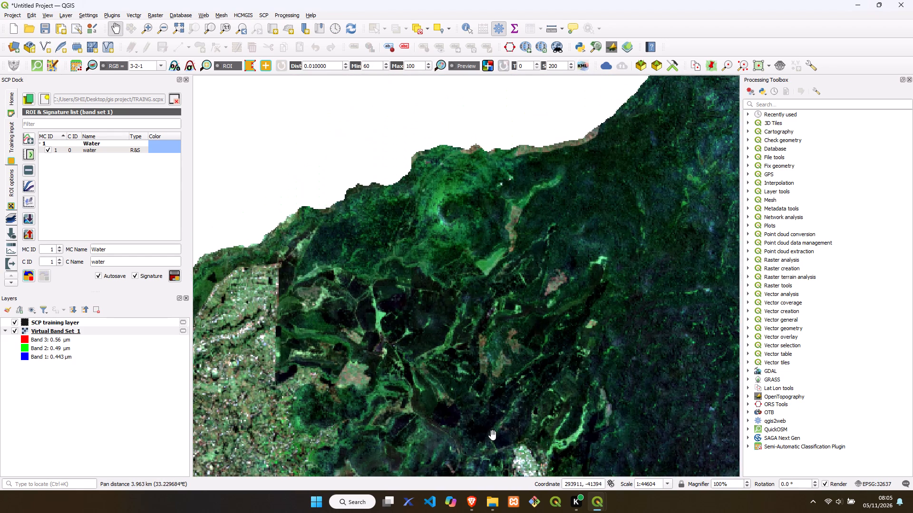
Examine the dark forest from its green and brown clearings across to the eastern image border for training areas.
left_click_drag(495, 431, 413, 373)
left_click_drag(494, 415, 481, 381)
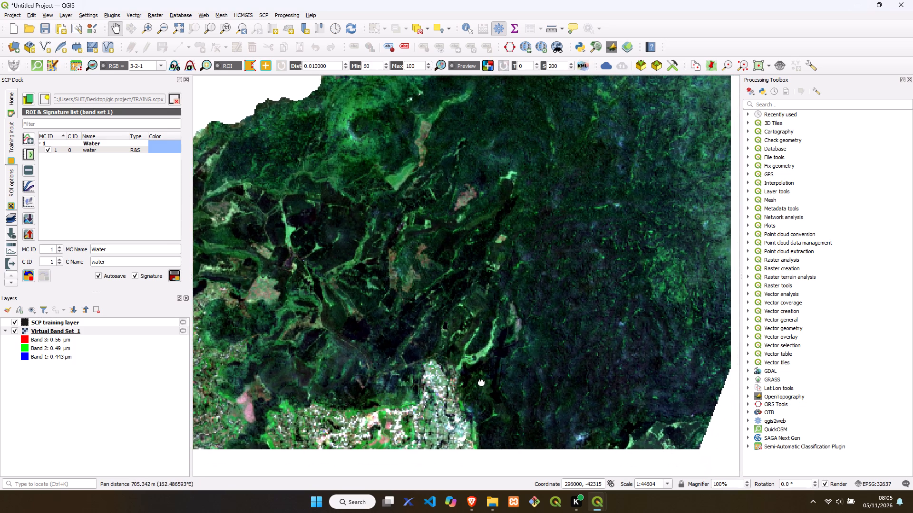
left_click_drag(481, 381, 449, 344)
left_click_drag(512, 381, 511, 484)
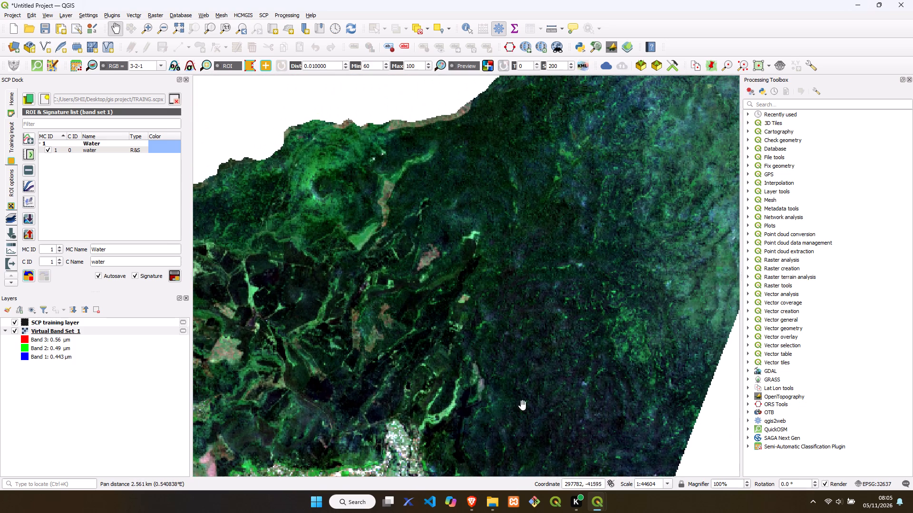
left_click_drag(311, 376, 340, 388)
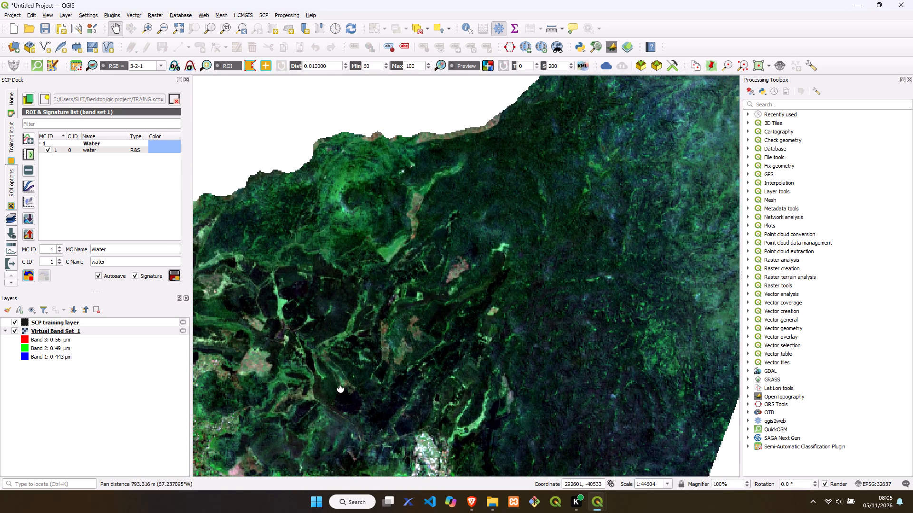
left_click_drag(340, 388, 345, 387)
left_click_drag(454, 322, 417, 323)
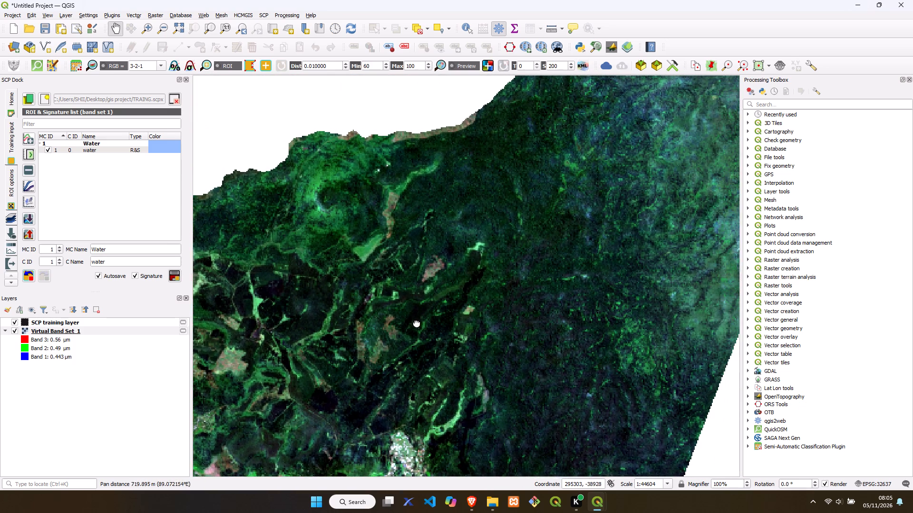
left_click_drag(417, 323, 335, 337)
left_click_drag(488, 295, 486, 297)
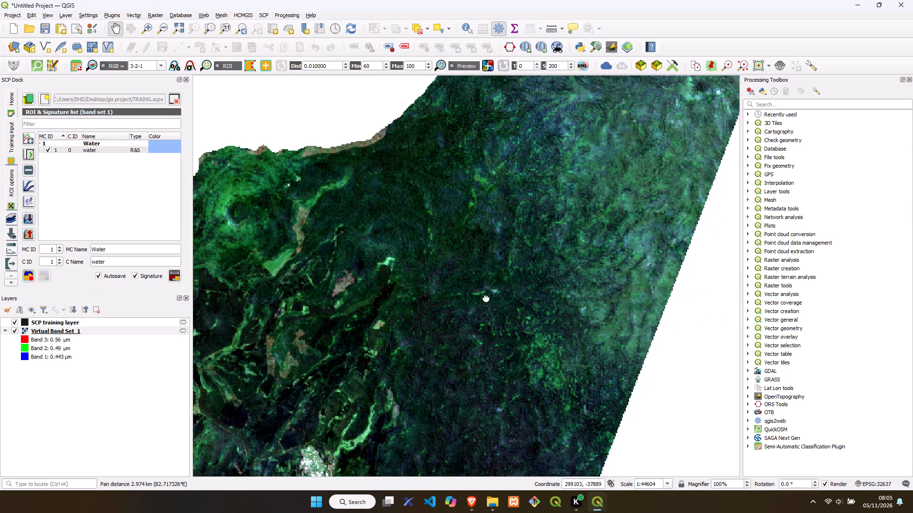
Examine the narrow strip from the forest northeast over the brownish terrain up to the image's northern tip.
left_click_drag(486, 297, 343, 424)
left_click_drag(395, 305, 274, 408)
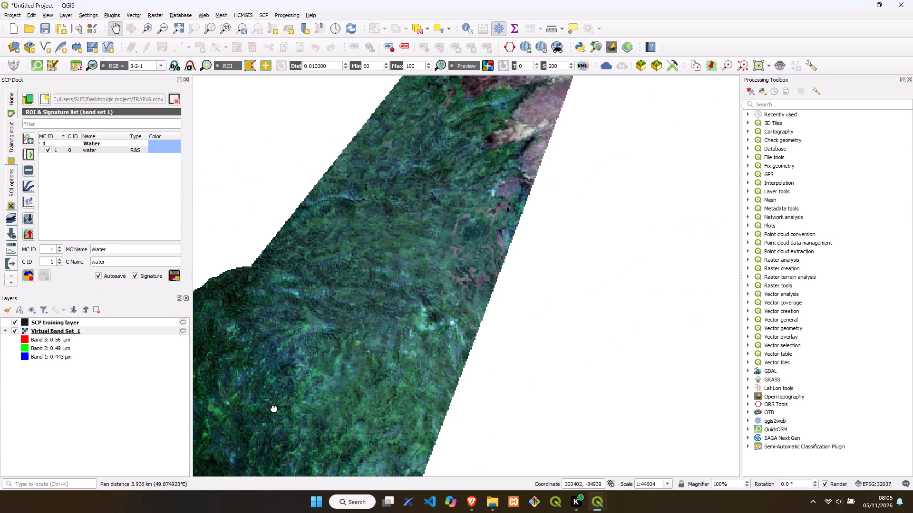
left_click_drag(274, 408, 273, 403)
left_click_drag(332, 326, 316, 446)
left_click_drag(389, 300, 349, 460)
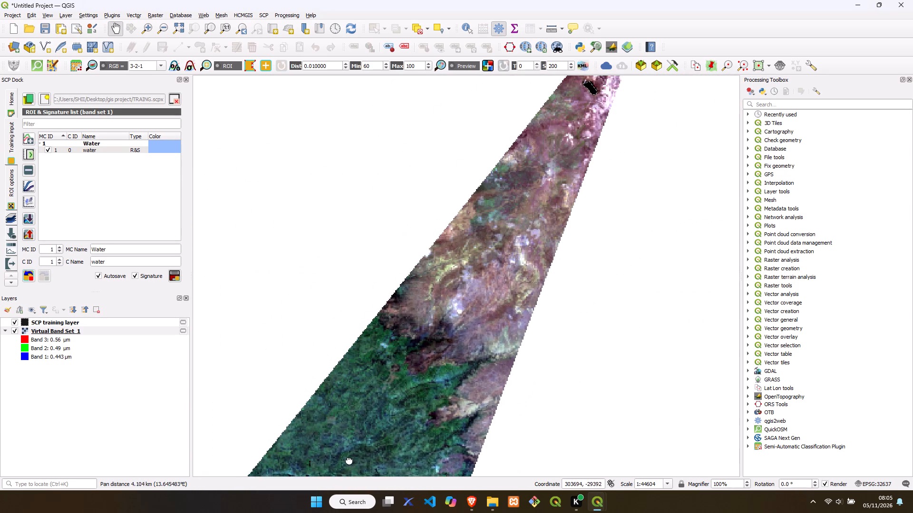
left_click_drag(349, 460, 348, 458)
left_click_drag(412, 331, 349, 510)
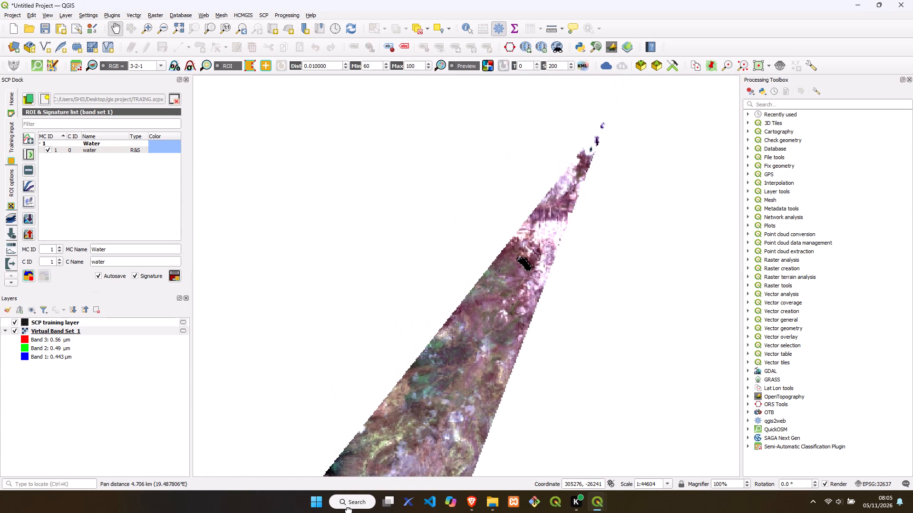
Examine the strip again from the northern tip back southwest to the dark forest.
left_click_drag(349, 510, 408, 402)
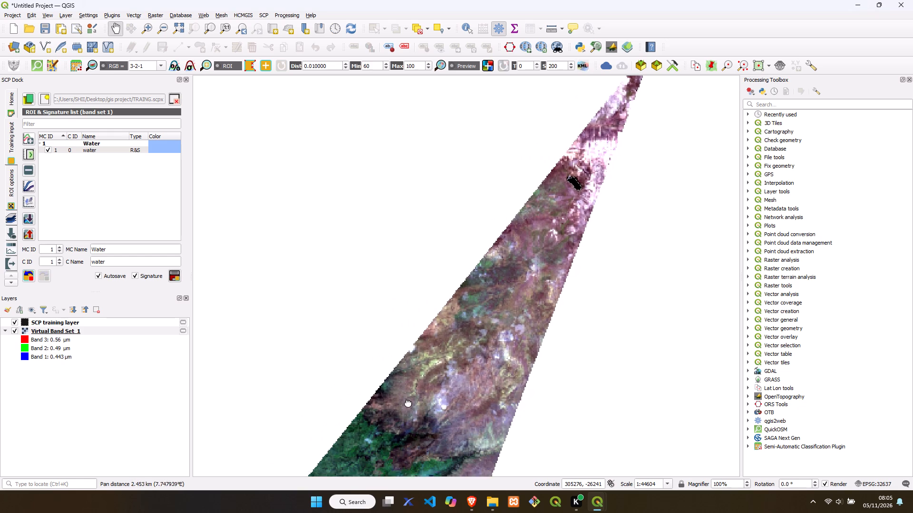
left_click_drag(408, 402, 415, 382)
left_click_drag(398, 470, 437, 318)
left_click_drag(406, 383, 482, 222)
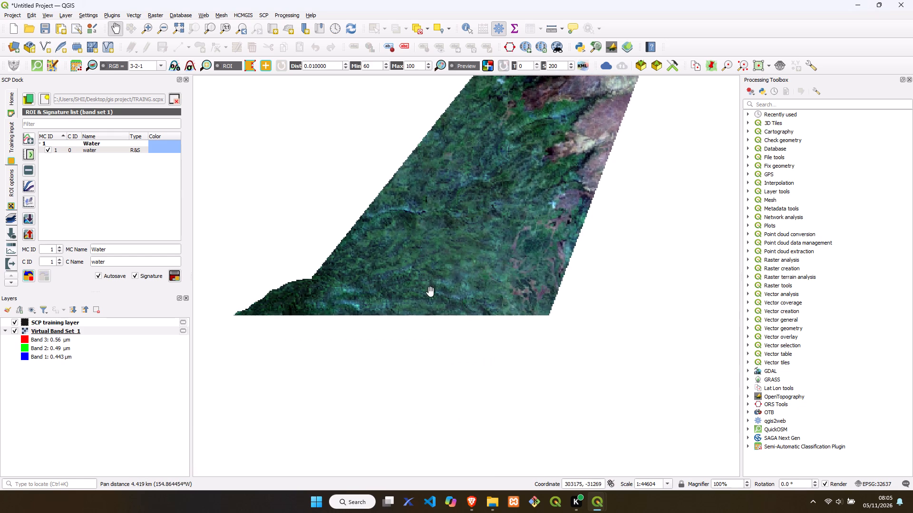
left_click_drag(419, 304, 480, 170)
left_click_drag(421, 279, 475, 189)
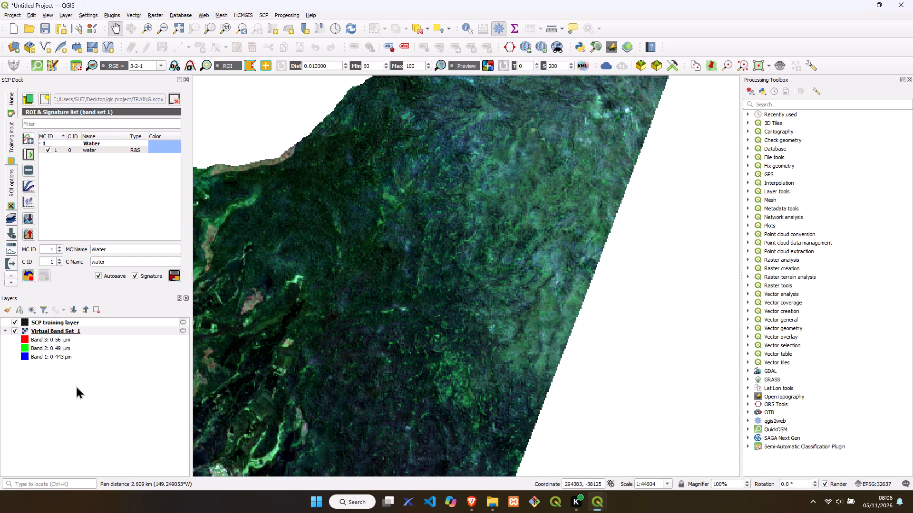
Examine the forest's southern edge beside the bright built-up farmland and back up to the forest clearings.
left_click(76, 386)
left_click_drag(306, 403, 392, 313)
left_click_drag(395, 436, 415, 307)
left_click_drag(389, 384, 449, 414)
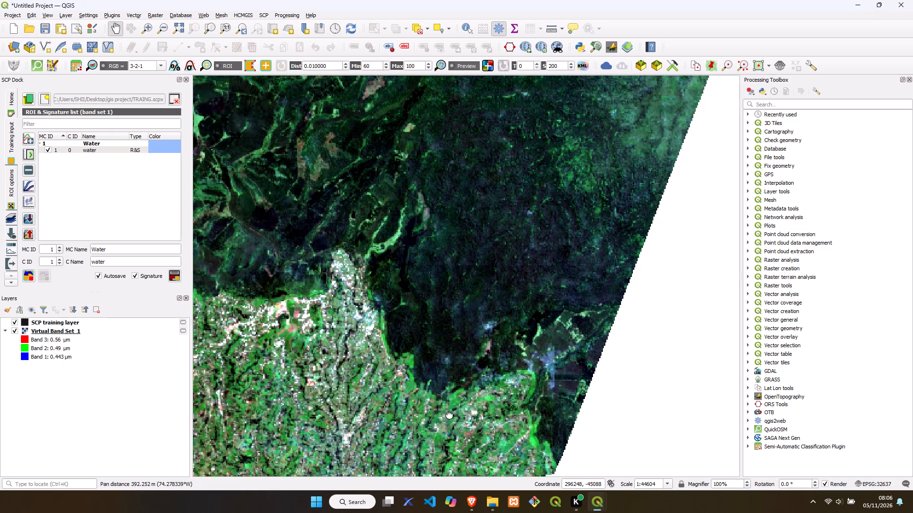
left_click_drag(449, 414, 512, 464)
left_click_drag(362, 340, 400, 420)
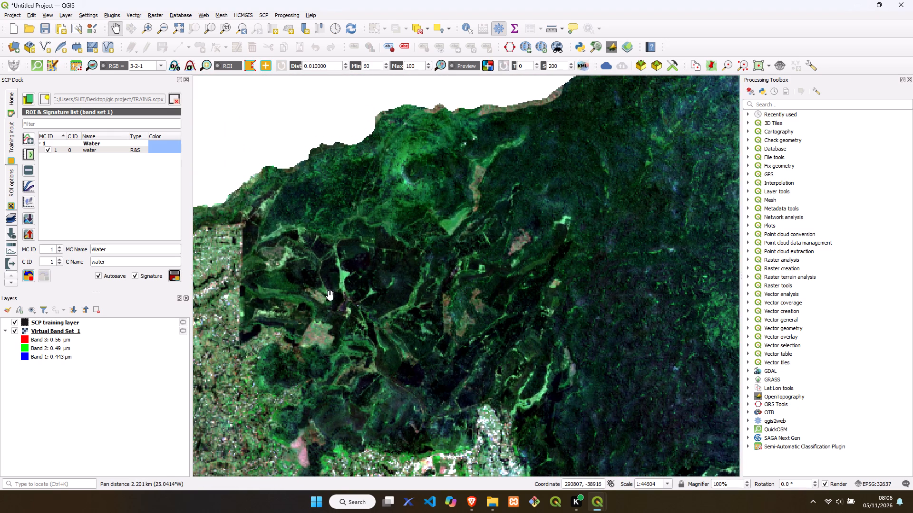
Examine the farmland from the forest's western edge past the pale patch and southeast to the image border.
left_click_drag(319, 304, 401, 235)
left_click_drag(336, 280, 403, 194)
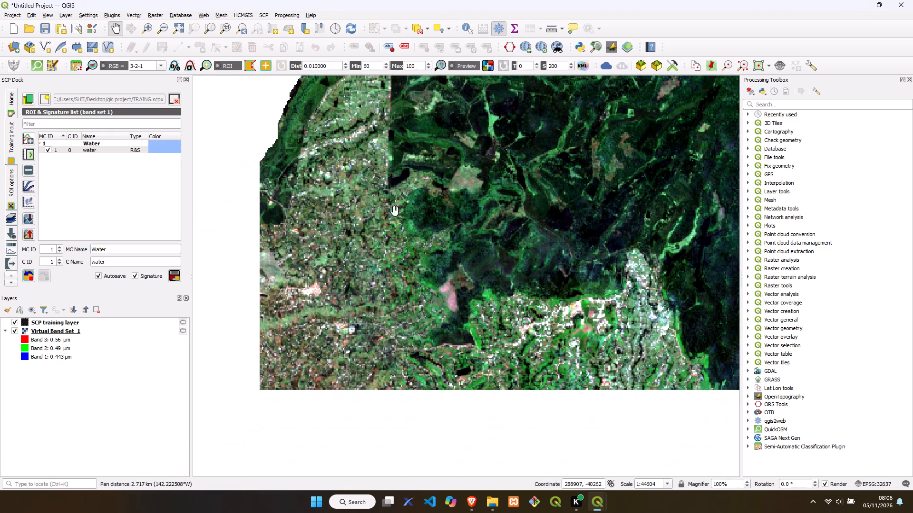
left_click_drag(350, 302, 429, 226)
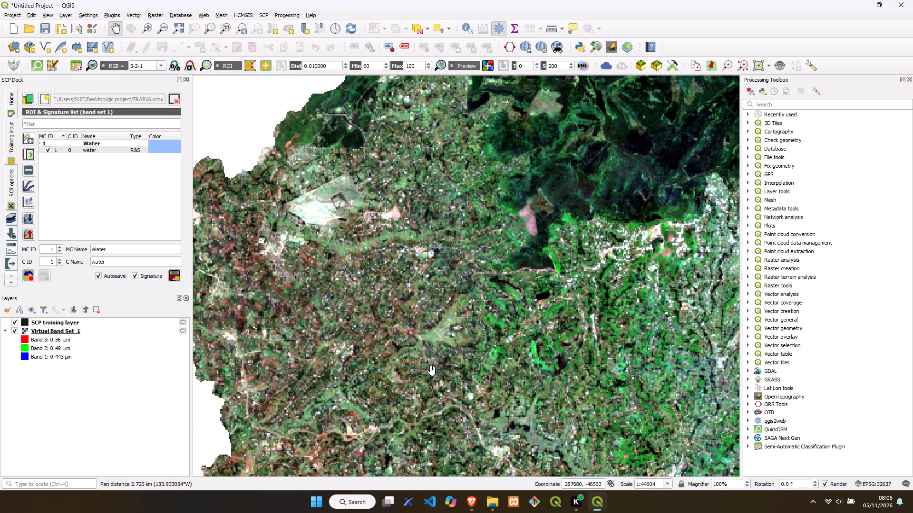
left_click_drag(430, 370, 302, 263)
left_click_drag(549, 305, 513, 387)
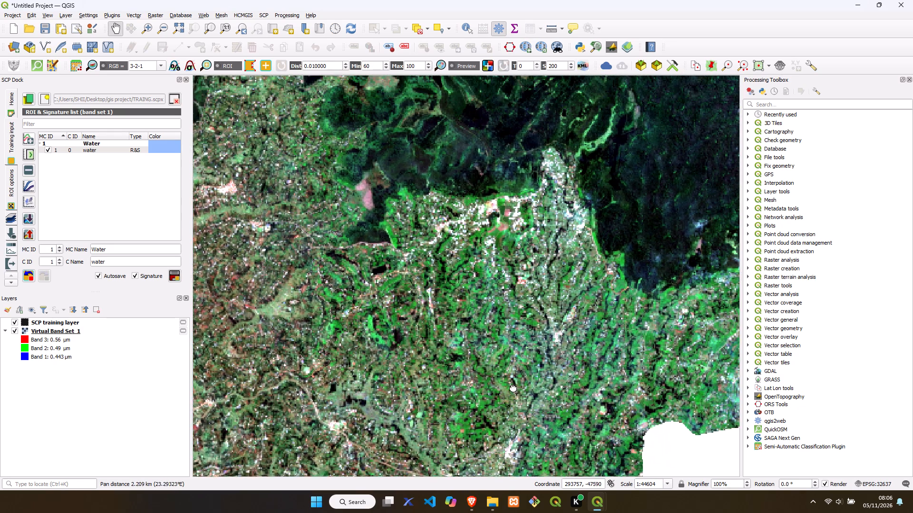
left_click_drag(513, 387, 381, 394)
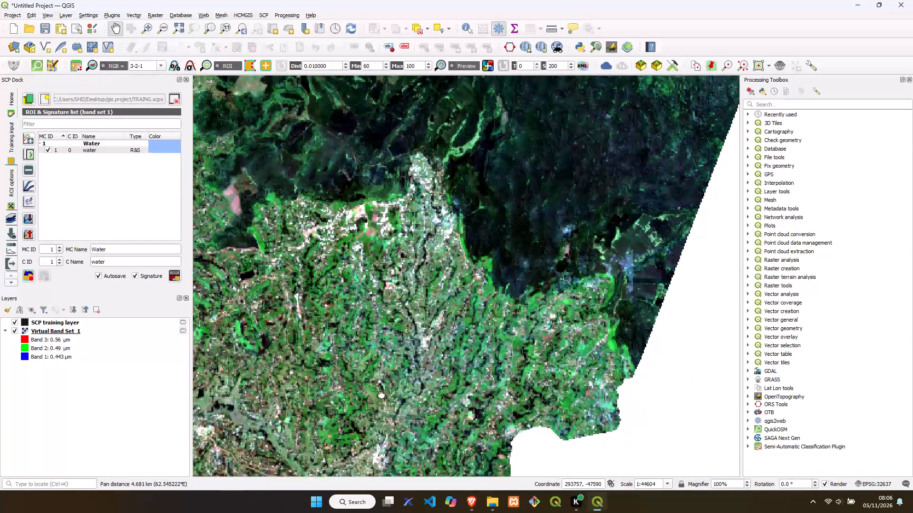
left_click_drag(381, 394, 496, 275)
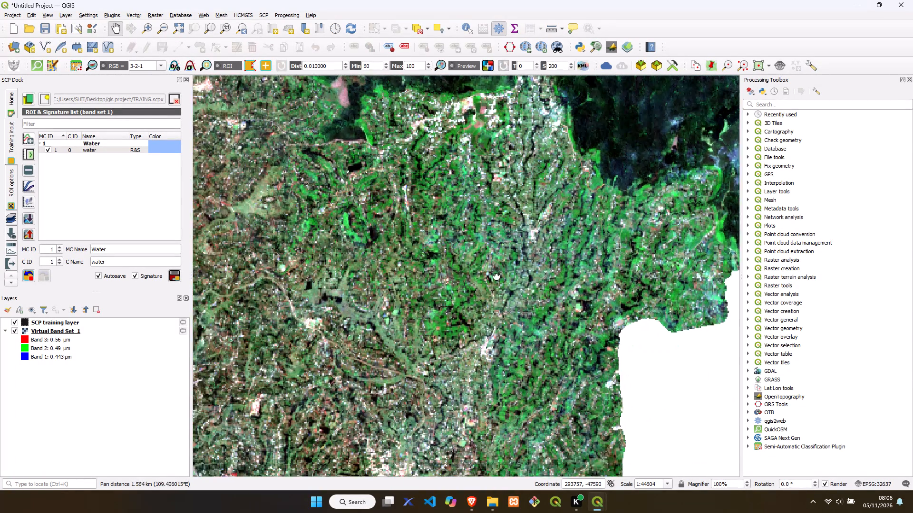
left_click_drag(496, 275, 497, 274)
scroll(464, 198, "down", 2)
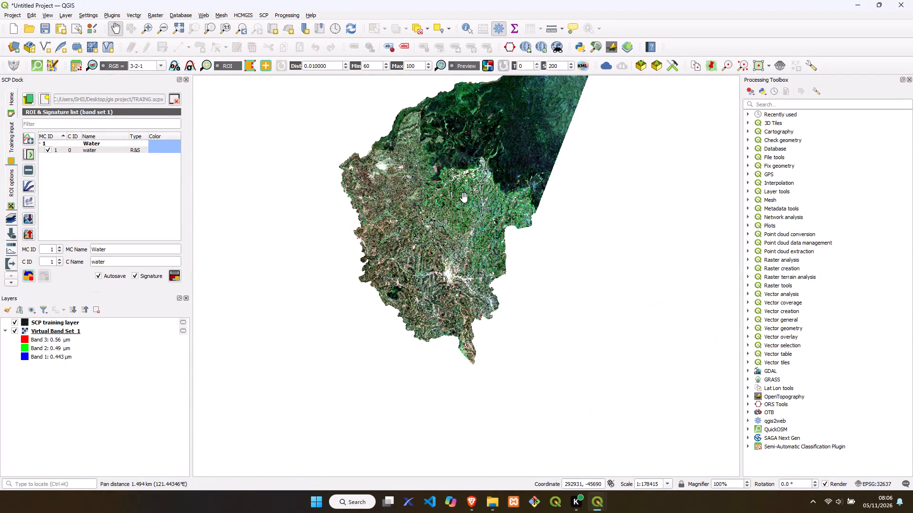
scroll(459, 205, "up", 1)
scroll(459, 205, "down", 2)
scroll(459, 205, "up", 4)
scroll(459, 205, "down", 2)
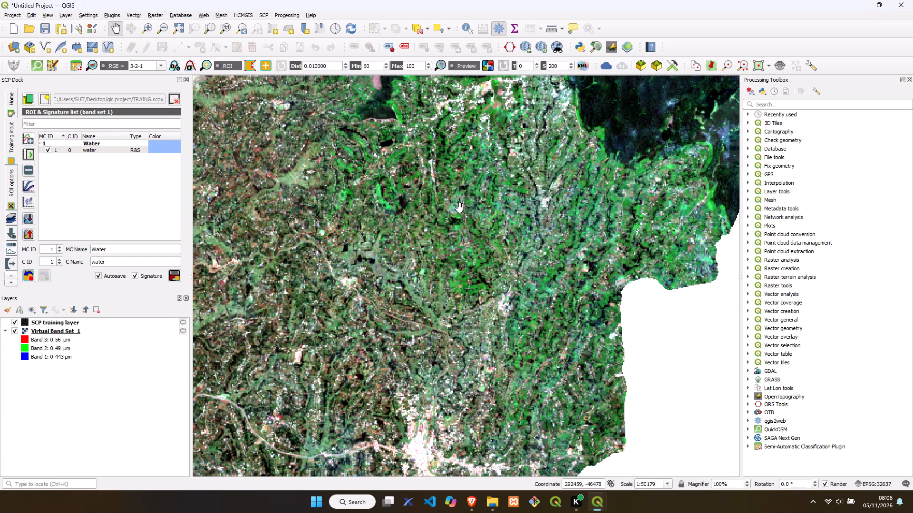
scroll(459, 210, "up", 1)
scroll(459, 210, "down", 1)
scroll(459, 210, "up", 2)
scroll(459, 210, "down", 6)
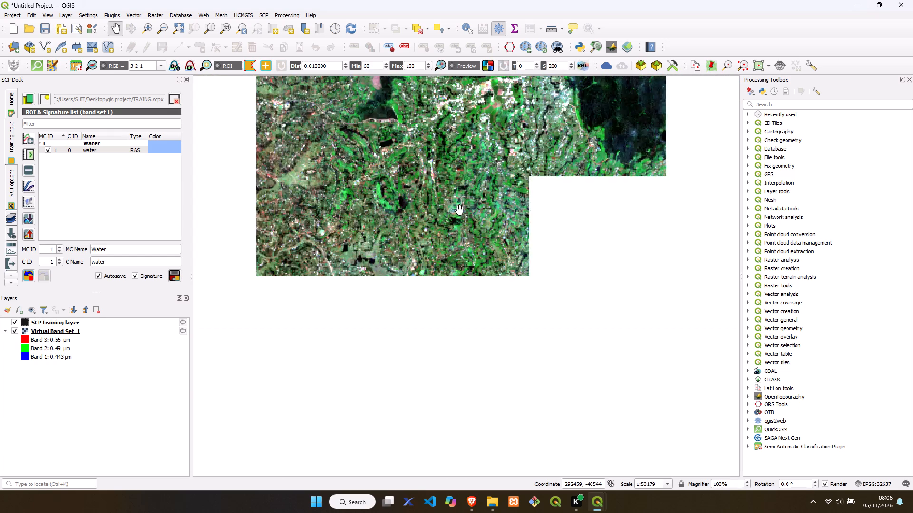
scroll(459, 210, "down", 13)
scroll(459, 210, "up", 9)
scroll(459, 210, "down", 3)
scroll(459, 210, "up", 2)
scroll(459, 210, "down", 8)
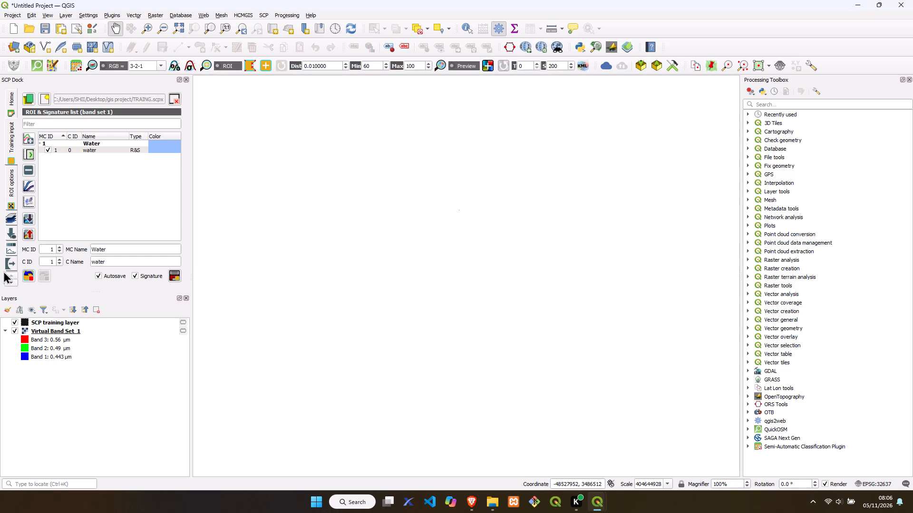
Reapply the Stretch to MinMax contrast enhancement in the symbology of Virtual Band Set 1.
left_click(39, 326)
right_click(40, 326)
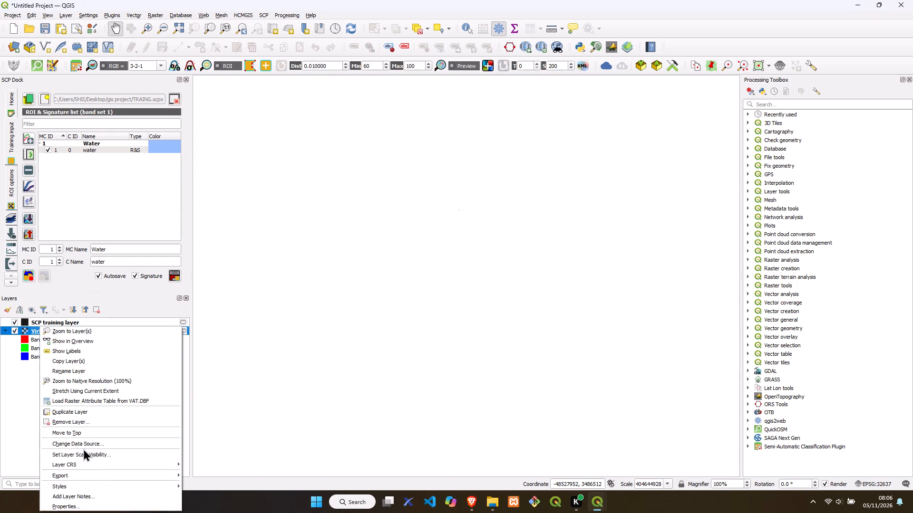
left_click(79, 504)
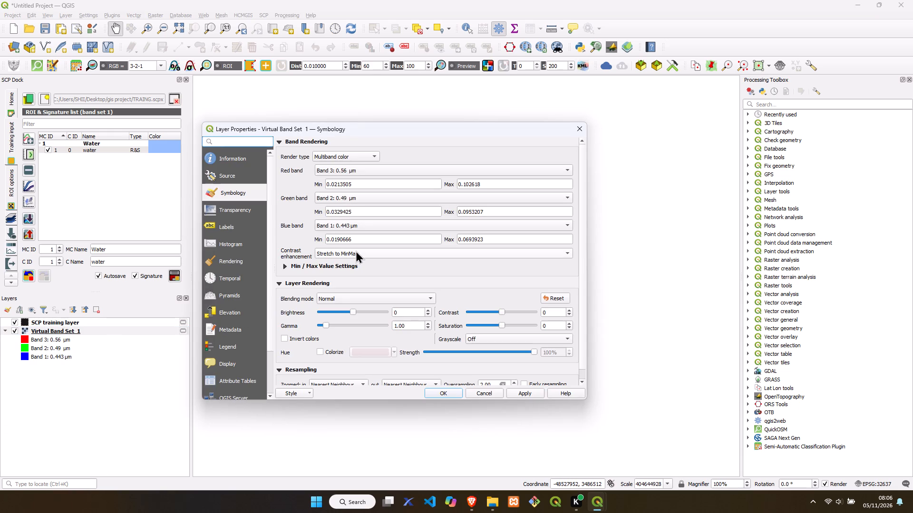
left_click(356, 250)
left_click(358, 254)
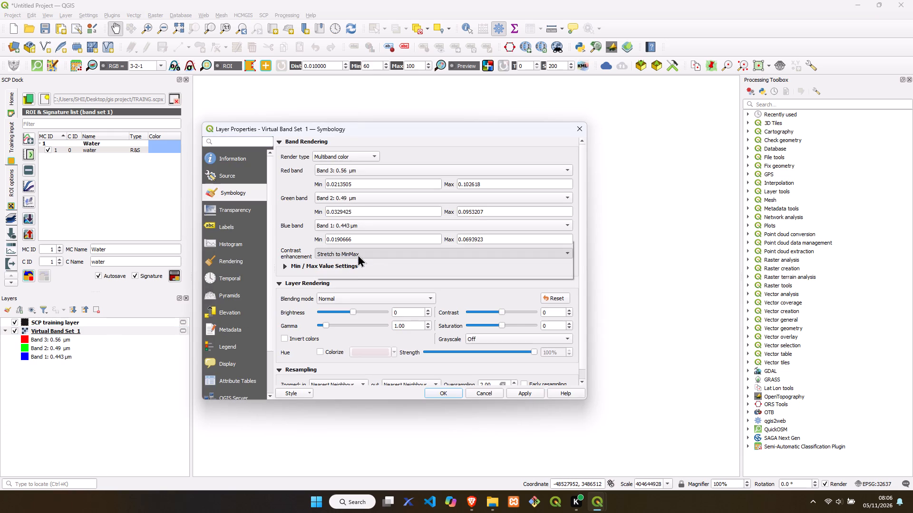
left_click(525, 394)
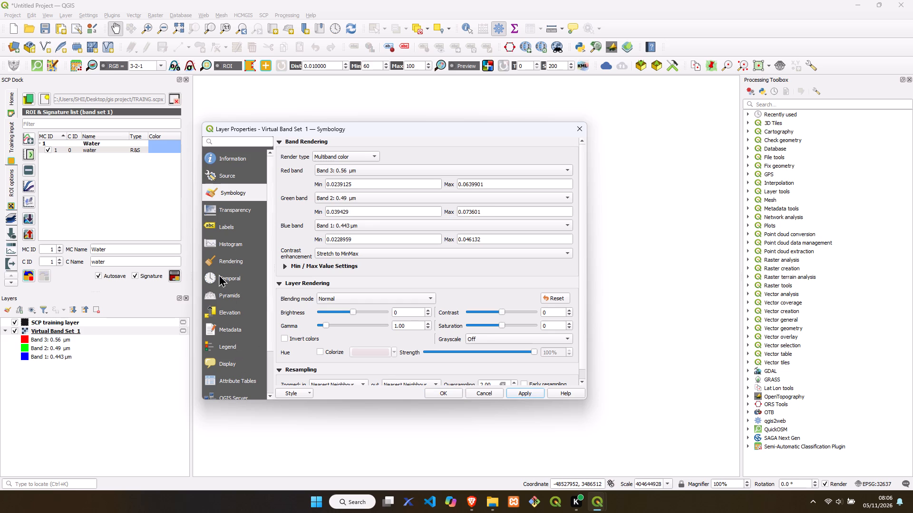
Build external Nearest Neighbour pyramids for Virtual Band Set 1 at all resolutions from 520 x 763 to 65 x 96.
left_click(268, 394)
left_click(268, 394)
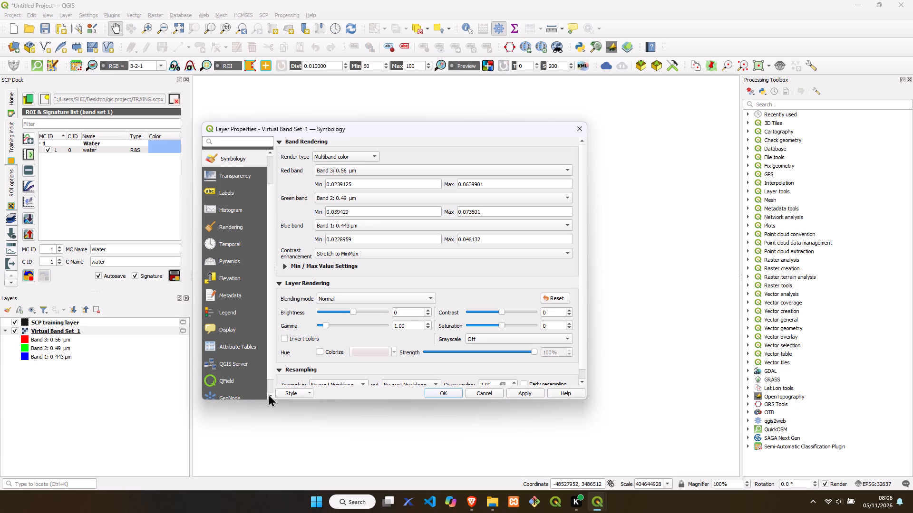
left_click(268, 394)
left_click(268, 393)
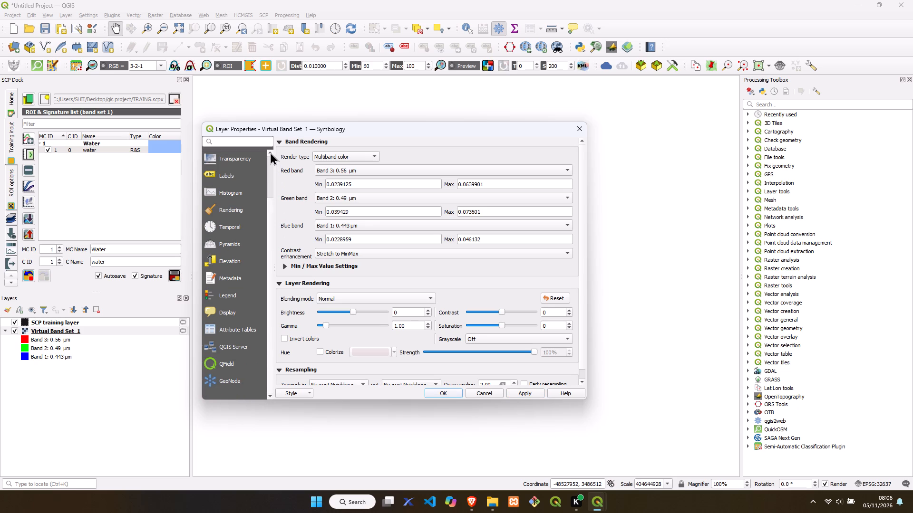
left_click(237, 241)
left_click(532, 156)
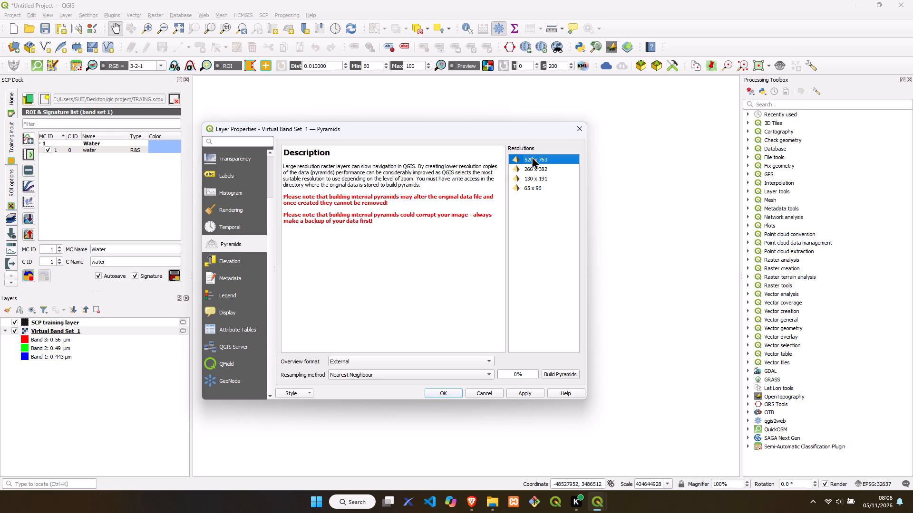
key("ctrl+a")
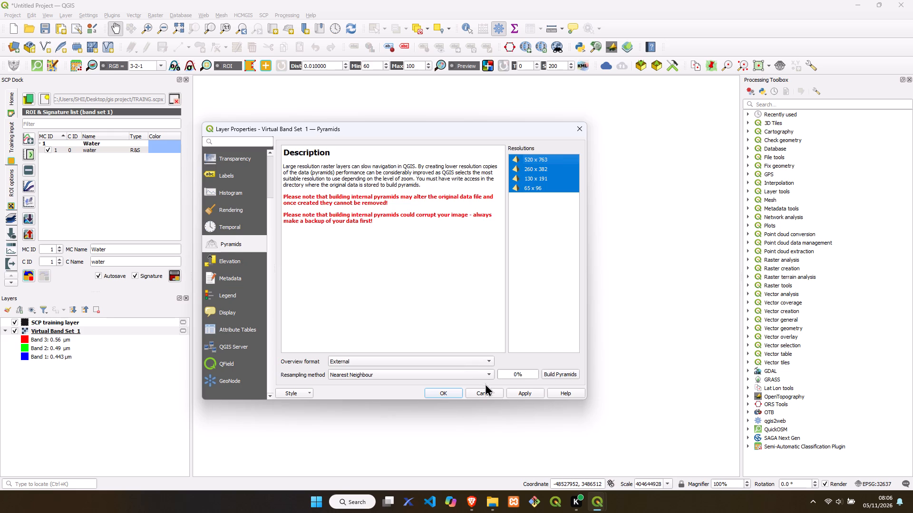
left_click(513, 391)
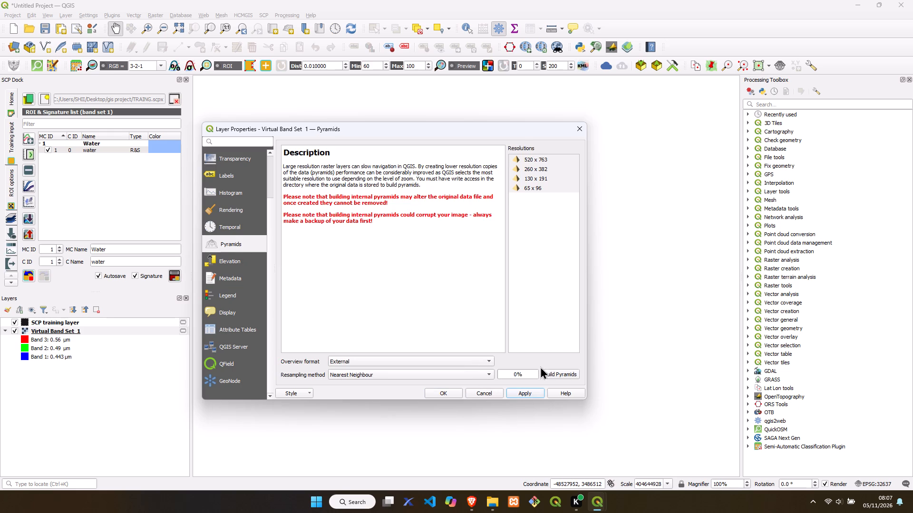
left_click(530, 157)
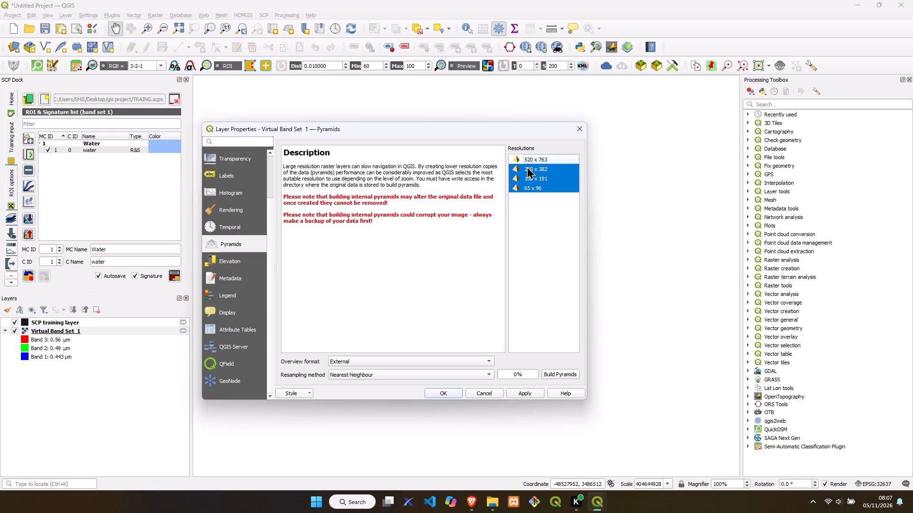
key("ctrl+a")
left_click(553, 374)
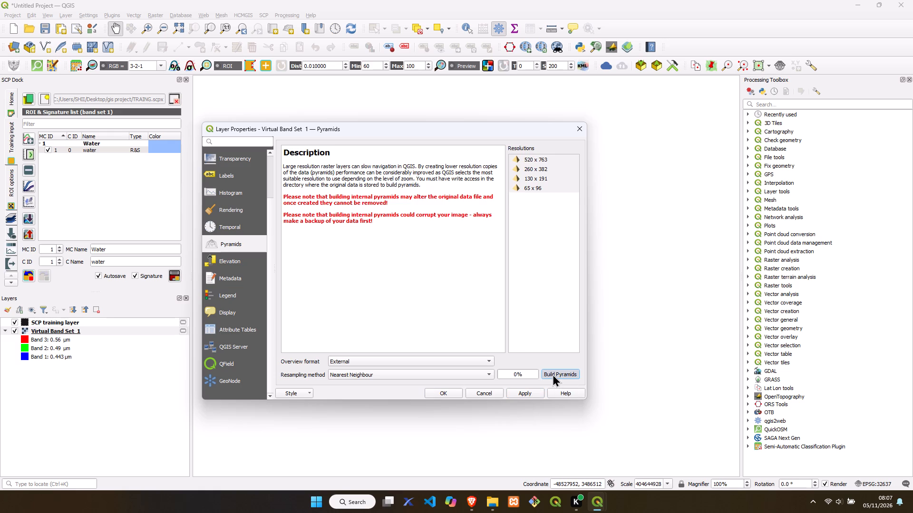
left_click(523, 392)
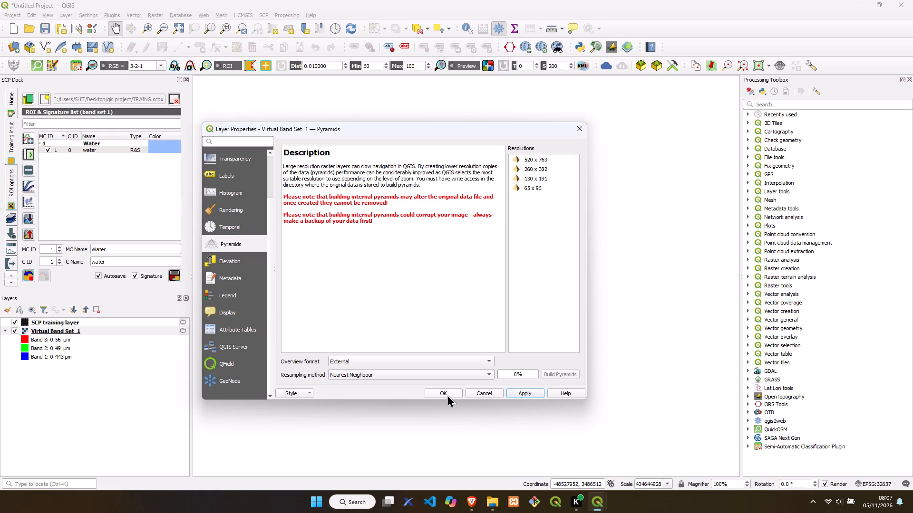
left_click(441, 390)
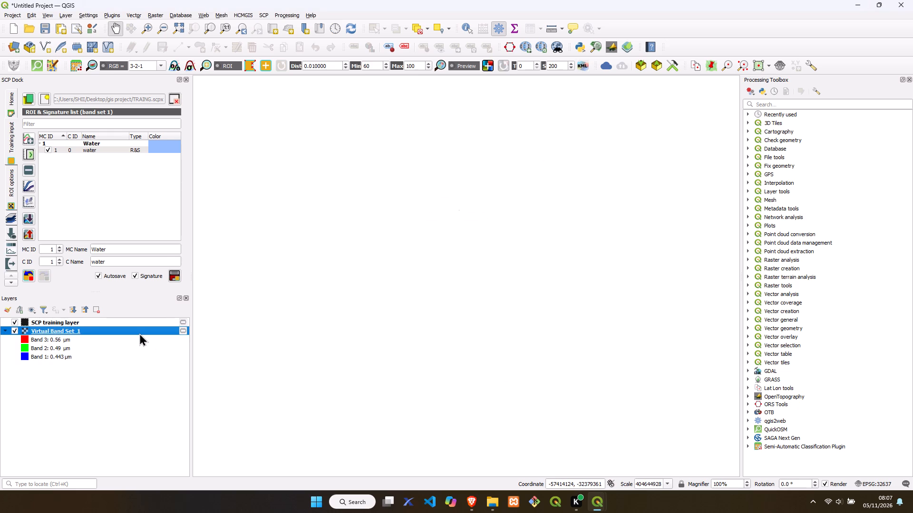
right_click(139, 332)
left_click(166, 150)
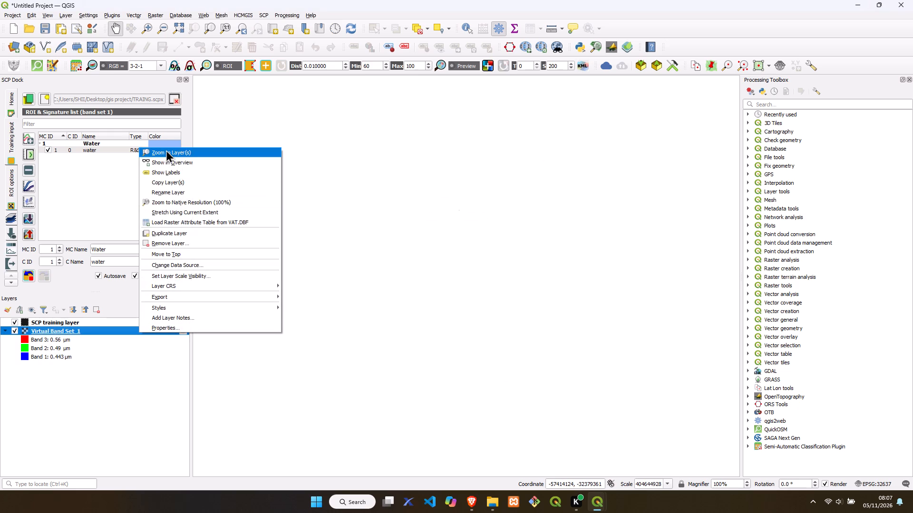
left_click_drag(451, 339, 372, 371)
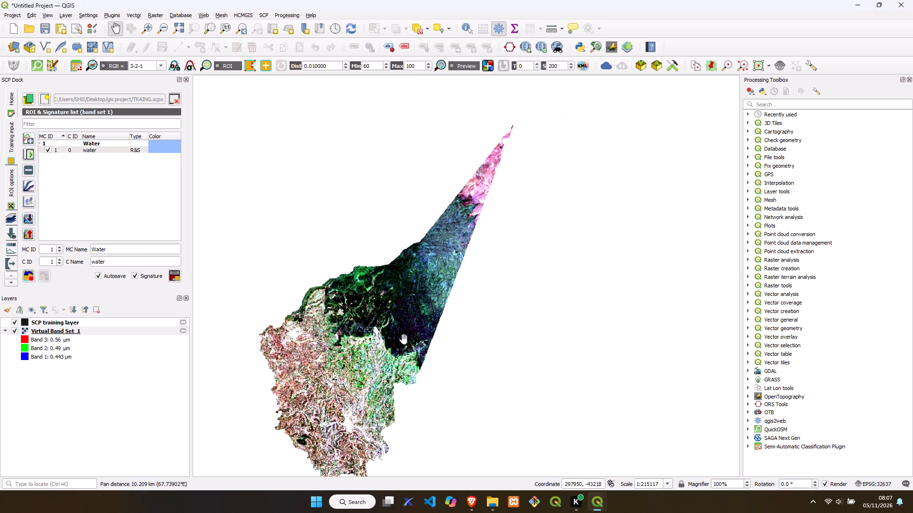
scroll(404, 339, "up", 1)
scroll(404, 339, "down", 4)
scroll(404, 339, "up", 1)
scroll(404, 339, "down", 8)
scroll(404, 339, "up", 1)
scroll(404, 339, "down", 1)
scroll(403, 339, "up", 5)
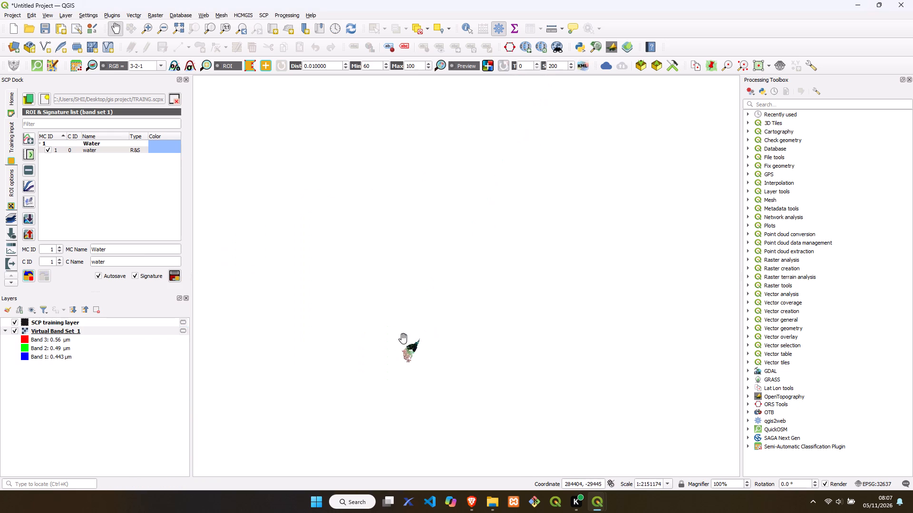
Examine Virtual Band Set 1 from its full extent into the dark forest's southern edge and north through the forest clearings.
right_click(151, 330)
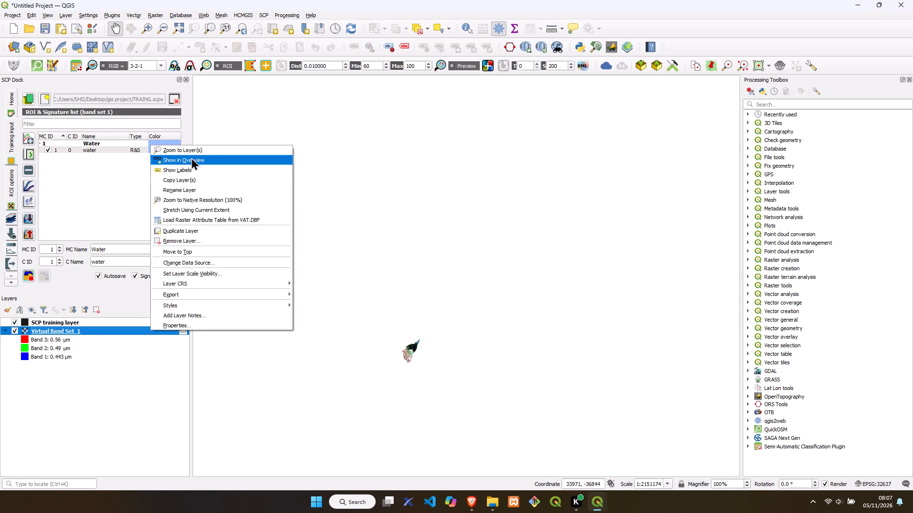
left_click(194, 152)
left_click(142, 26)
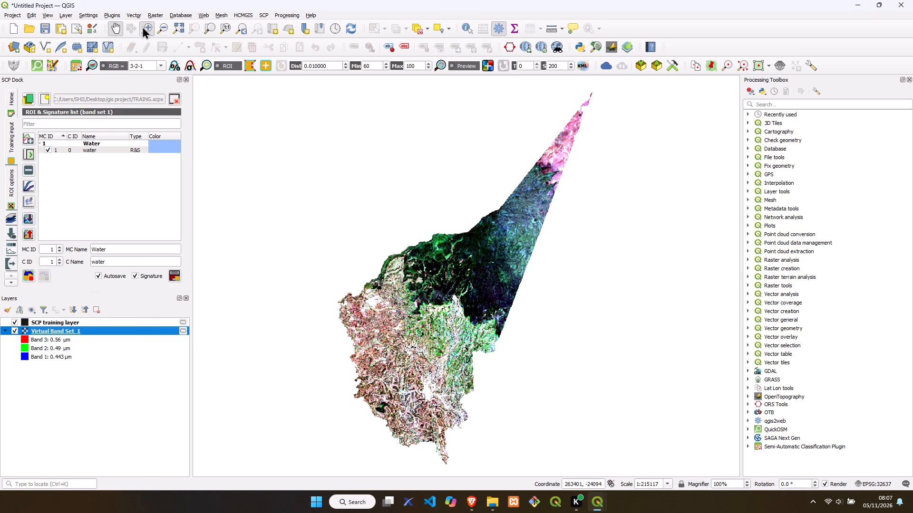
left_click_drag(430, 248, 502, 380)
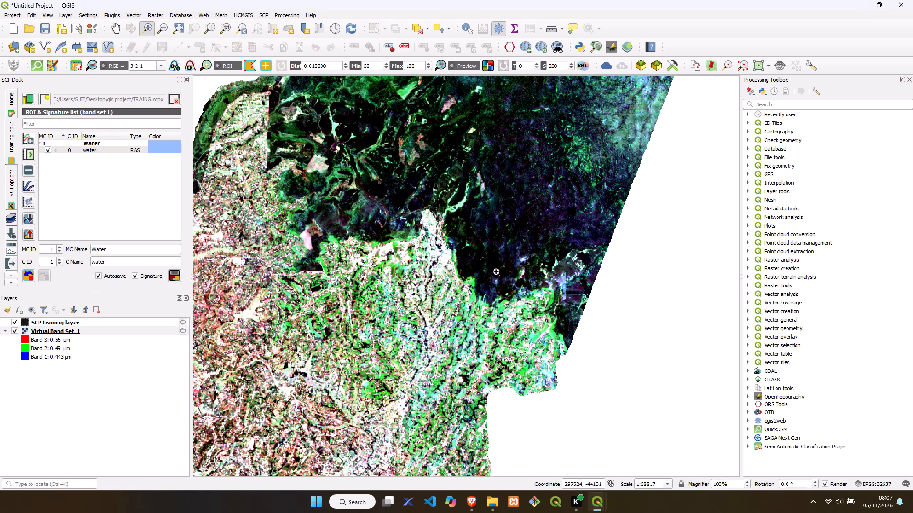
left_click_drag(388, 216, 563, 374)
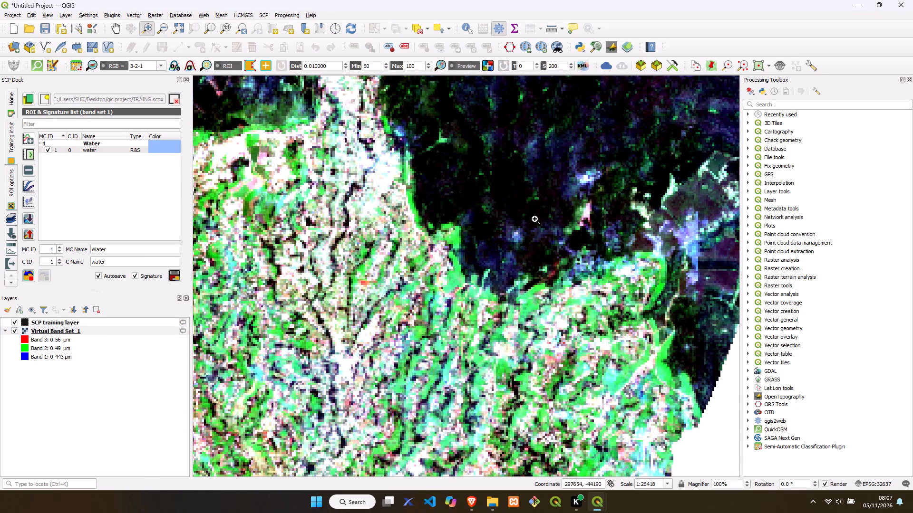
left_click(114, 30)
left_click_drag(492, 209, 394, 357)
left_click_drag(559, 314, 575, 469)
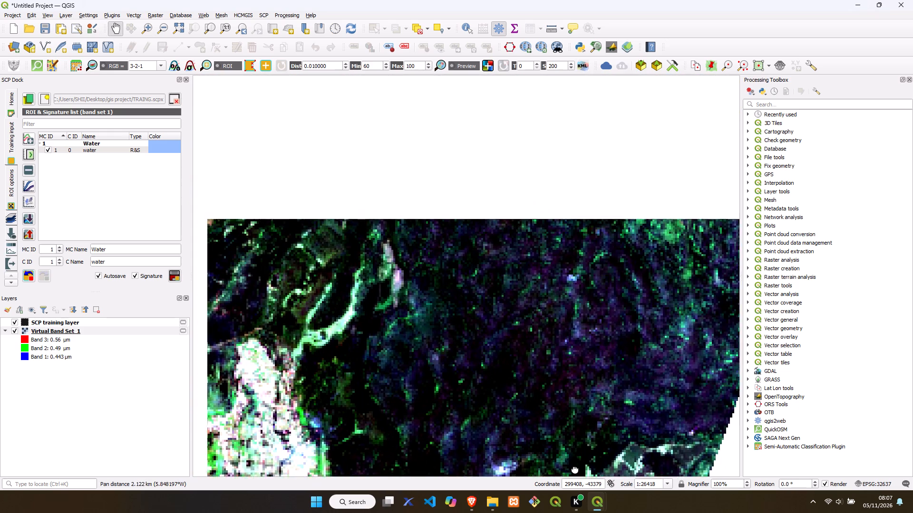
left_click_drag(575, 469, 575, 468)
left_click_drag(571, 296, 544, 421)
left_click_drag(560, 294, 553, 305)
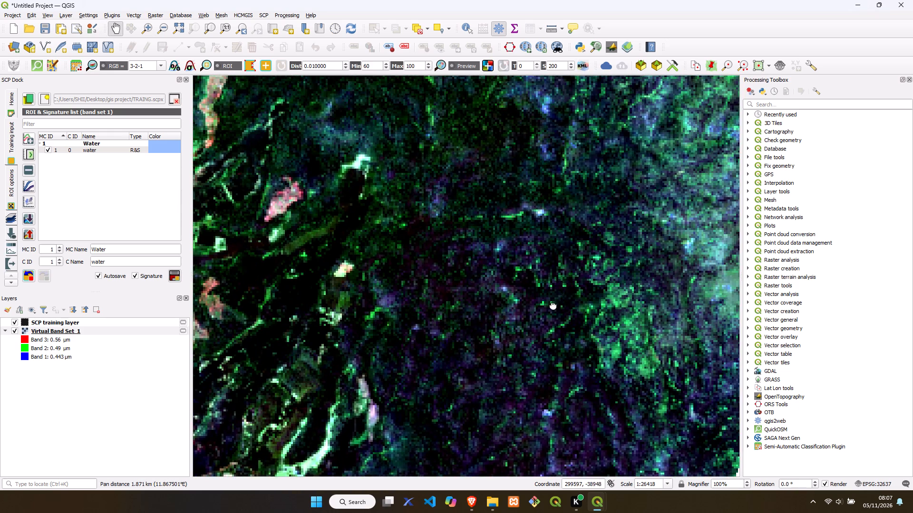
Examine the strip from the dark forest northeast over the bluish-green slopes to the pink terrain near the northern tip.
left_click_drag(553, 305, 418, 428)
left_click_drag(535, 295, 523, 473)
left_click_drag(569, 322, 423, 450)
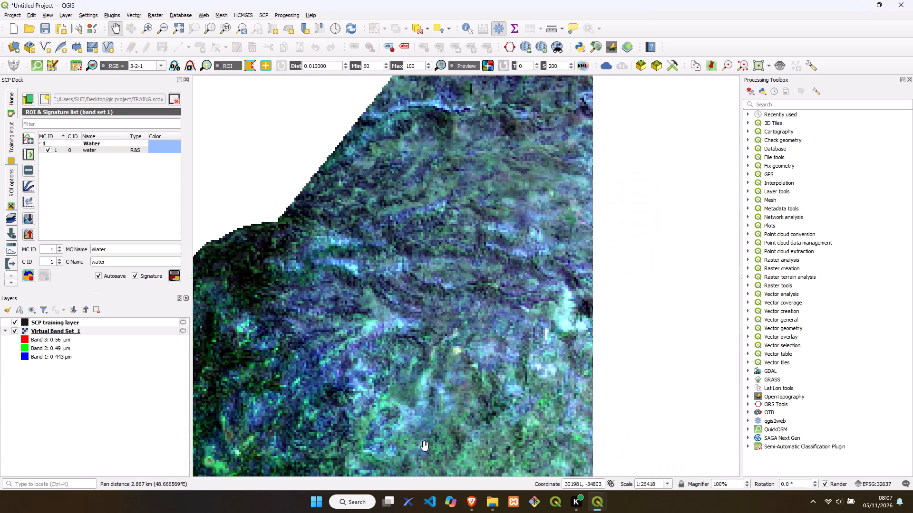
left_click_drag(517, 349, 409, 461)
left_click_drag(509, 355, 419, 488)
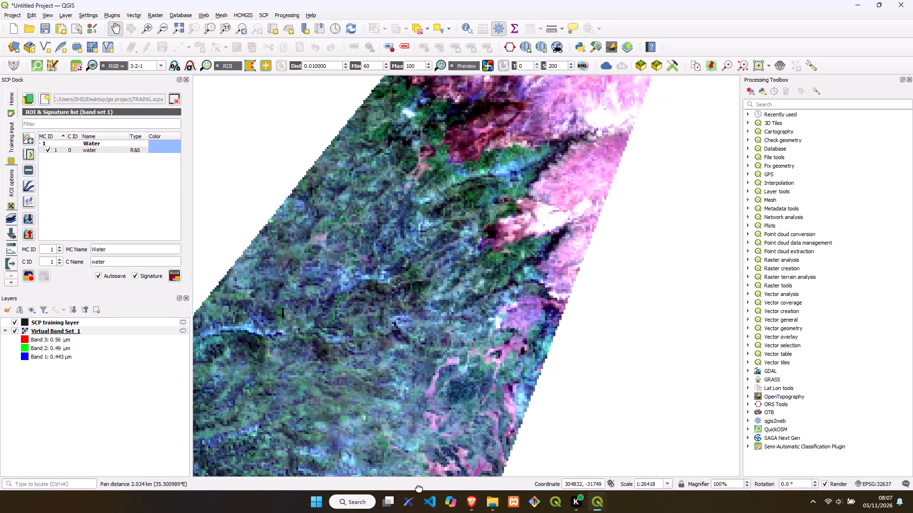
left_click_drag(419, 488, 412, 501)
left_click_drag(473, 368, 449, 502)
left_click_drag(477, 363, 402, 505)
left_click_drag(462, 372, 447, 393)
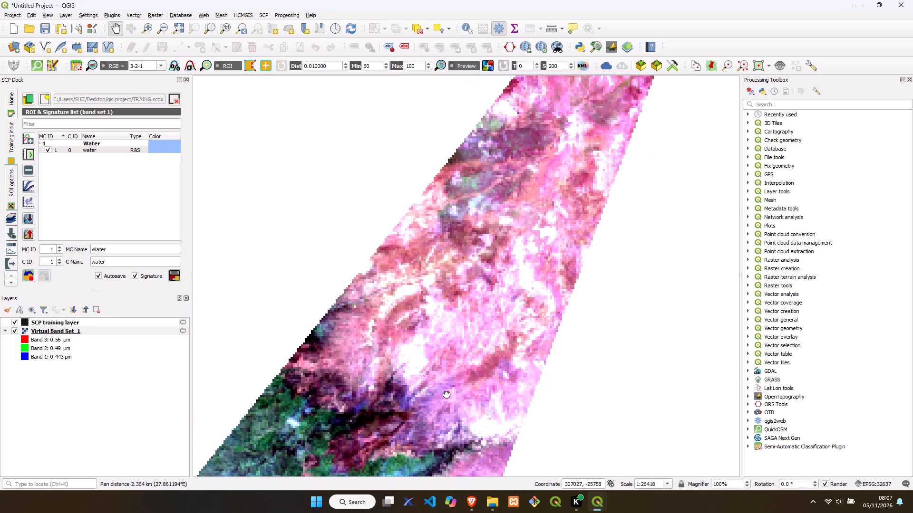
left_click_drag(447, 393, 365, 504)
Examine the strip back southwest from the pink terrain through the dark forest to the bright farmland along its southern edge.
left_click_drag(407, 418, 542, 273)
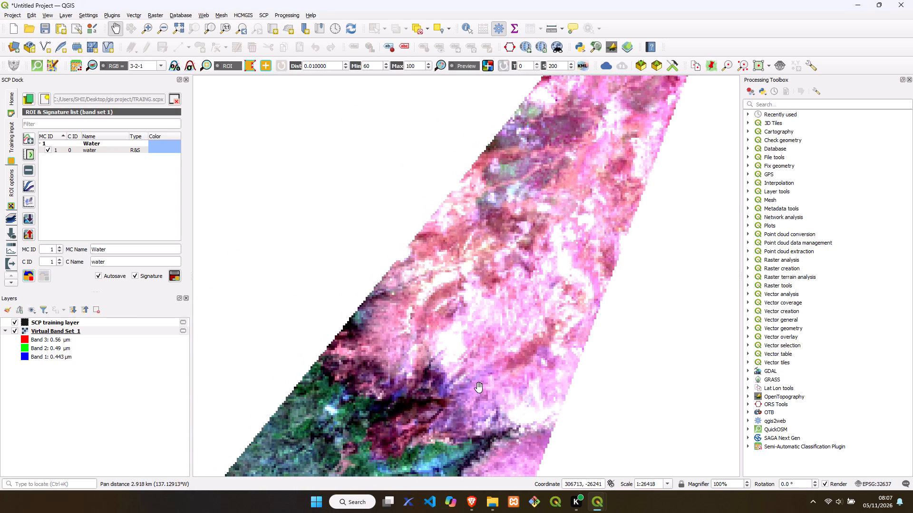
left_click_drag(479, 372, 503, 201)
left_click_drag(433, 300, 492, 201)
left_click_drag(425, 350, 478, 224)
left_click_drag(420, 343, 445, 281)
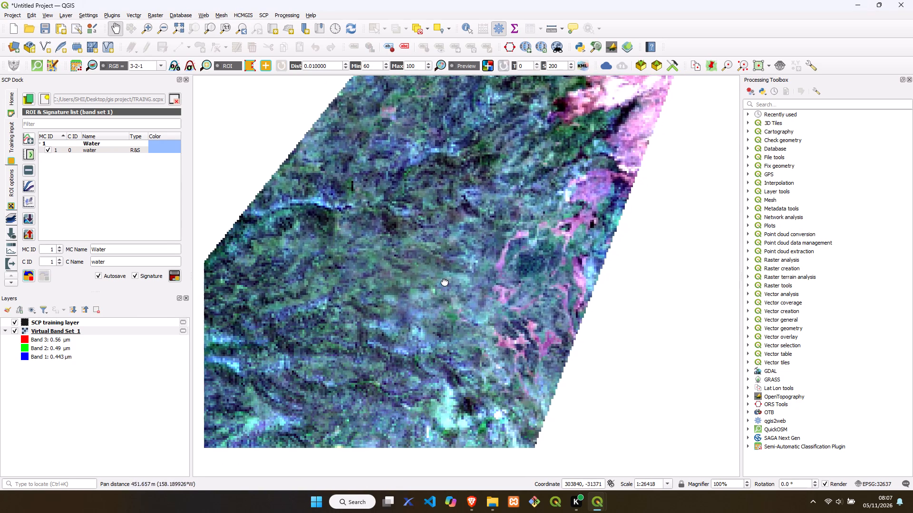
left_click_drag(445, 281, 495, 137)
left_click_drag(397, 301, 602, 214)
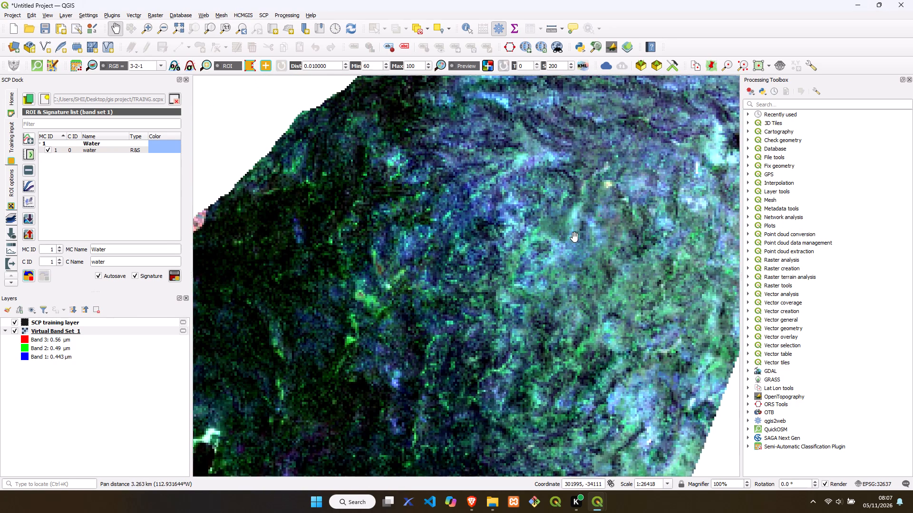
left_click_drag(462, 344, 483, 179)
left_click_drag(449, 291, 503, 194)
left_click_drag(372, 305, 421, 210)
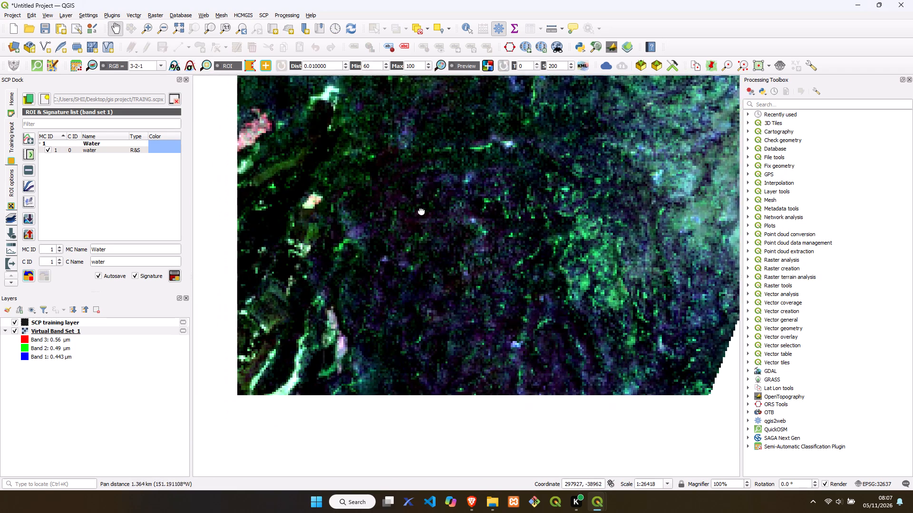
left_click_drag(421, 210, 421, 210)
left_click_drag(358, 318, 403, 200)
left_click_drag(337, 319, 372, 229)
left_click_drag(344, 323, 372, 206)
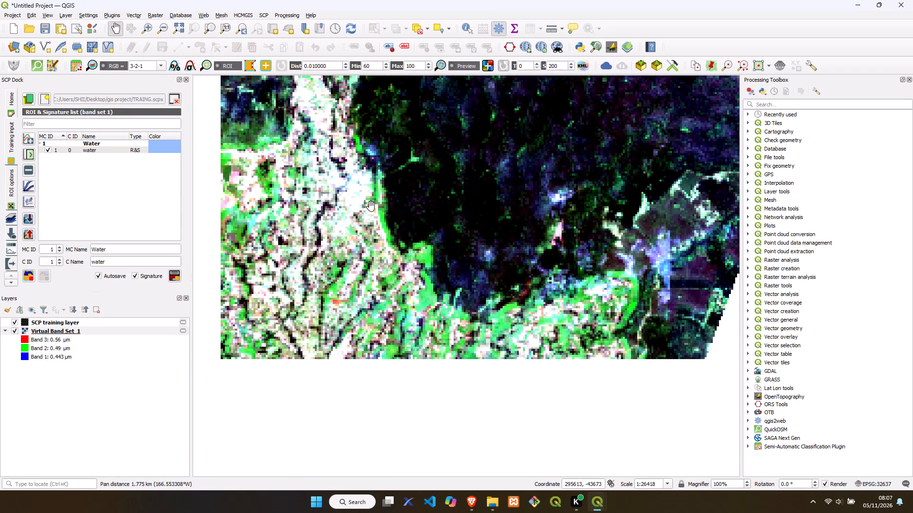
left_click_drag(339, 304, 371, 225)
left_click_drag(295, 334, 289, 312)
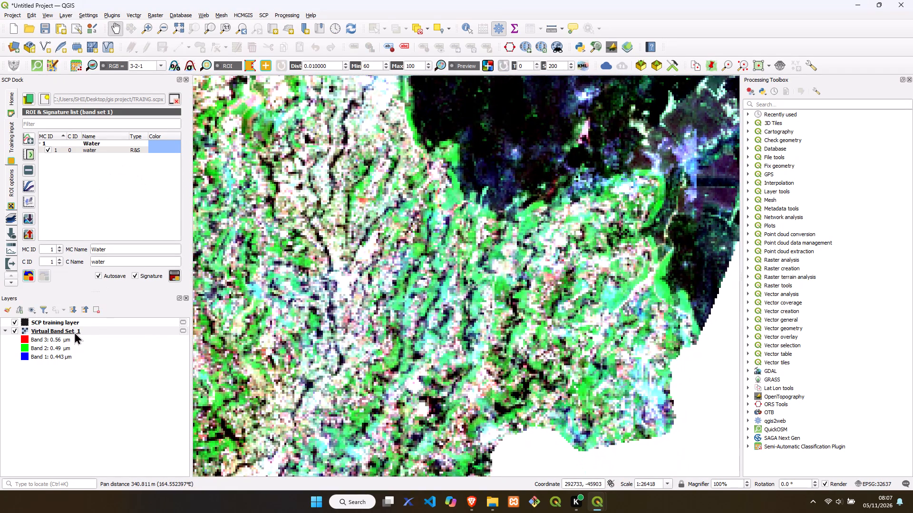
Set the training input's macroclass name (MC Name) to Vegetation.
left_click(74, 332)
right_click(74, 332)
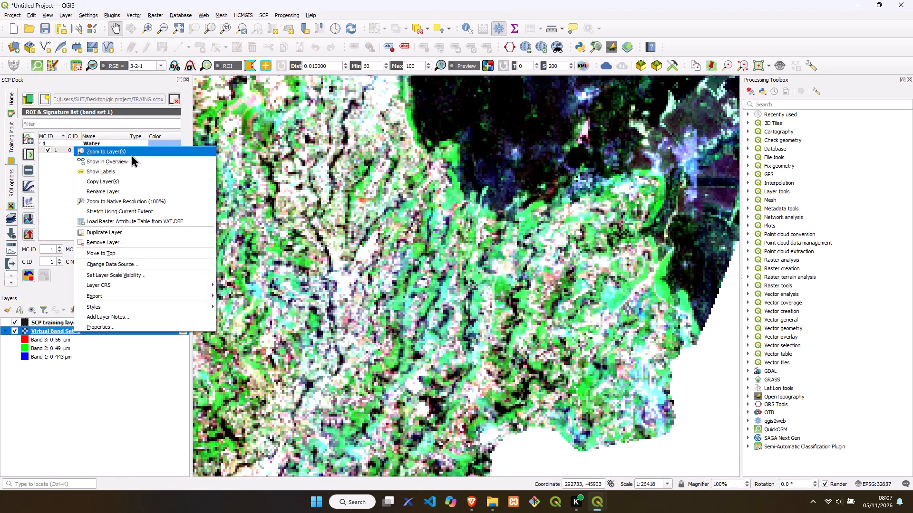
left_click(132, 153)
left_click_drag(395, 362, 360, 298)
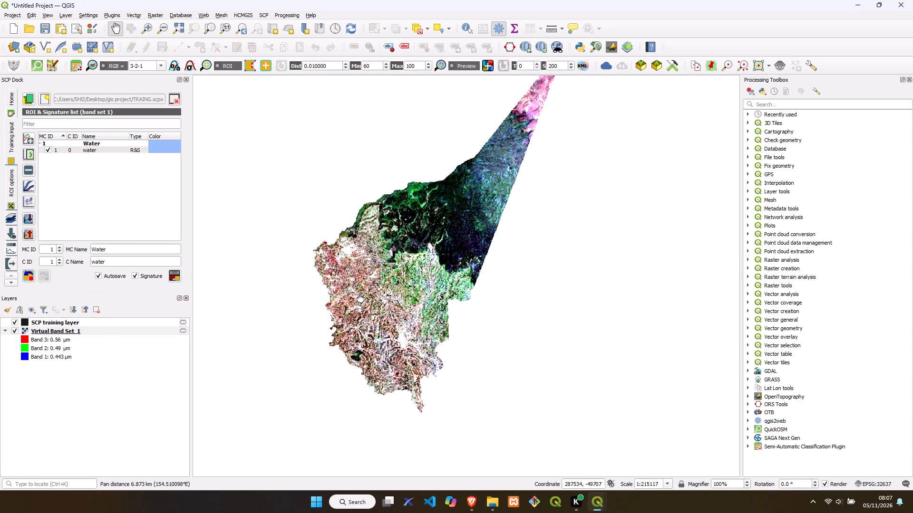
left_click_drag(360, 298, 296, 350)
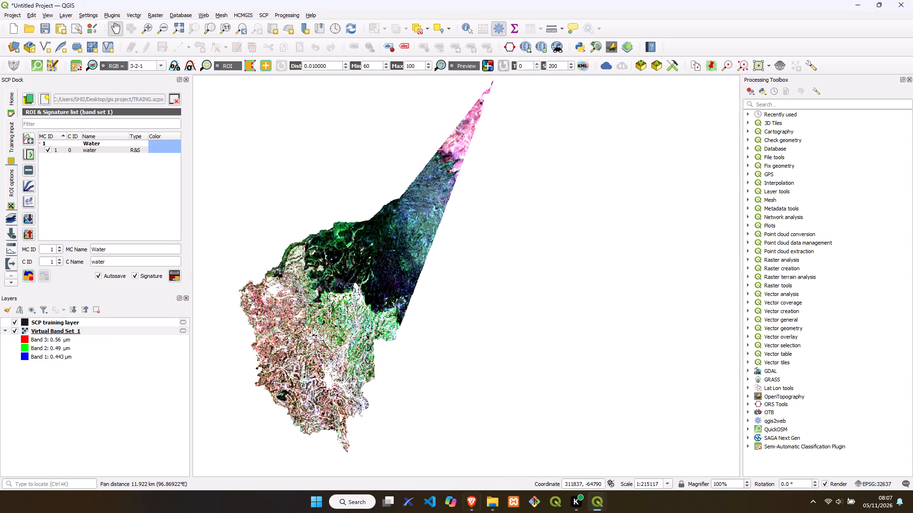
left_click(111, 251)
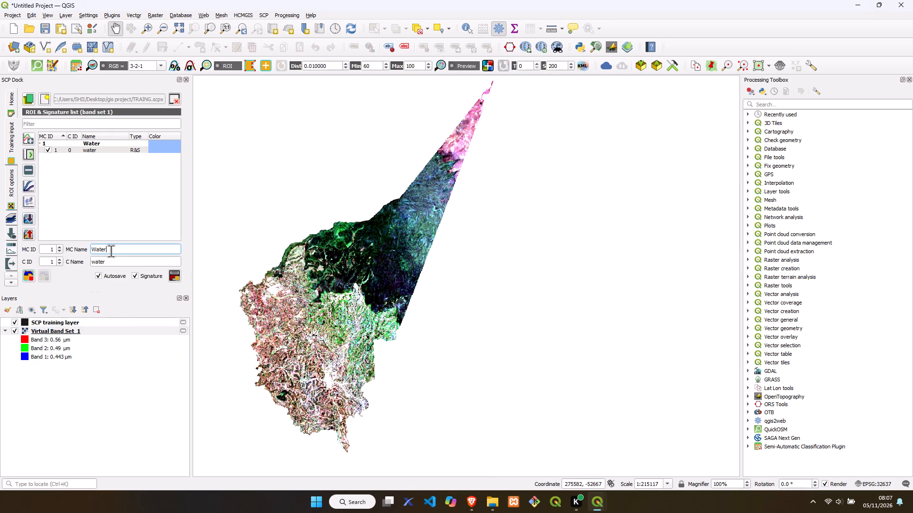
key("BackSpace")
key("BackSpace")
key("BackSpace")
key("BackSpace")
key("BackSpace")
key("BackSpace")
key("BackSpace")
key("BackSpace")
key("BackSpace")
key("BackSpace")
key("BackSpace")
key("BackSpace")
key("BackSpace")
key("BackSpace")
key("BackSpace")
key("BackSpace")
type("egetat")
type("ion")
left_click_drag(123, 247, 90, 247)
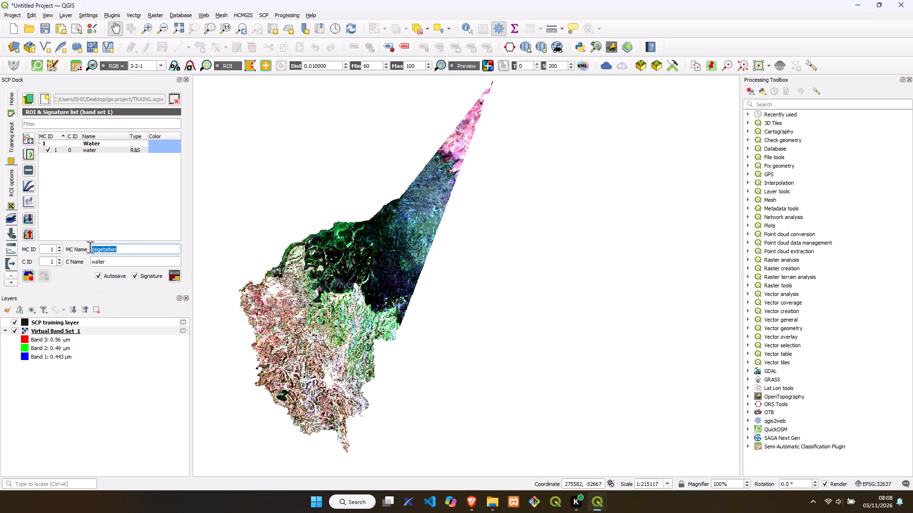
Set the class name (C Name) to Vegetation as well and the macroclass ID (MC ID) to 2.
left_click_drag(90, 247, 86, 249)
key("ctrl+c")
left_click(122, 264)
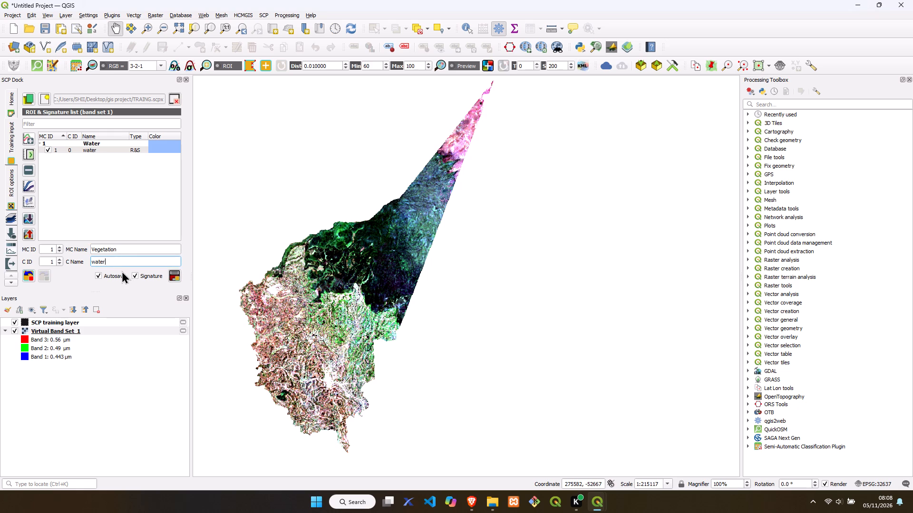
key("BackSpace")
key("BackSpace")
key("BackSpace")
key("BackSpace")
key("BackSpace")
key("BackSpace")
key("BackSpace")
key("BackSpace")
key("BackSpace")
key("BackSpace")
key("BackSpace")
key("BackSpace")
key("BackSpace")
key("BackSpace")
key("ctrl+v")
left_click(58, 247)
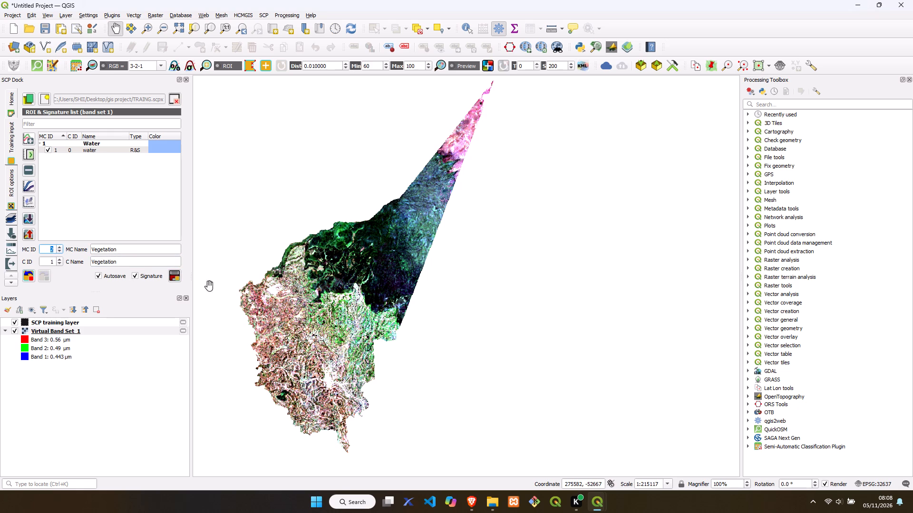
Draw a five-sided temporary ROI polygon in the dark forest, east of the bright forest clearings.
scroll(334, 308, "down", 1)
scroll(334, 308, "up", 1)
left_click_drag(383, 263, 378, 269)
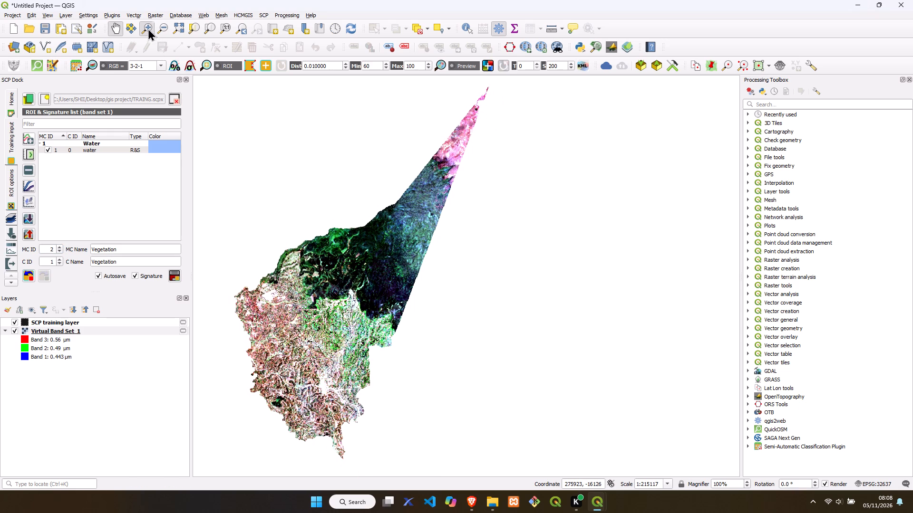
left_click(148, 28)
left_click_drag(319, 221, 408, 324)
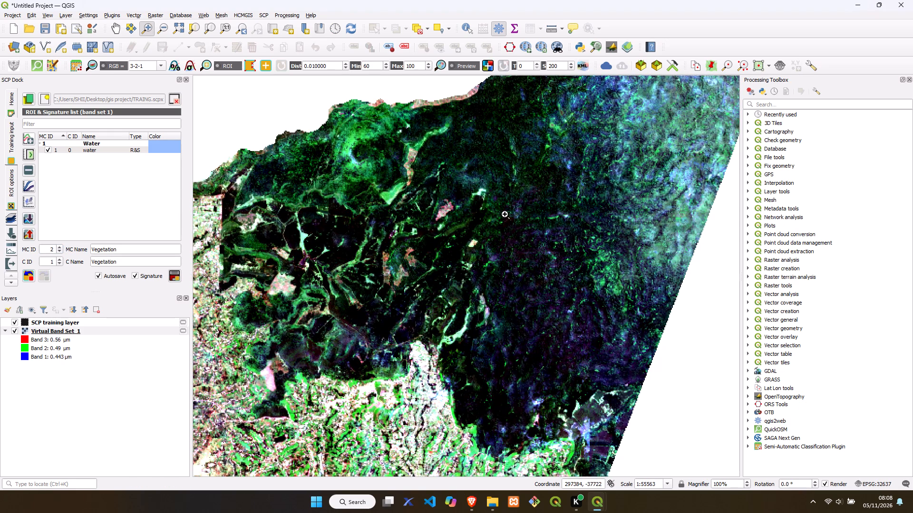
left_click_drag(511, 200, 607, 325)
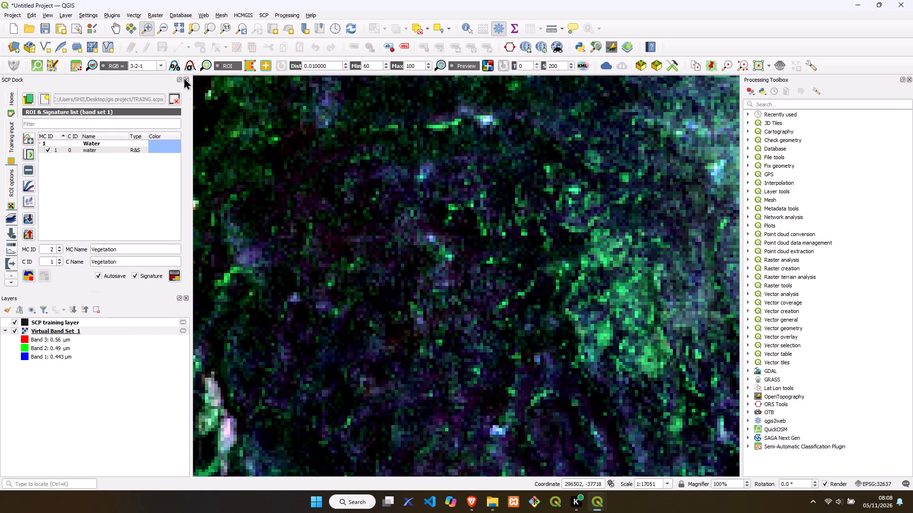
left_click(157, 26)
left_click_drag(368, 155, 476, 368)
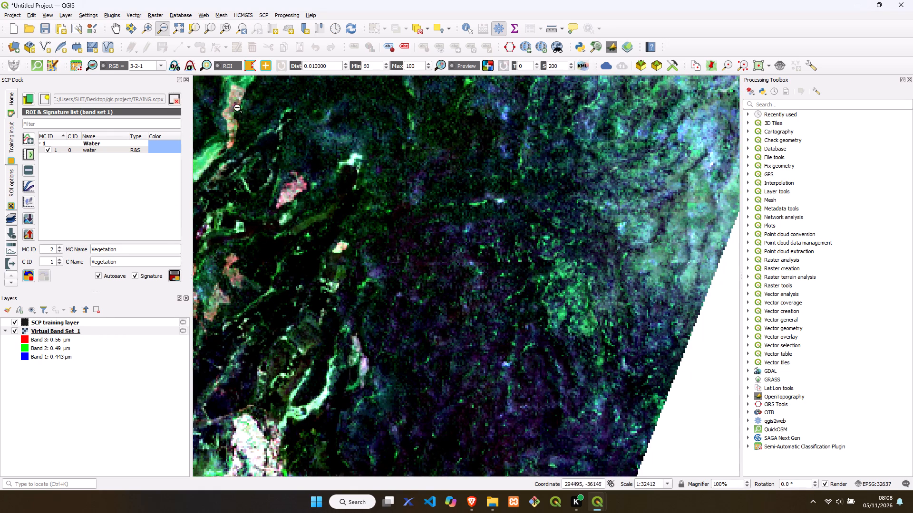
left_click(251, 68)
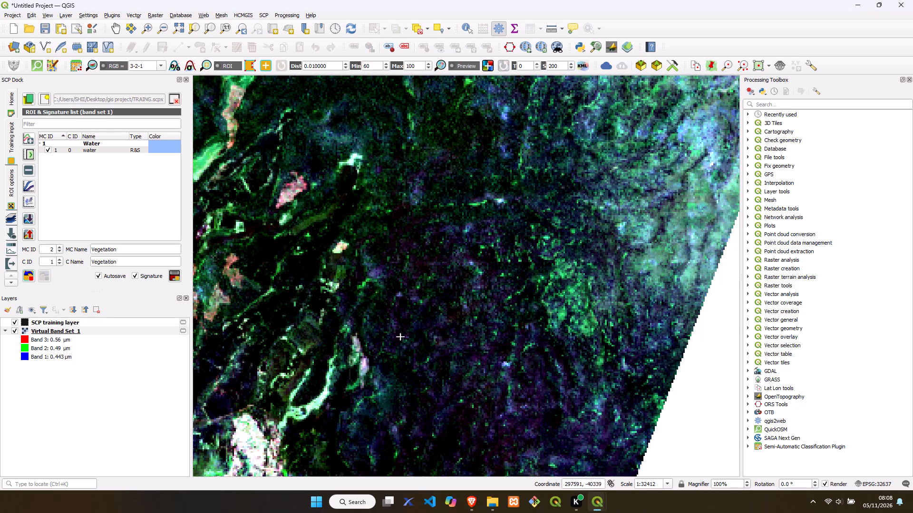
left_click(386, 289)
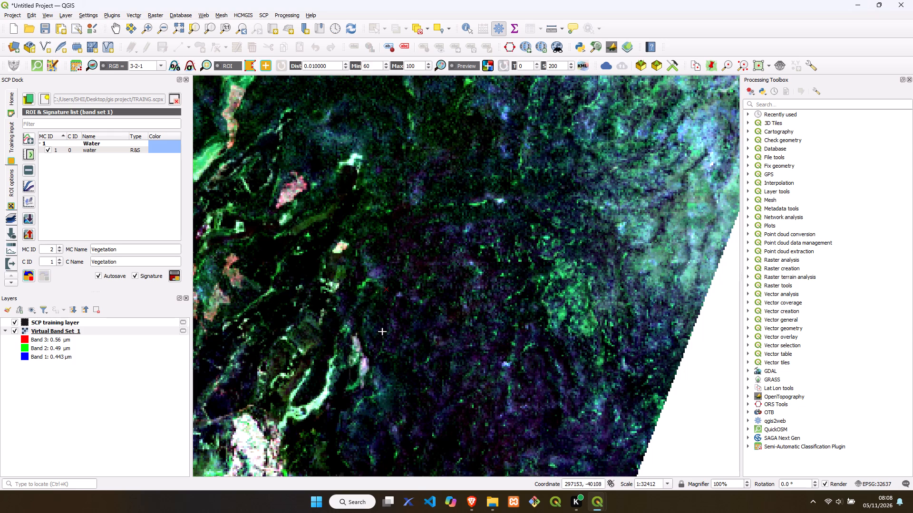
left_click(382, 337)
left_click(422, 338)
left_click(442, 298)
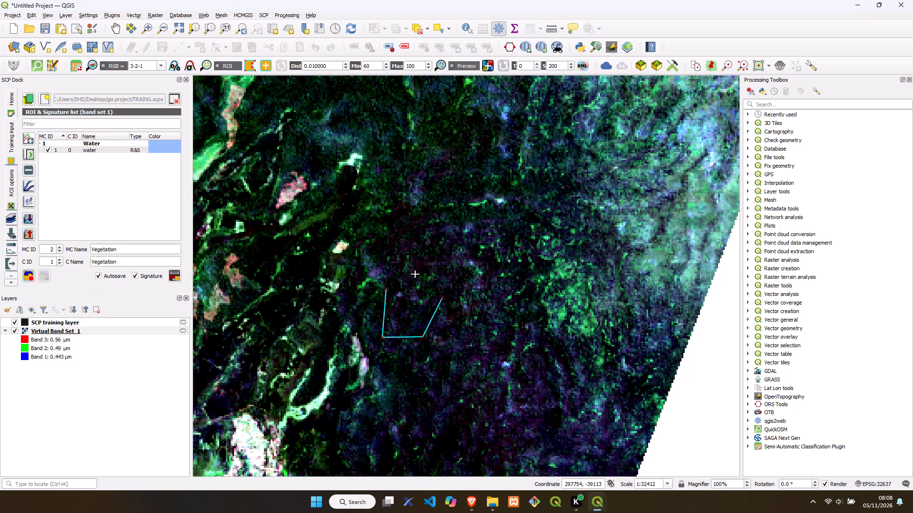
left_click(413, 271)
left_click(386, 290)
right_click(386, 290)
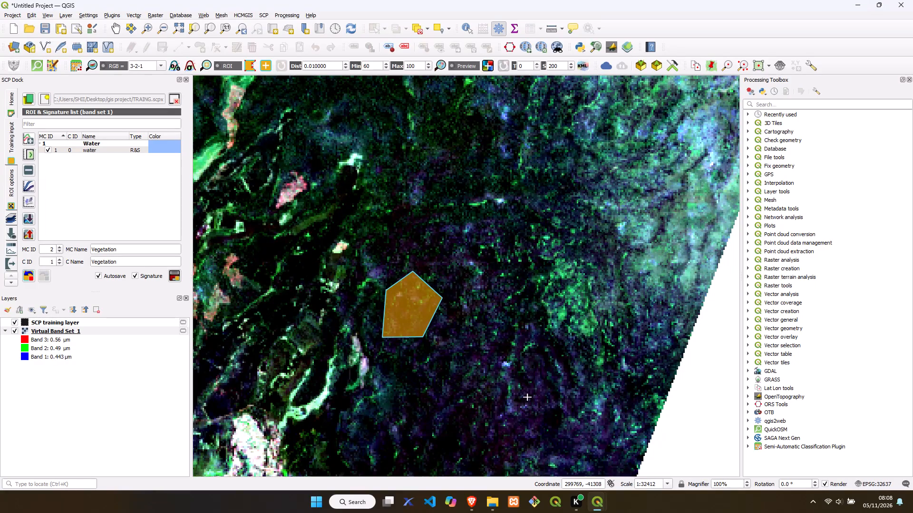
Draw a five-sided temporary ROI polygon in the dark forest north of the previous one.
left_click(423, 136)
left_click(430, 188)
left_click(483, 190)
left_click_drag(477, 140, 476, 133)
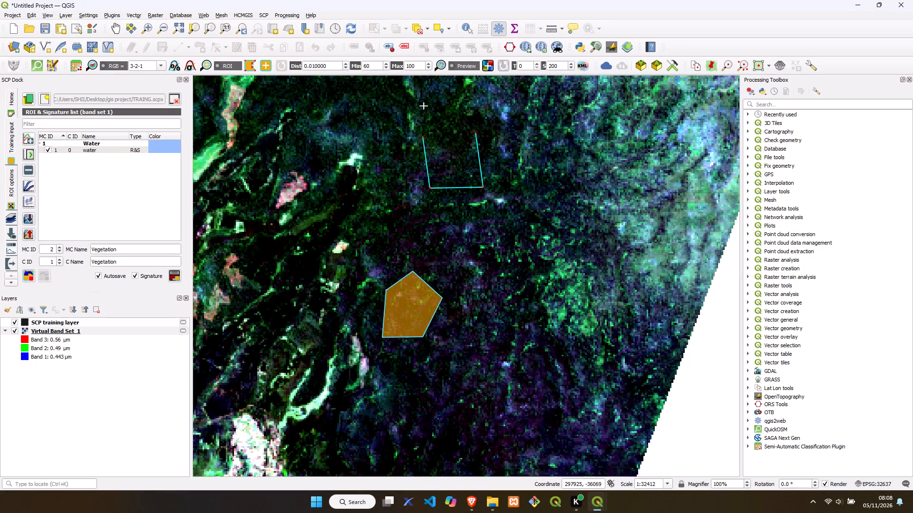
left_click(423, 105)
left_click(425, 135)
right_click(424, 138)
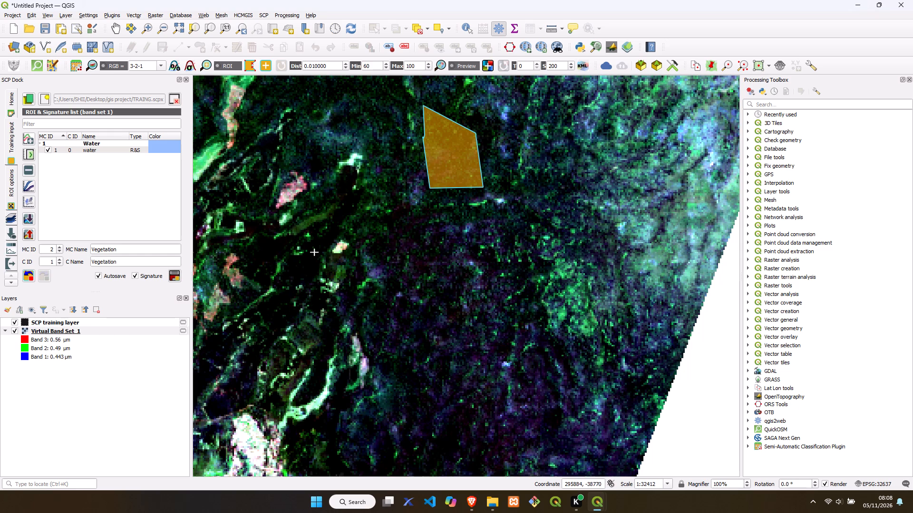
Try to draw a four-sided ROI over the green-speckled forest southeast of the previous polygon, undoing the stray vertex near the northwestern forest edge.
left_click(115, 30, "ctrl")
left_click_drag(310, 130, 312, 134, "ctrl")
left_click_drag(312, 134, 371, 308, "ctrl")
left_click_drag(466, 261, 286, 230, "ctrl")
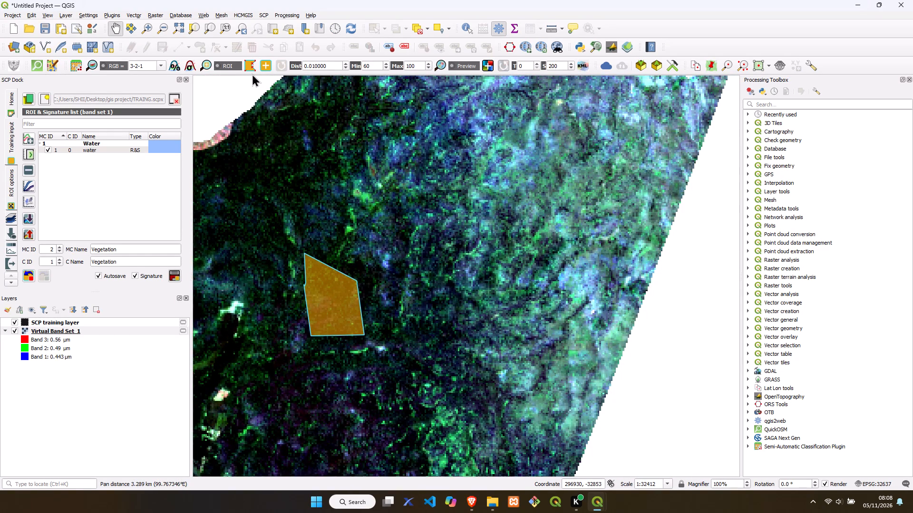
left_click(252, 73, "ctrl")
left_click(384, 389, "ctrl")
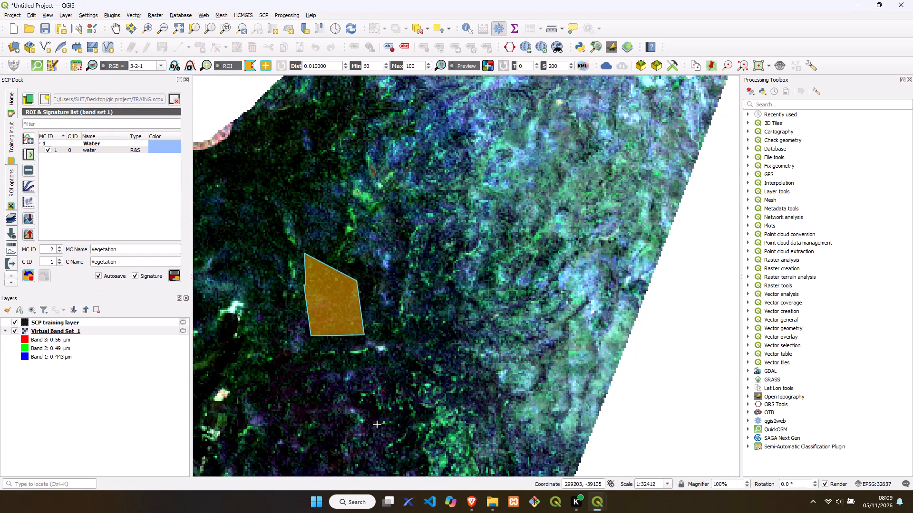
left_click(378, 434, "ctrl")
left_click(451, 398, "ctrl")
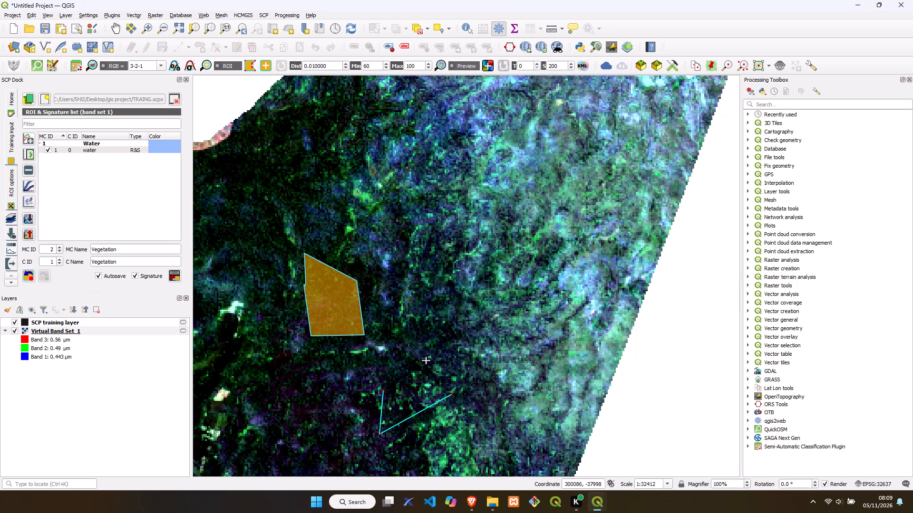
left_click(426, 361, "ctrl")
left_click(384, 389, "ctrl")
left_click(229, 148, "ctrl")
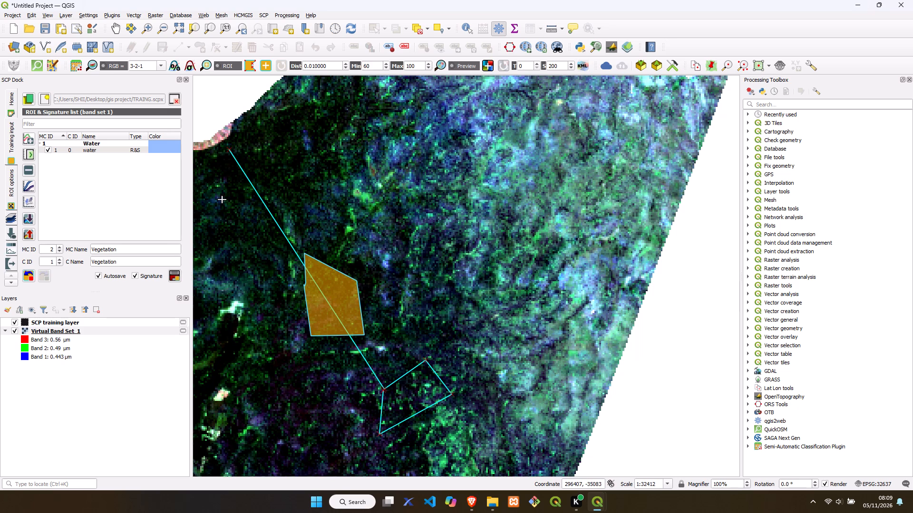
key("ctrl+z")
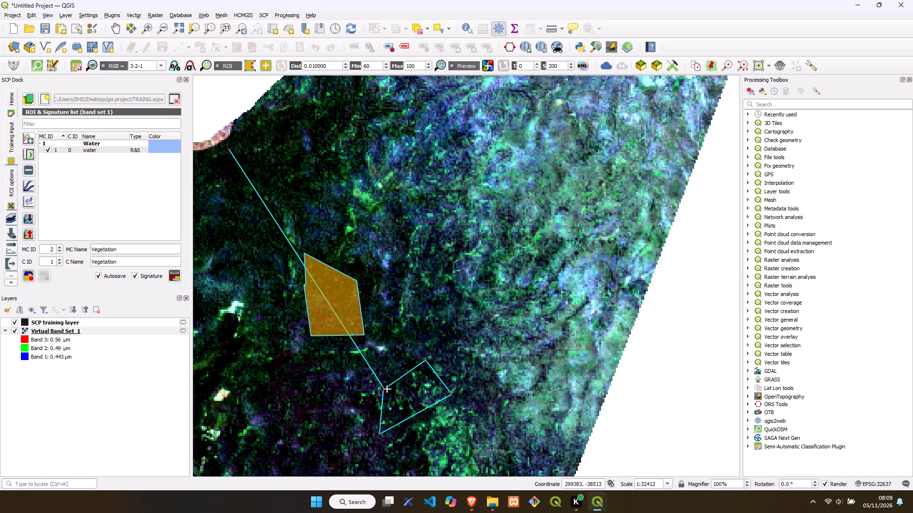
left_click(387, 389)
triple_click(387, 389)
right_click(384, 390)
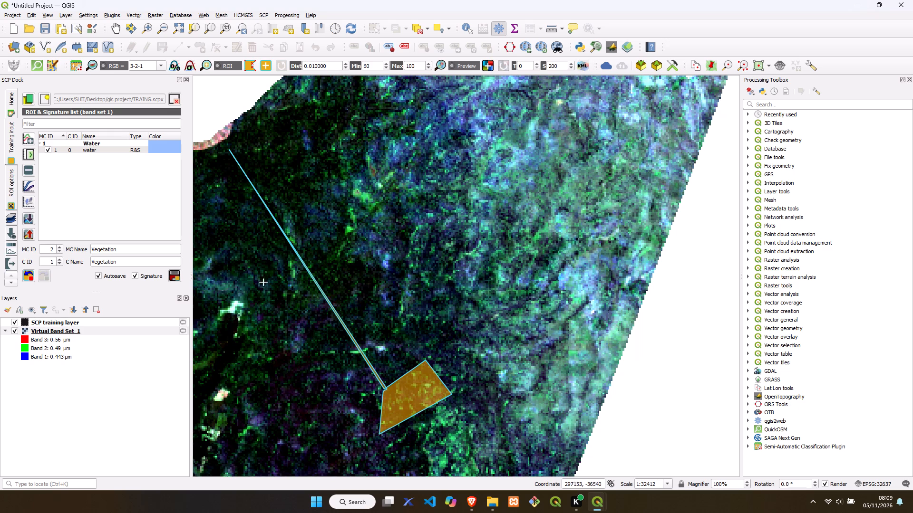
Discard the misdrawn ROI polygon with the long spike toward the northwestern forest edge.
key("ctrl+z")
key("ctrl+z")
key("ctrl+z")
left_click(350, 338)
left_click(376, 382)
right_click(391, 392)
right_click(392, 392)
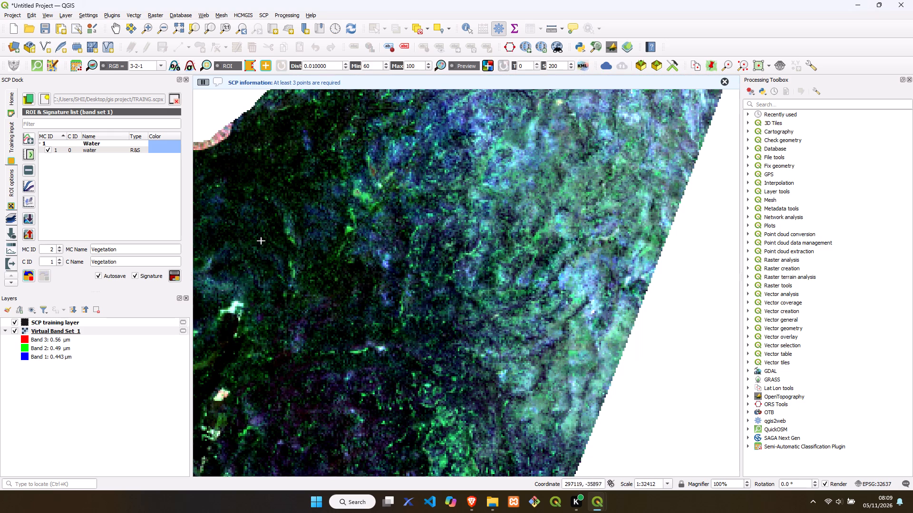
Draw a six-sided ROI in the dark forest east of the bright clearings, with a pointed northwest corner, and save it as Vegetation.
left_click(328, 287)
left_click(336, 318)
left_click(372, 308)
left_click(370, 274)
left_click_drag(353, 260, 347, 258)
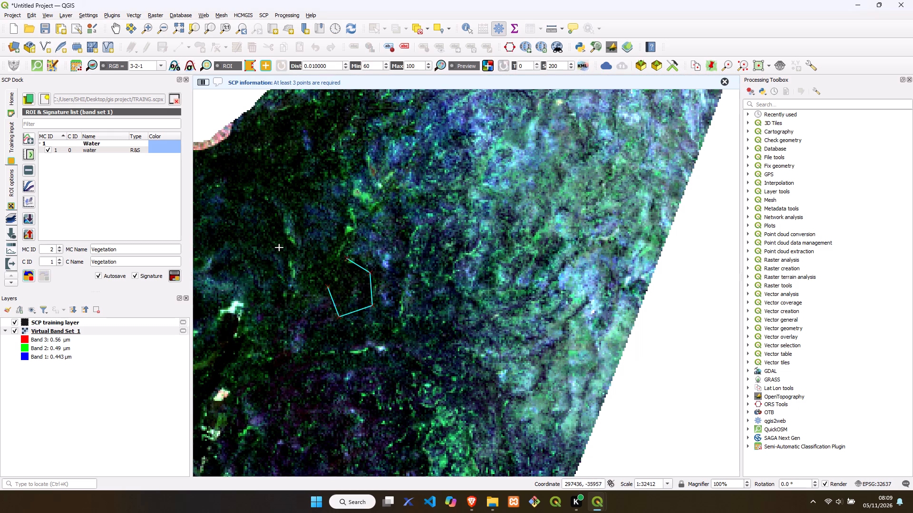
left_click(279, 247)
left_click(326, 288)
right_click(326, 288)
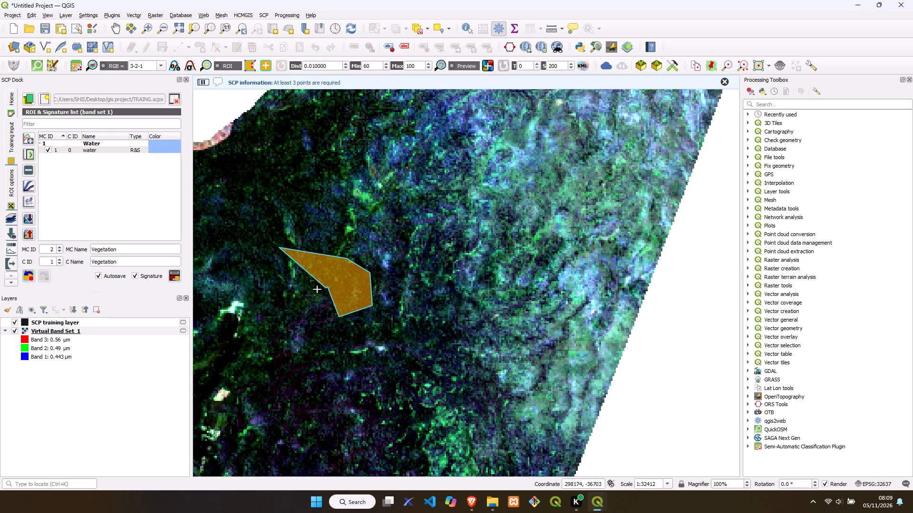
left_click(174, 275)
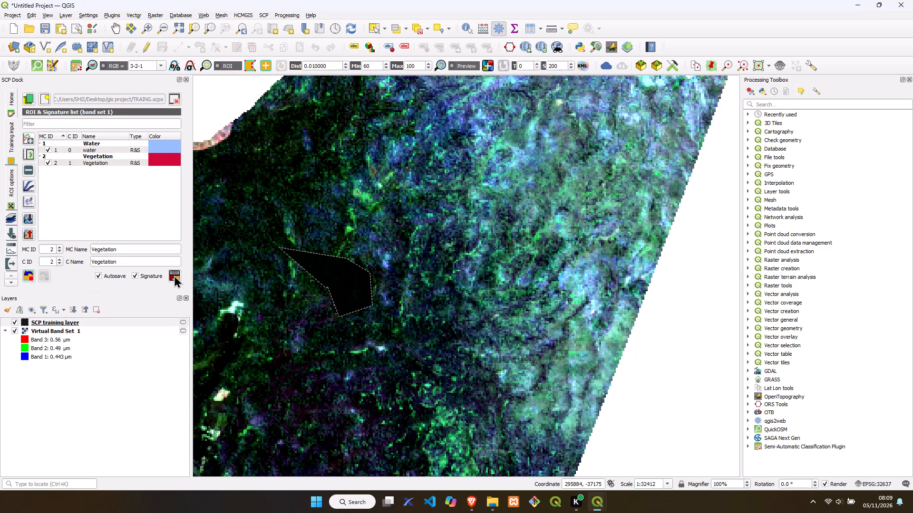
Set the Vegetation macroclass colour to dark green #005500.
double_click(163, 154)
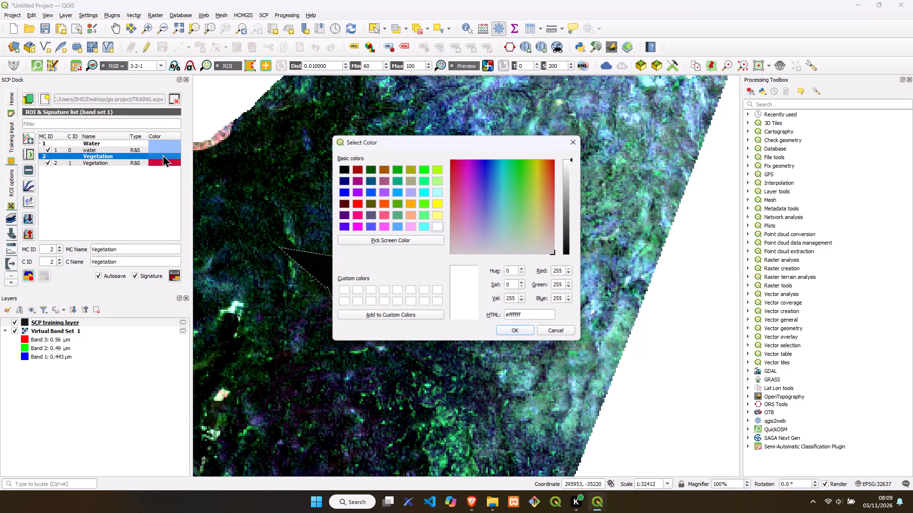
left_click(374, 171)
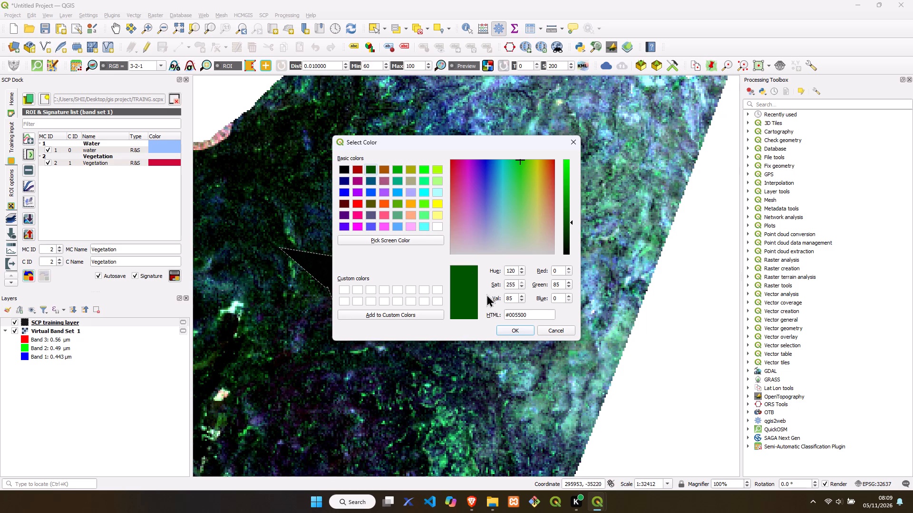
left_click(502, 328)
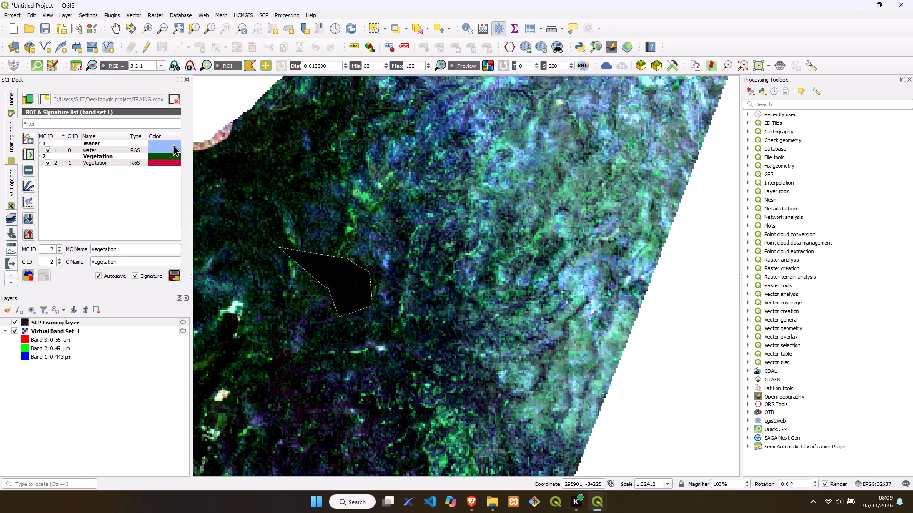
Set the Water macroclass colour to blue #0055ff.
double_click(172, 142)
left_click(343, 192)
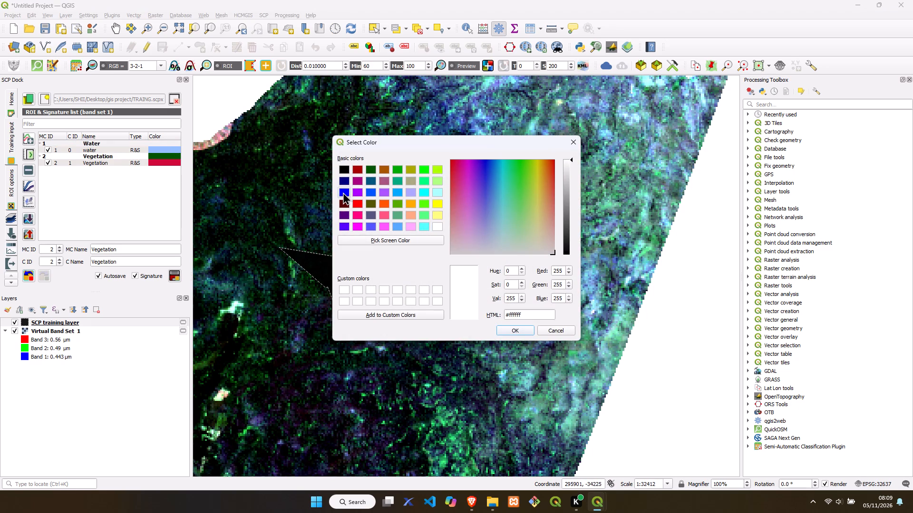
left_click(370, 194)
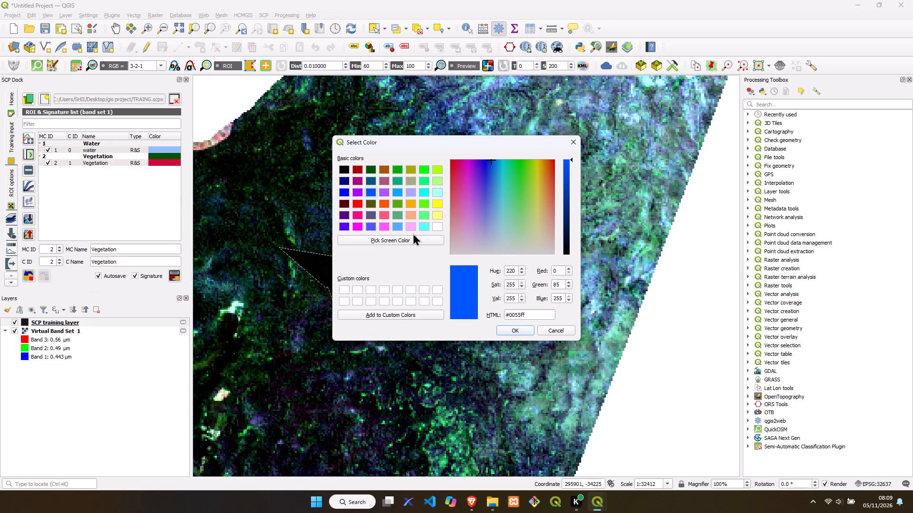
left_click(509, 328)
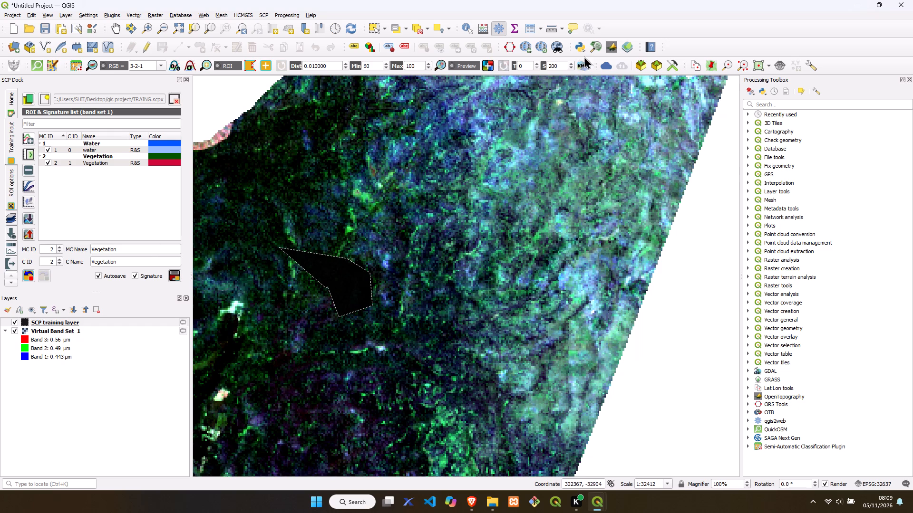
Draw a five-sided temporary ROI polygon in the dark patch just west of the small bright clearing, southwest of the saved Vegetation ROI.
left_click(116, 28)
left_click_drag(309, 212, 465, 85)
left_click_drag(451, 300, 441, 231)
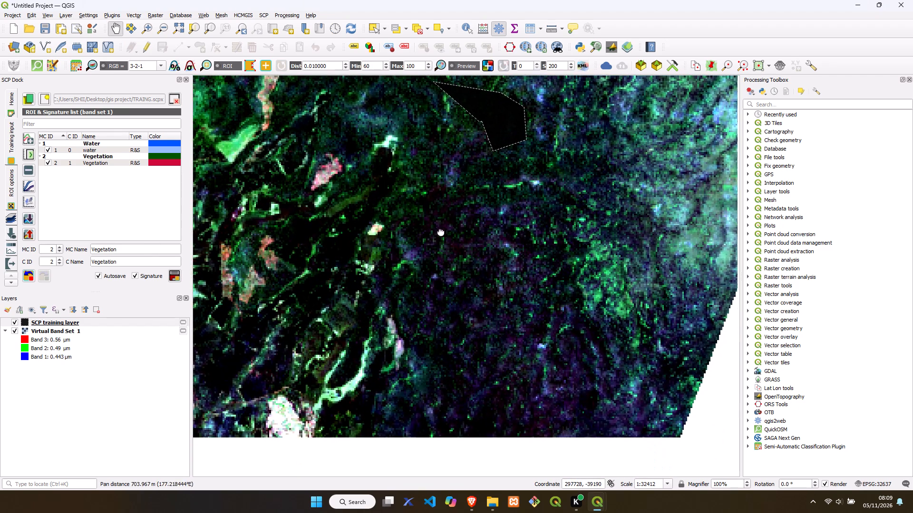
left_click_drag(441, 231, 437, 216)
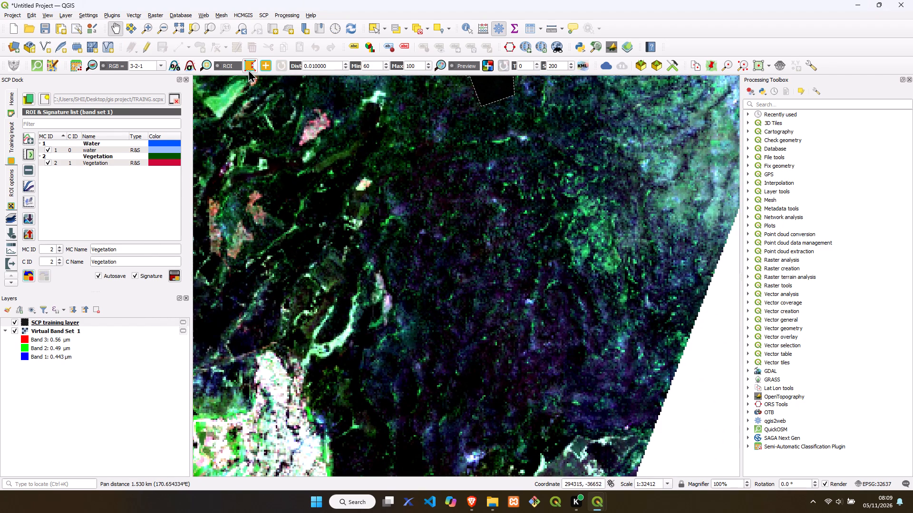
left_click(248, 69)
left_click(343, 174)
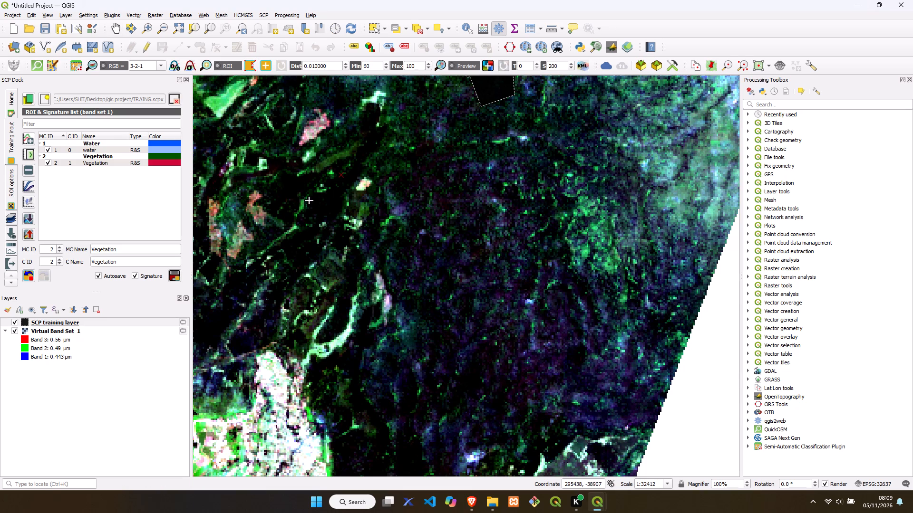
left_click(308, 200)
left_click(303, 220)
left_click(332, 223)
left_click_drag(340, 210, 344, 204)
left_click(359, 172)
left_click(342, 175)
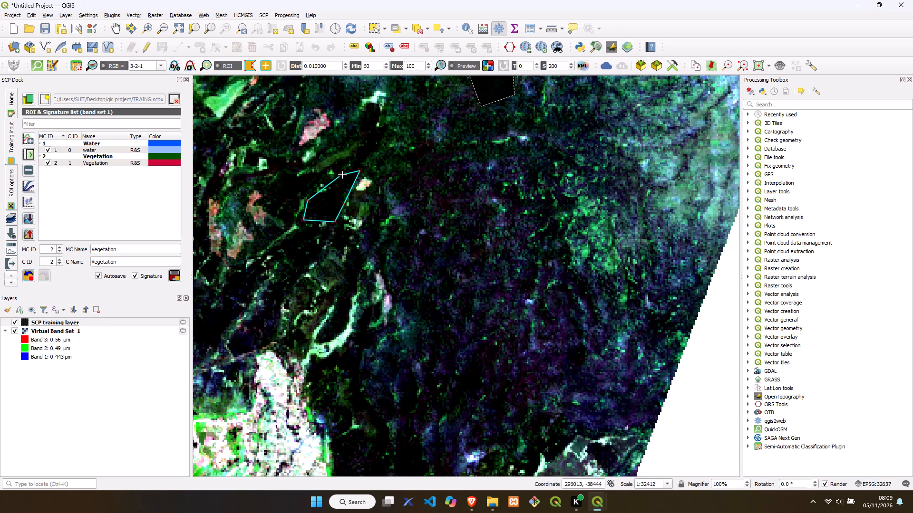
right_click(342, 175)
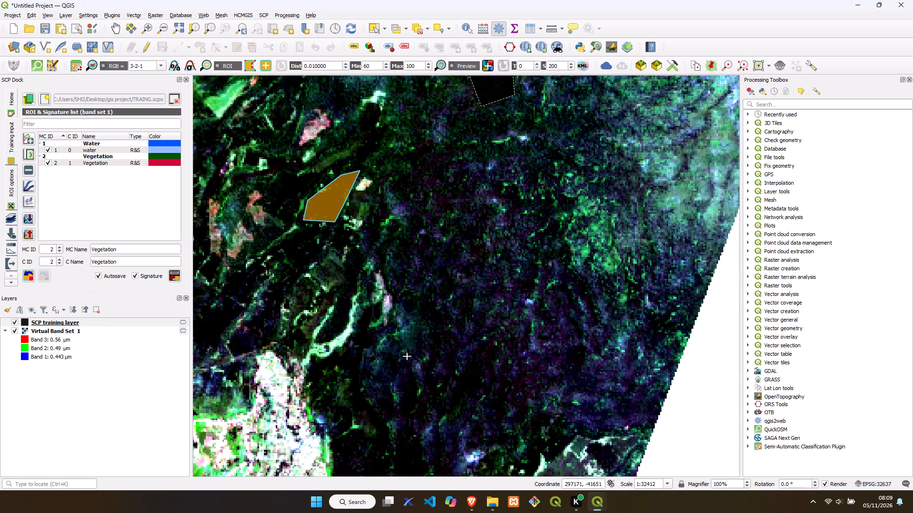
Draw a four-sided ROI over the dark forest just east of the large white bare area and save it as Vegetation.
left_click(343, 442)
left_click(345, 472)
left_click(383, 463)
left_click(364, 435)
left_click(344, 444)
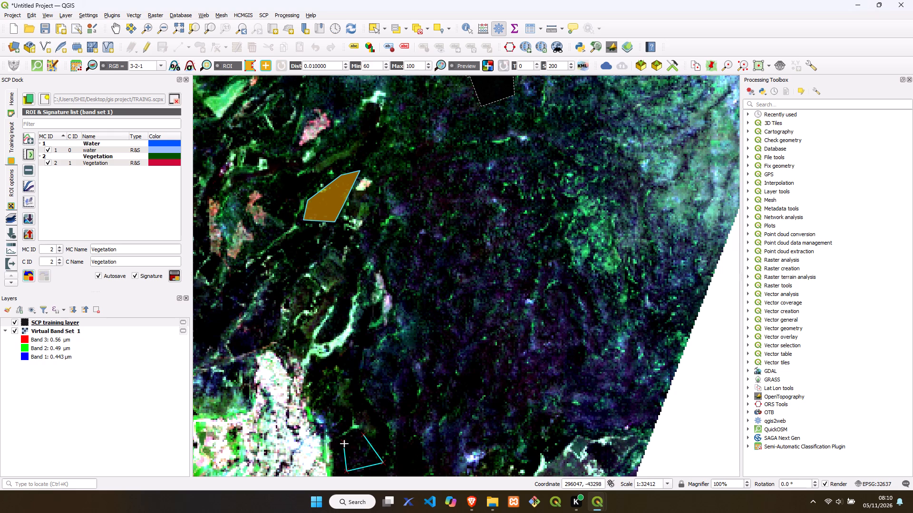
right_click(344, 444)
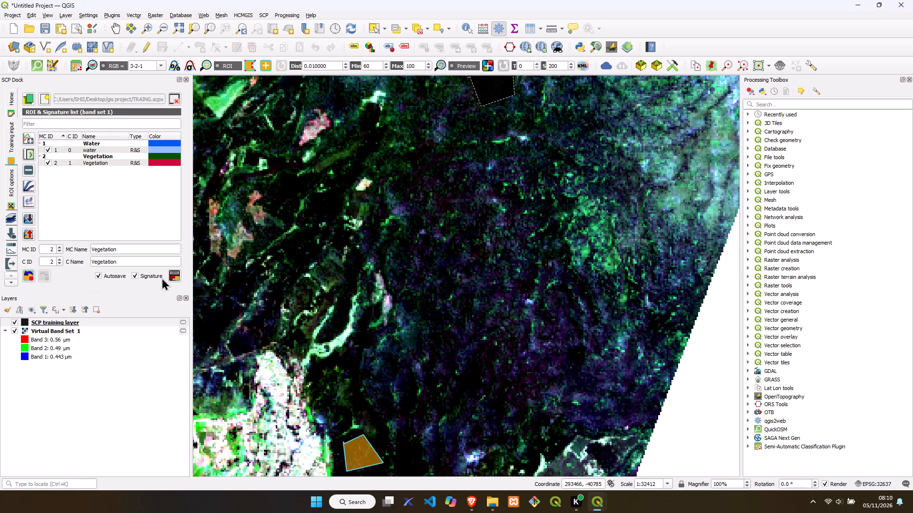
left_click(172, 275)
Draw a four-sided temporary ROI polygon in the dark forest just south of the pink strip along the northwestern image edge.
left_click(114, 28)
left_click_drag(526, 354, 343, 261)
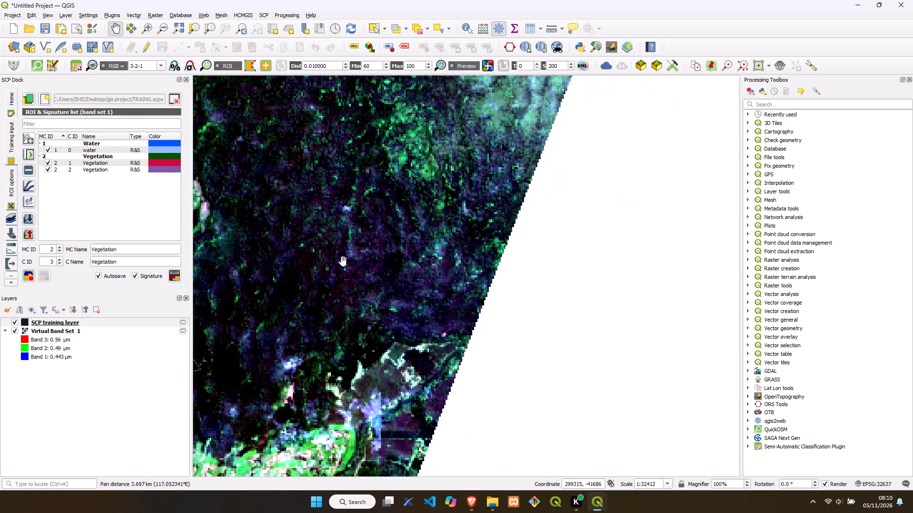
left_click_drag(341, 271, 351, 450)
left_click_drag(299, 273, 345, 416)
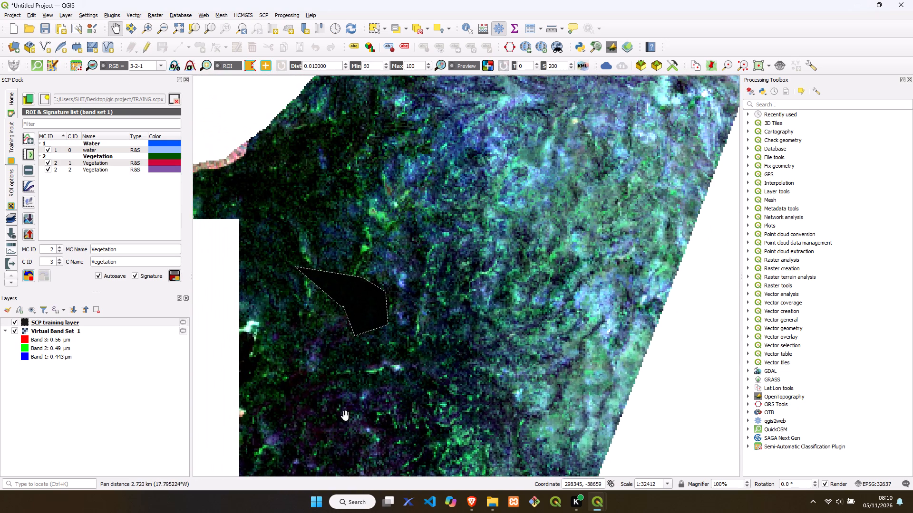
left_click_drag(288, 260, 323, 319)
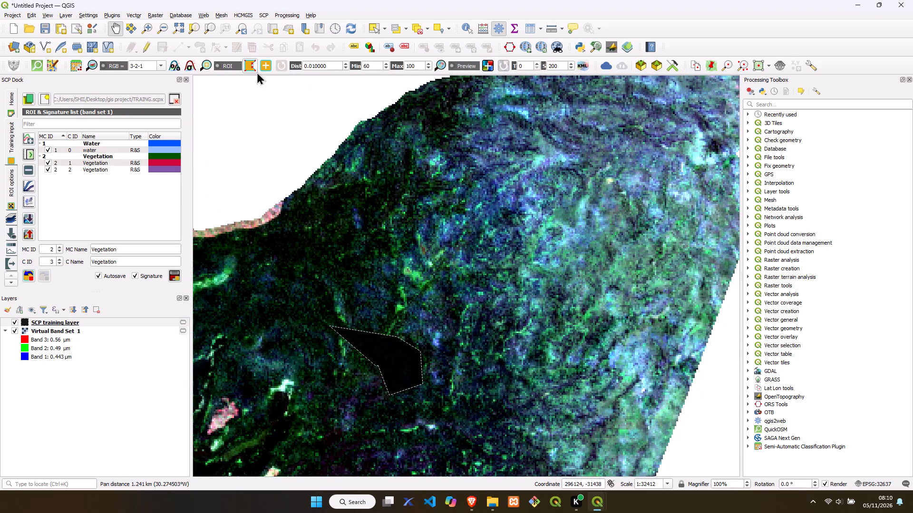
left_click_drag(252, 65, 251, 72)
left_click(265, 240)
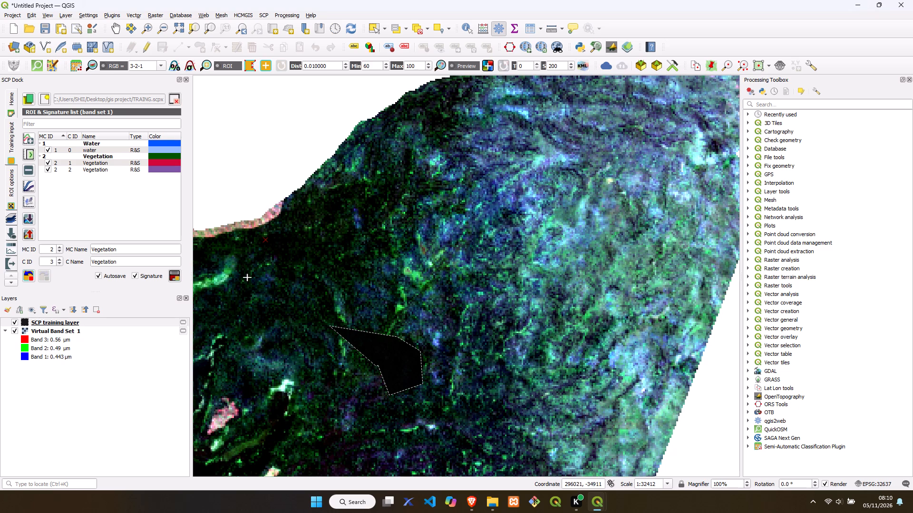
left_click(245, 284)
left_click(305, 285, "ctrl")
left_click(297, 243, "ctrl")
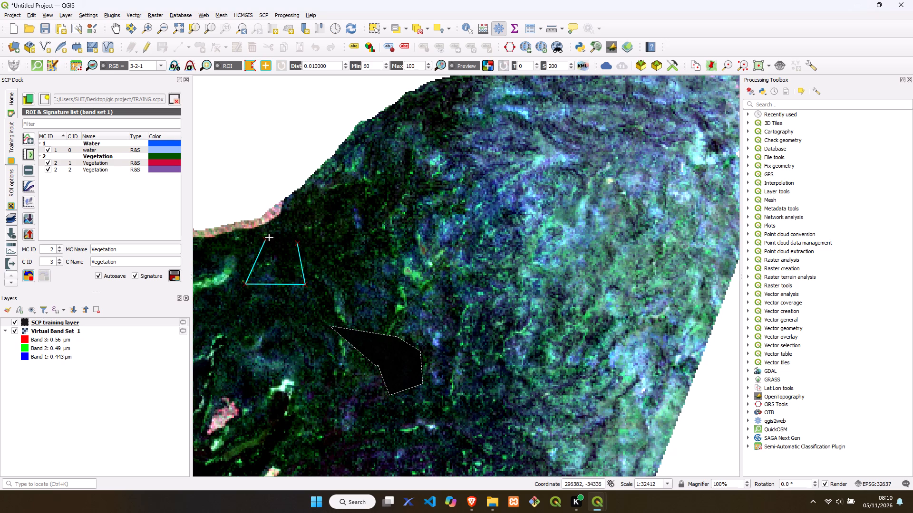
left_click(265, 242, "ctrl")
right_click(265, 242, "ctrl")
Draw a small four-sided ROI in the dark forest northeast of the previous polygon and save it as Vegetation.
left_click(338, 218, "ctrl")
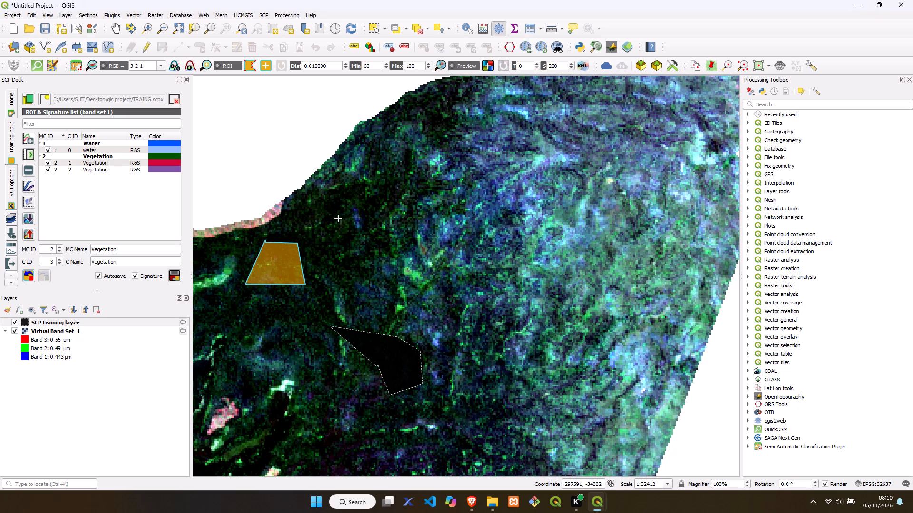
left_click(346, 245, "ctrl")
left_click(374, 220, "ctrl")
left_click(350, 195, "ctrl")
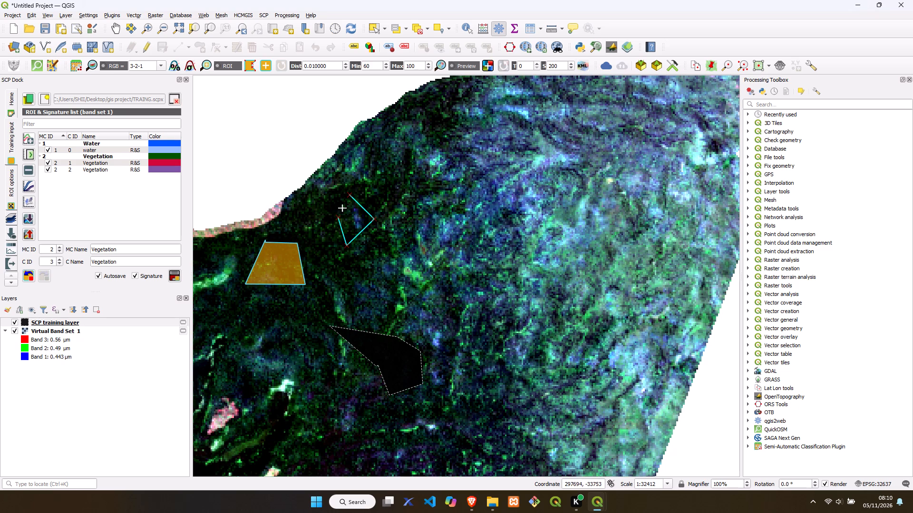
left_click(339, 219, "ctrl")
right_click(339, 219, "ctrl")
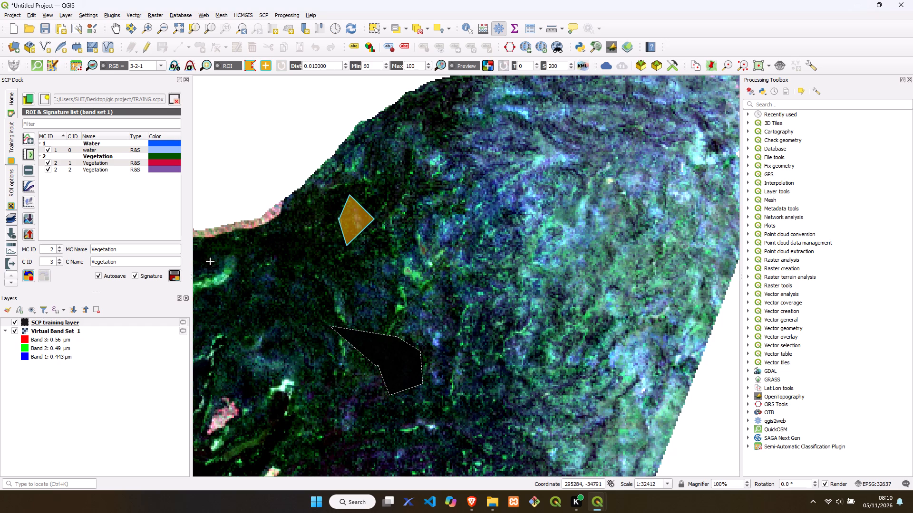
left_click(176, 275)
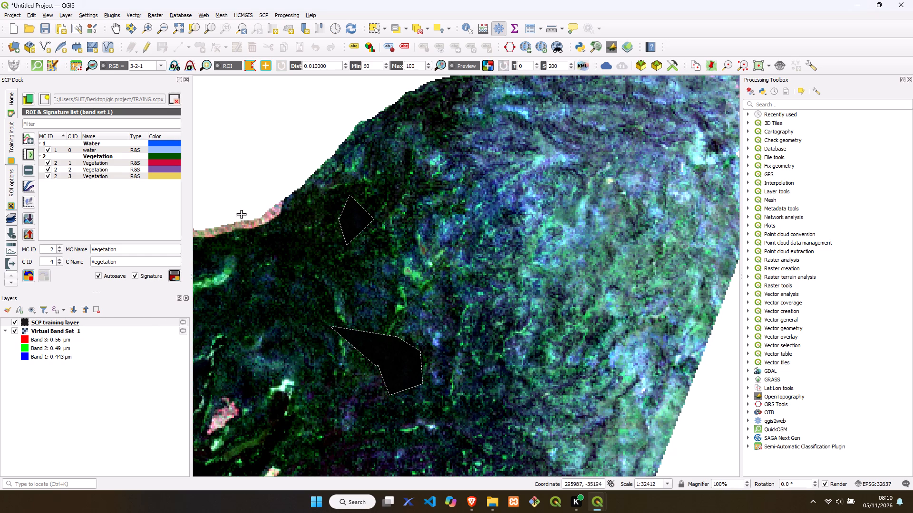
Examine the forest and cleared land southwest of the saved northern Vegetation ROIs for further training sites.
left_click(114, 26)
left_click_drag(240, 279, 276, 144)
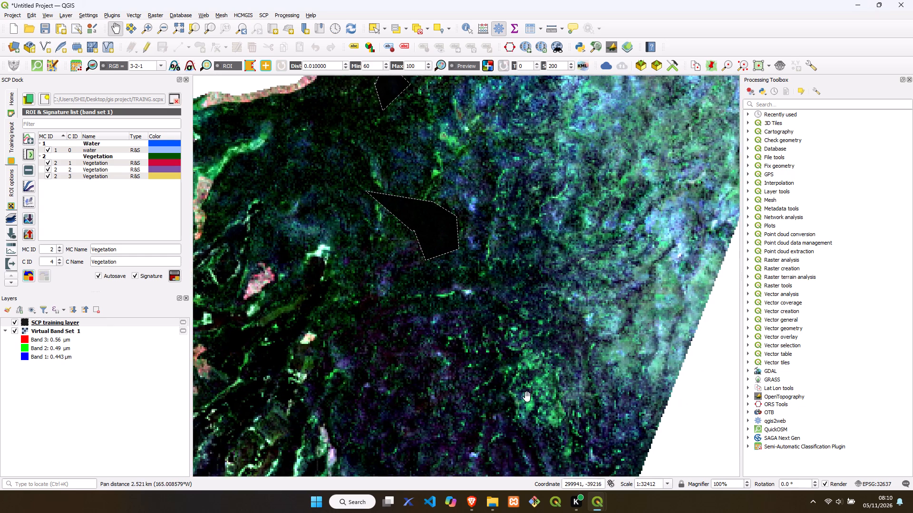
left_click_drag(520, 380, 700, 397)
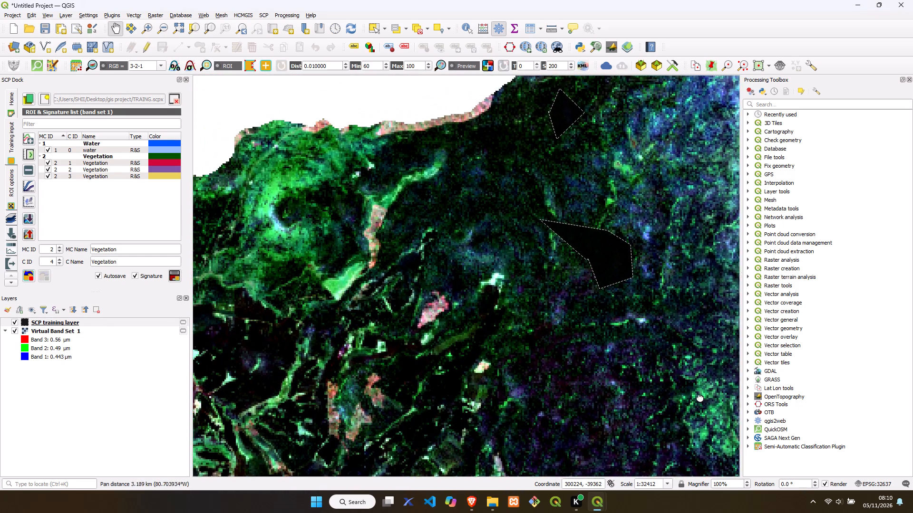
left_click_drag(700, 397, 754, 280)
left_click_drag(386, 393, 436, 380)
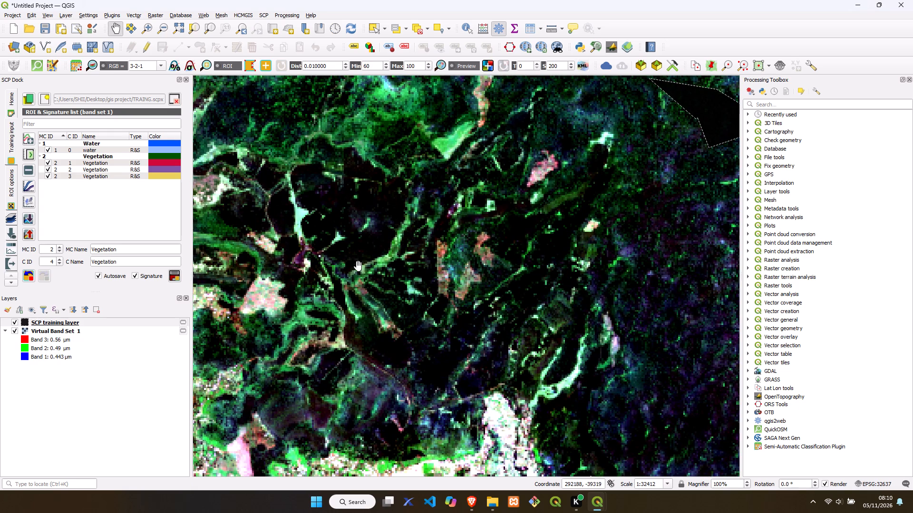
left_click_drag(355, 332, 463, 291)
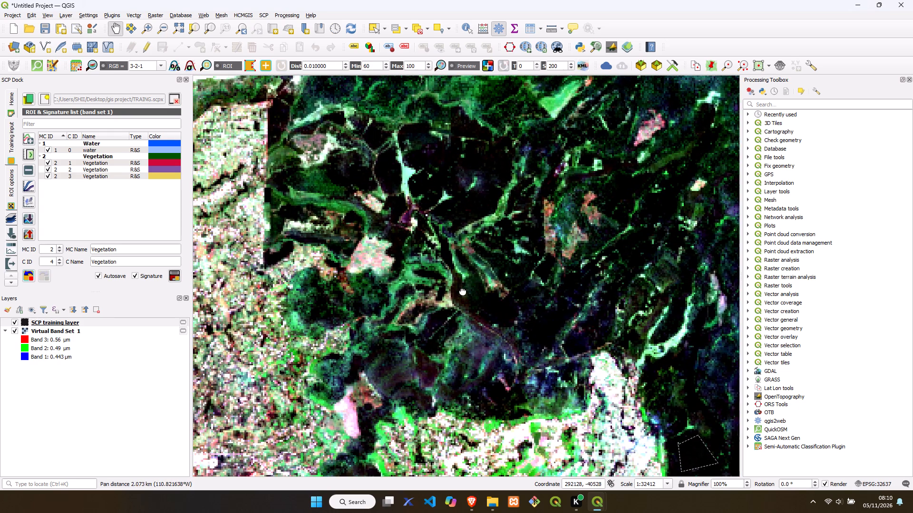
left_click_drag(463, 291, 463, 291)
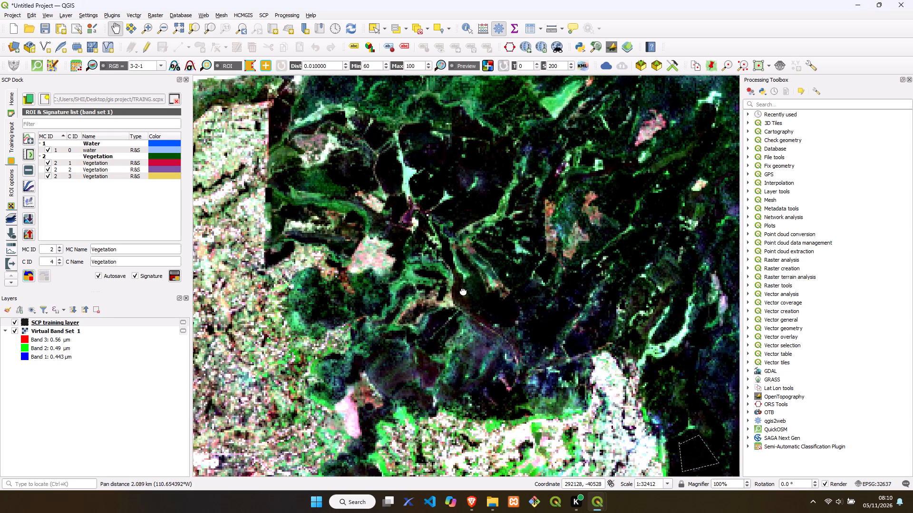
left_click_drag(463, 291, 342, 264)
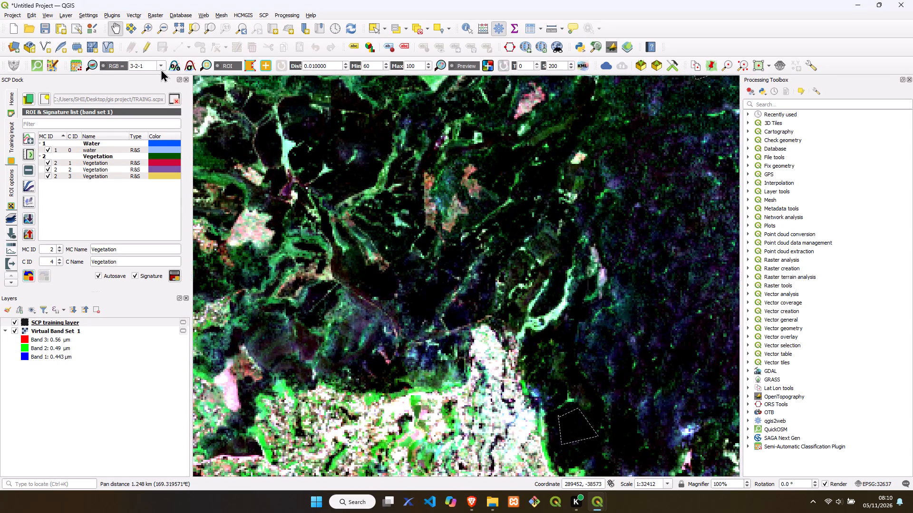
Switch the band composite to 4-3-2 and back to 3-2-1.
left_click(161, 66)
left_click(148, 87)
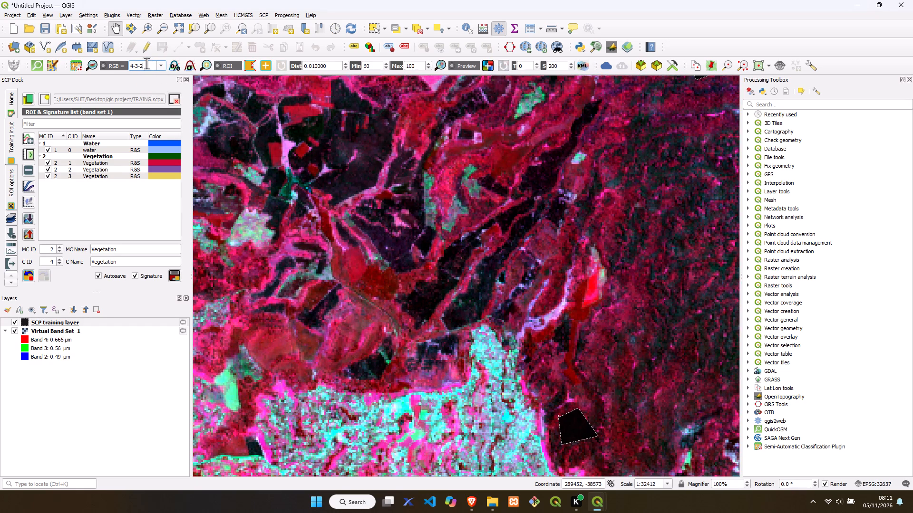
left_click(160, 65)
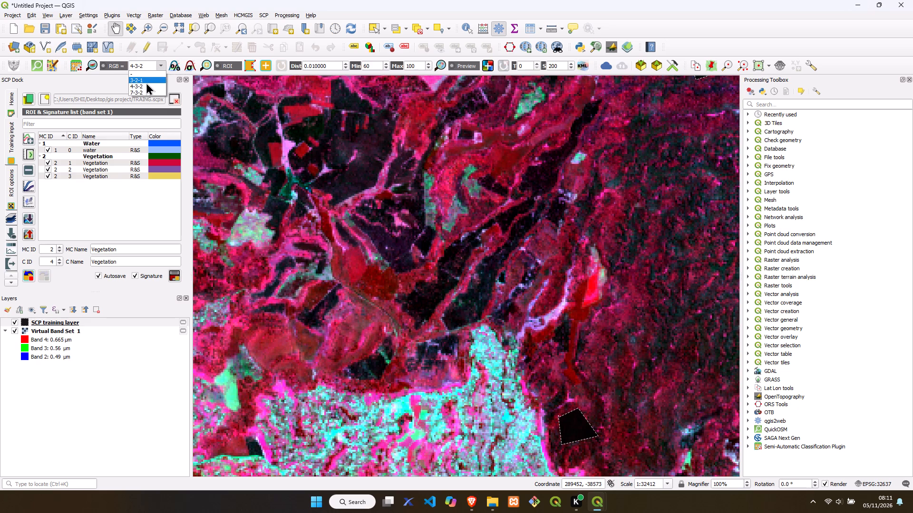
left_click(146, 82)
Draw a large five-sided ROI in the dark forest northeast of the small ROI beside the bare area and save it as Vegetation.
left_click_drag(557, 228, 212, 221)
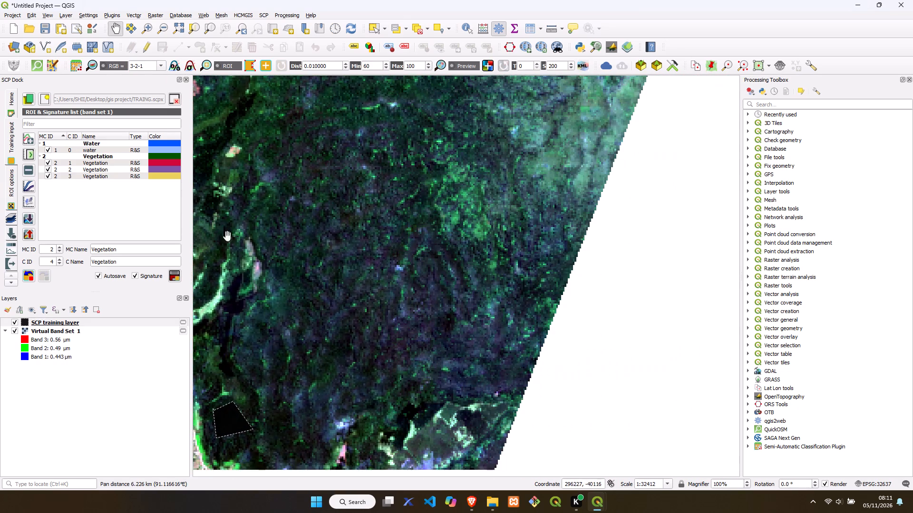
left_click_drag(351, 288, 345, 300)
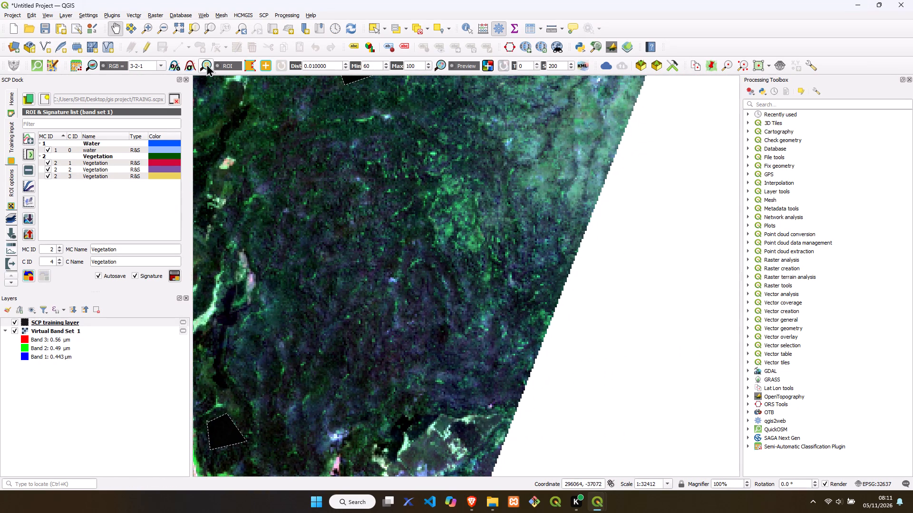
left_click(247, 66)
left_click(313, 303)
left_click(307, 365)
left_click_drag(391, 359, 393, 355)
left_click_drag(394, 291, 393, 286)
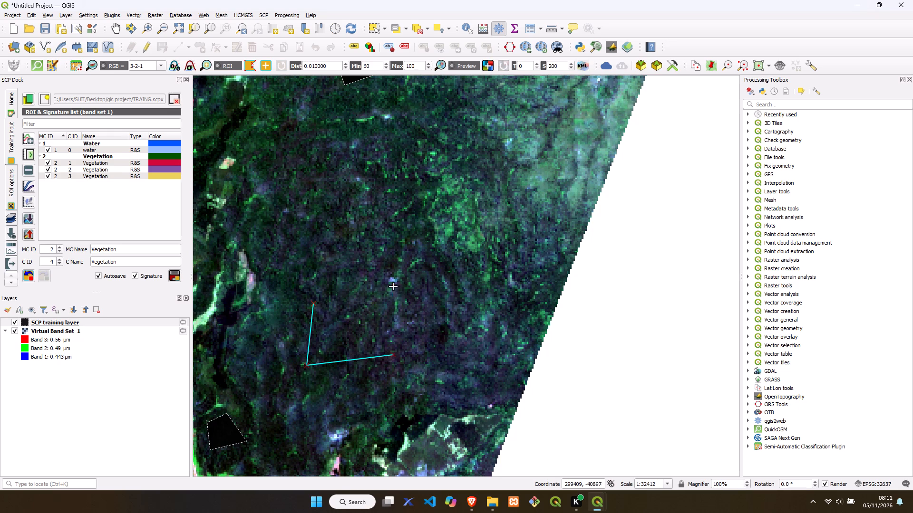
left_click_drag(393, 286, 393, 285)
left_click(324, 278)
left_click(315, 305)
right_click(315, 305)
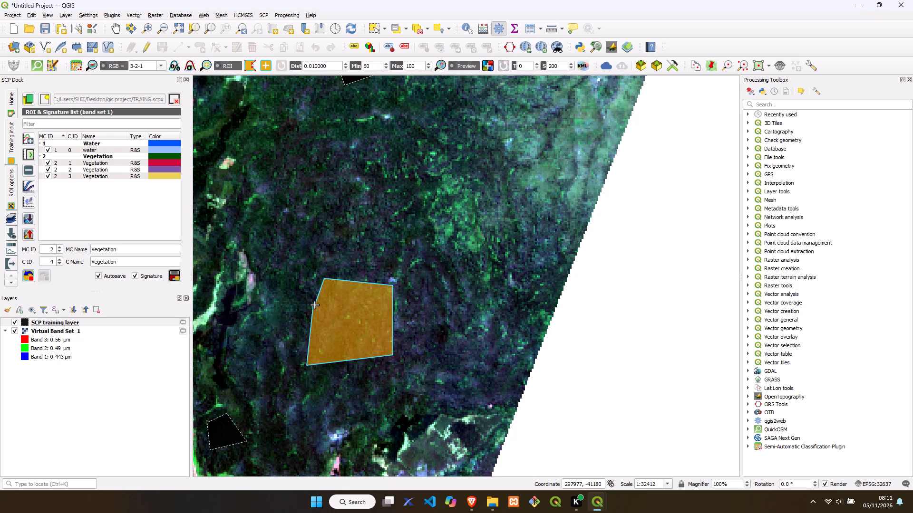
left_click(174, 274)
Draw a six-sided ROI in the dark forest just east of the pink and green strips, west of the elongated ROI, and save it as Vegetation.
left_click(116, 29)
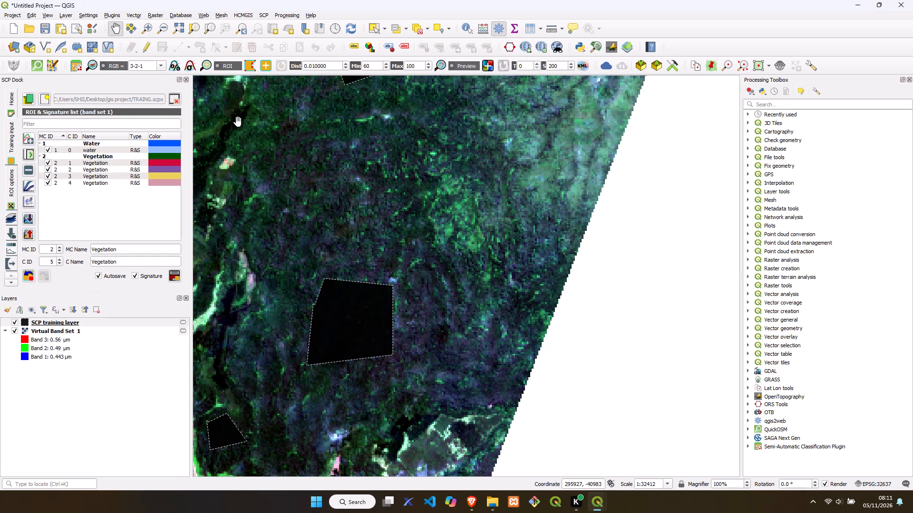
left_click_drag(336, 184, 293, 403)
left_click_drag(365, 347, 488, 324)
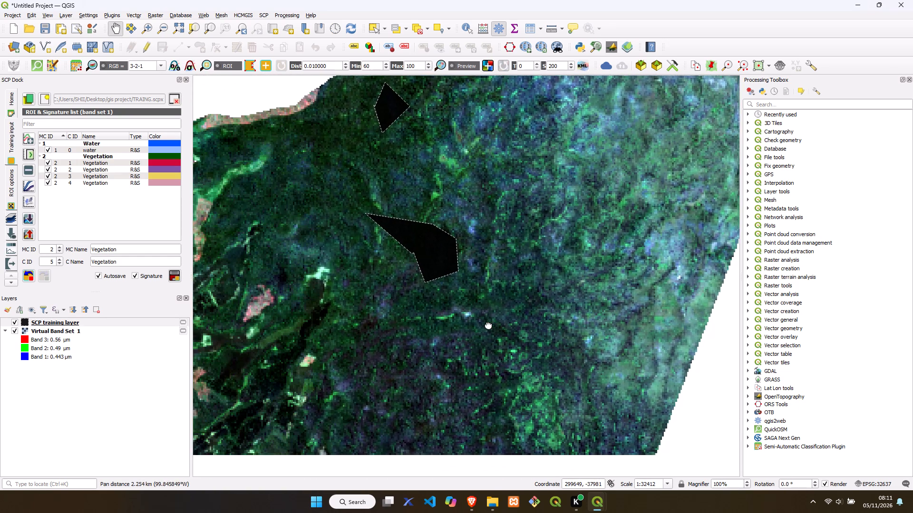
left_click_drag(488, 324, 488, 311)
left_click_drag(369, 332, 428, 382)
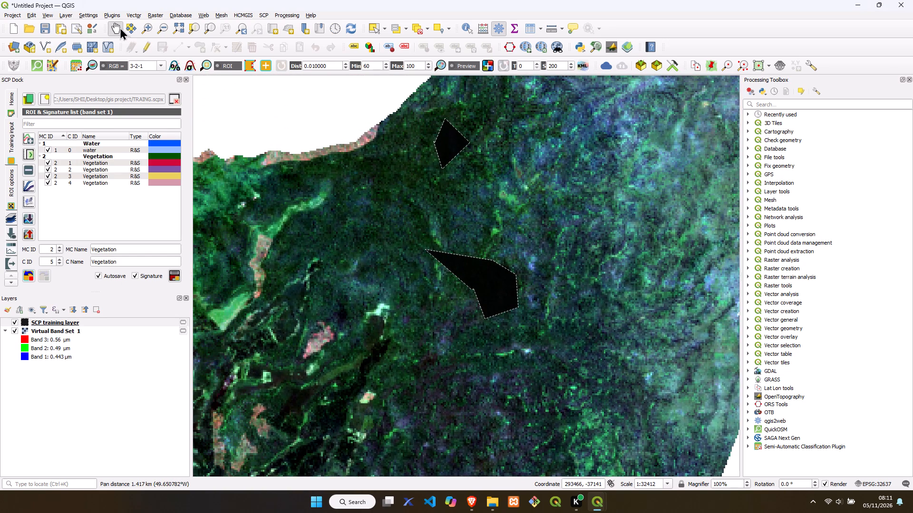
left_click(244, 65)
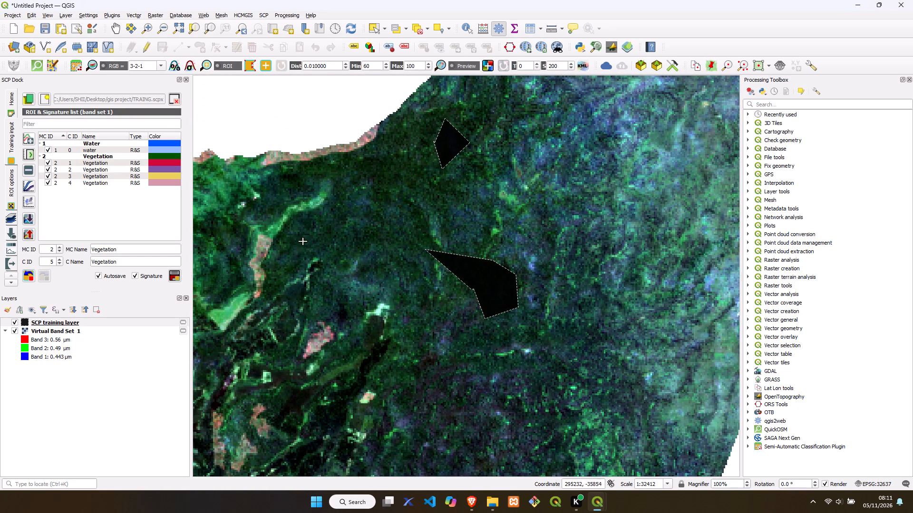
left_click(304, 233)
left_click(285, 271)
left_click(341, 251)
left_click(373, 226)
left_click_drag(343, 207, 337, 207)
left_click(297, 225)
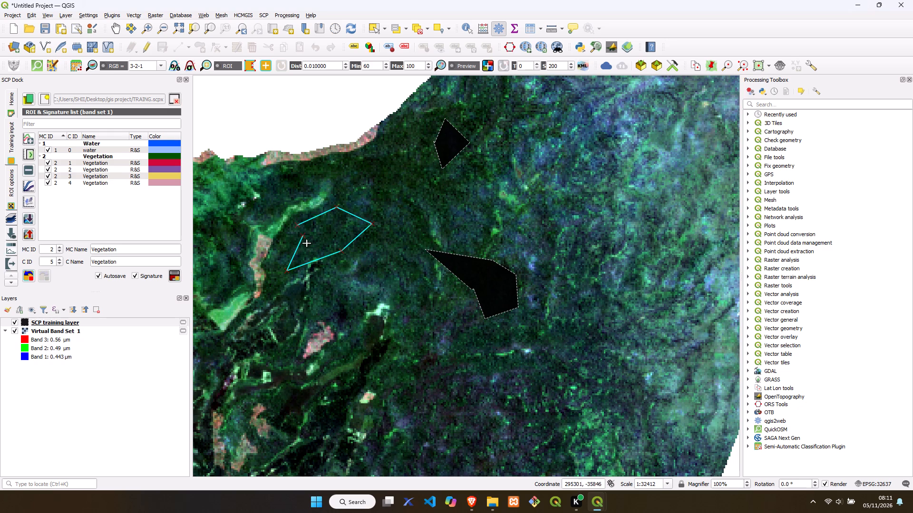
left_click(301, 236)
right_click(301, 236)
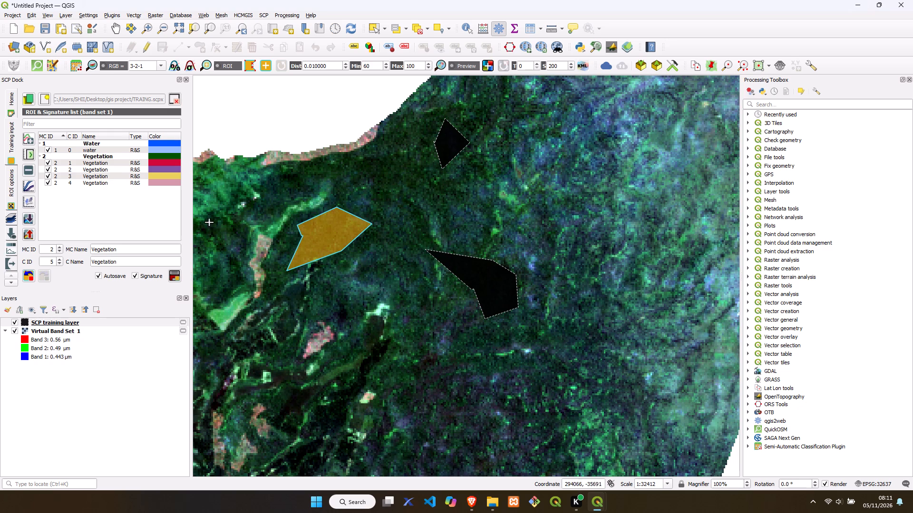
left_click(165, 273)
left_click(176, 275)
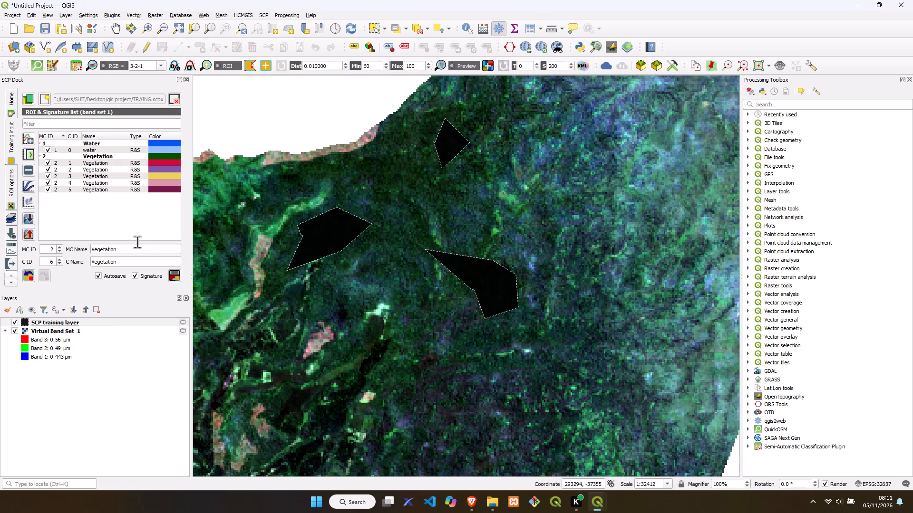
Draw a five-sided ROI in the forest just north of the large five-sided ROI and save it as Vegetation.
left_click(112, 29)
left_click_drag(431, 363, 214, 237)
left_click_drag(383, 296, 373, 428)
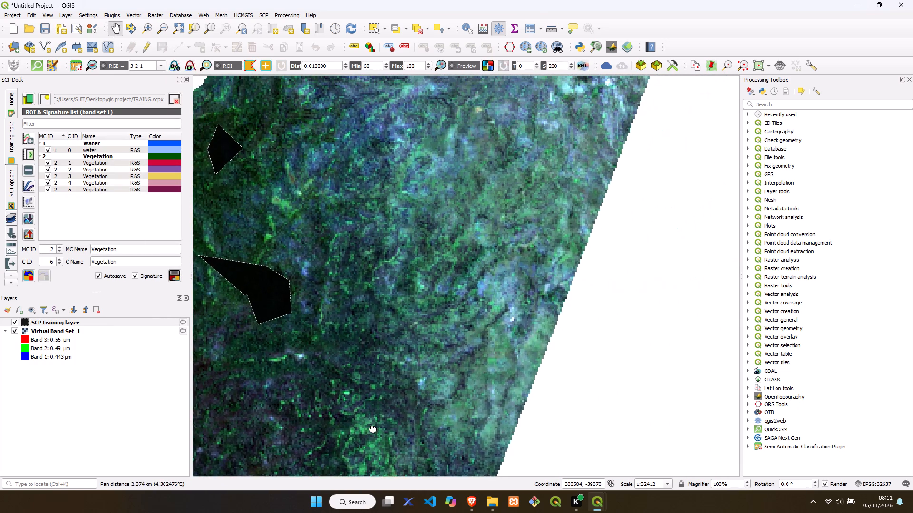
left_click_drag(373, 428, 474, 319)
left_click(252, 73)
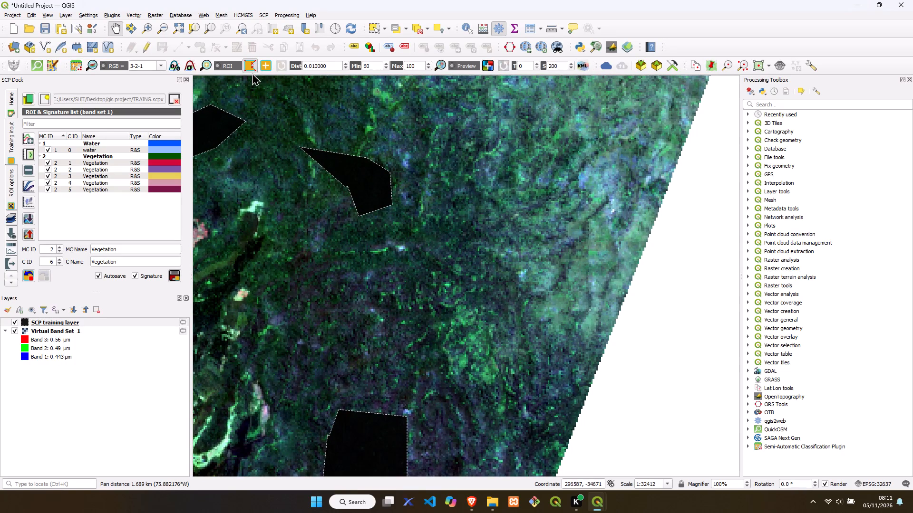
left_click(288, 305)
left_click(287, 365)
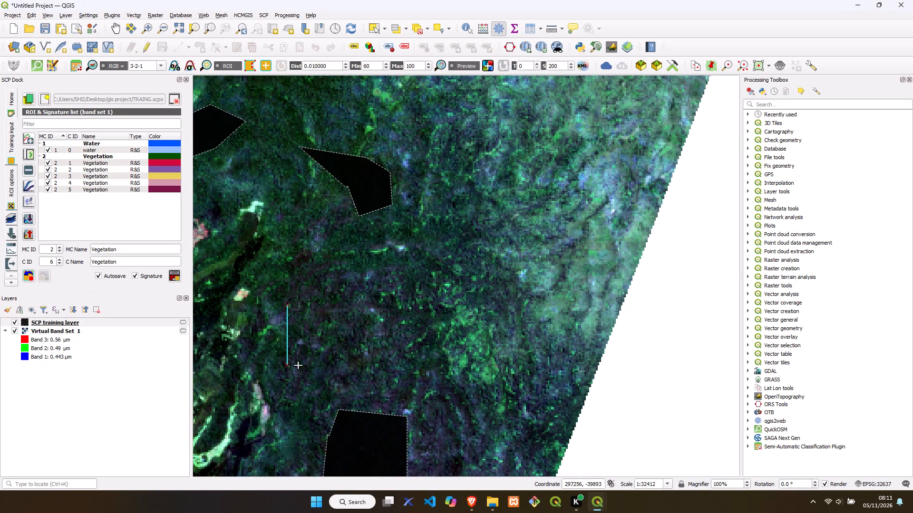
left_click(346, 364)
left_click(360, 308)
left_click(311, 287)
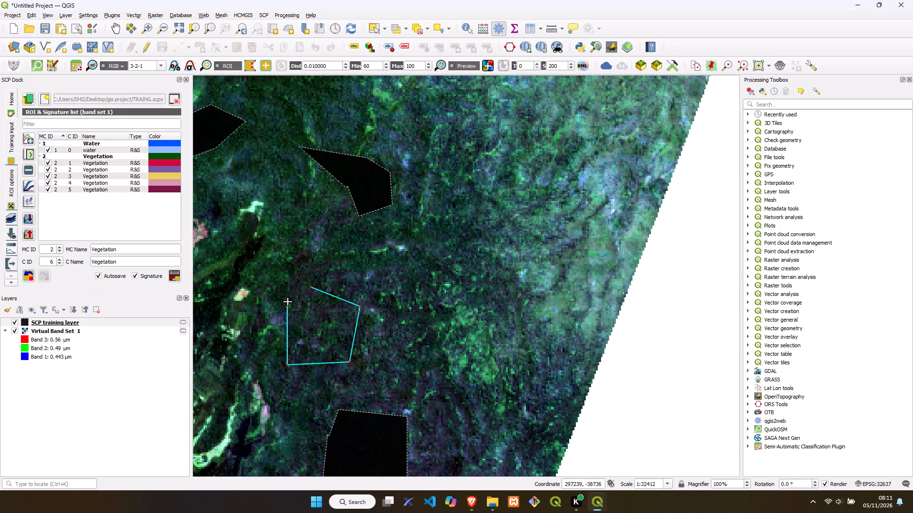
left_click(288, 305)
right_click(288, 305)
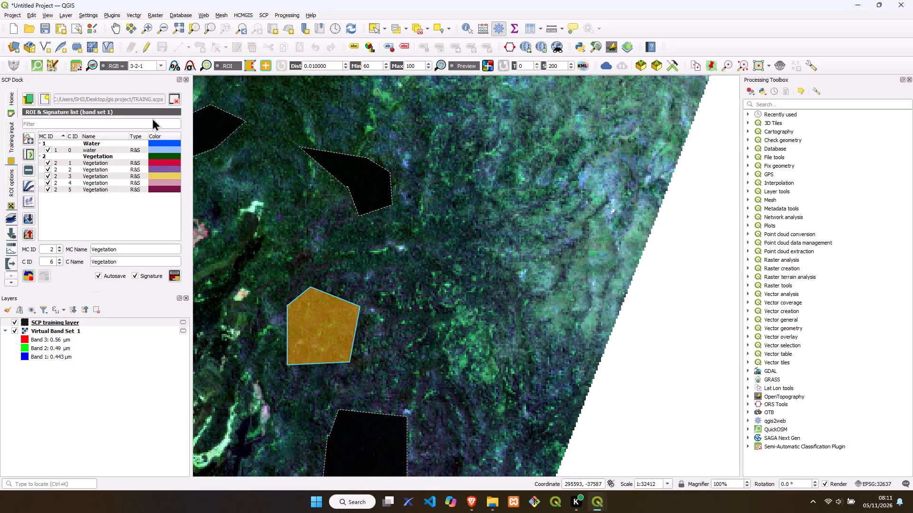
left_click(176, 276)
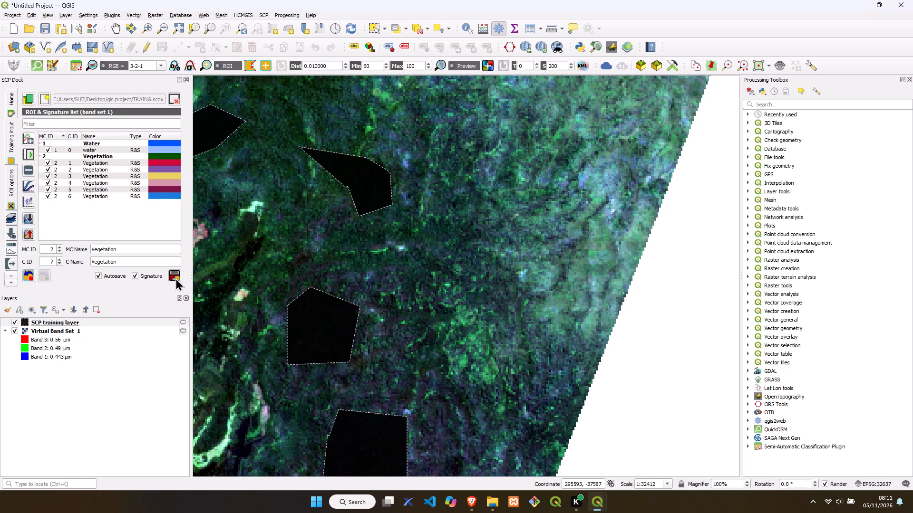
Draw a five-sided ROI in the dark forest southeast of the southernmost large ROI, near the image's slanted eastern edge, and save it as Vegetation.
left_click(113, 28)
left_click_drag(402, 234, 382, 402)
left_click_drag(387, 423, 394, 416)
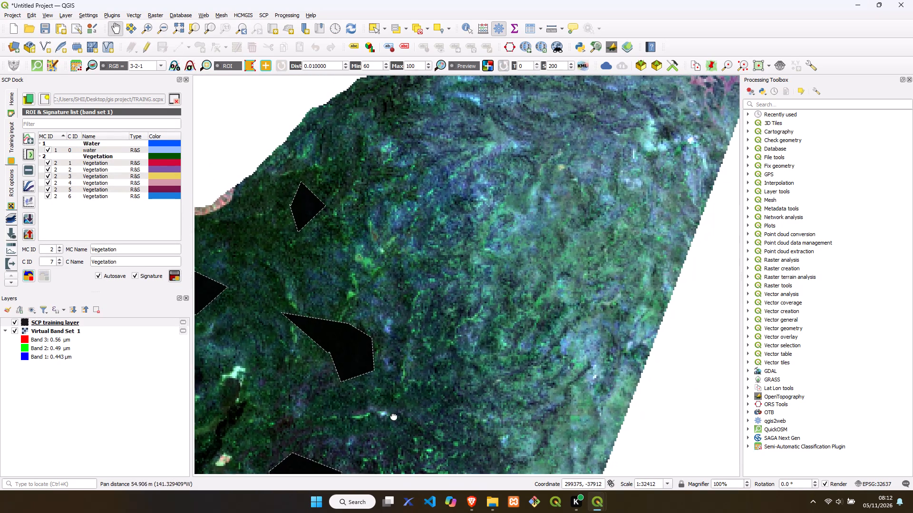
left_click_drag(394, 416, 496, 245)
left_click_drag(469, 370, 389, 205)
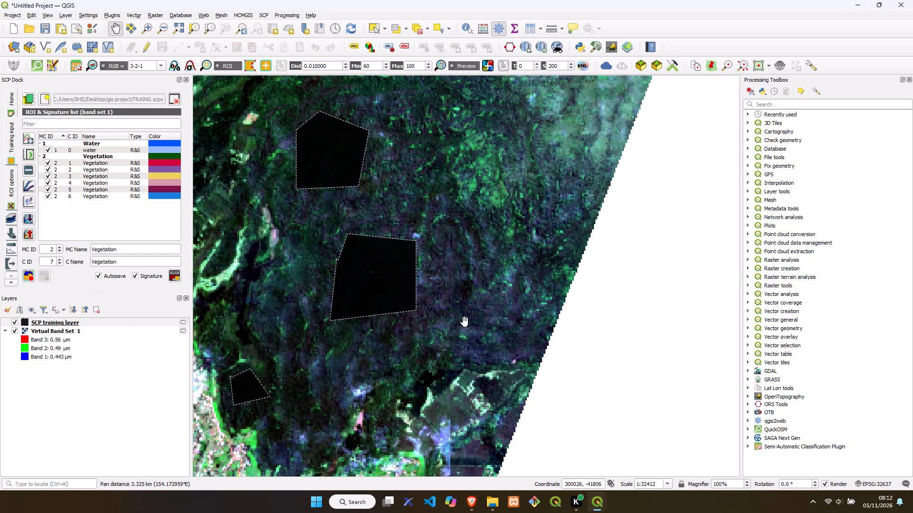
left_click_drag(463, 336, 384, 295)
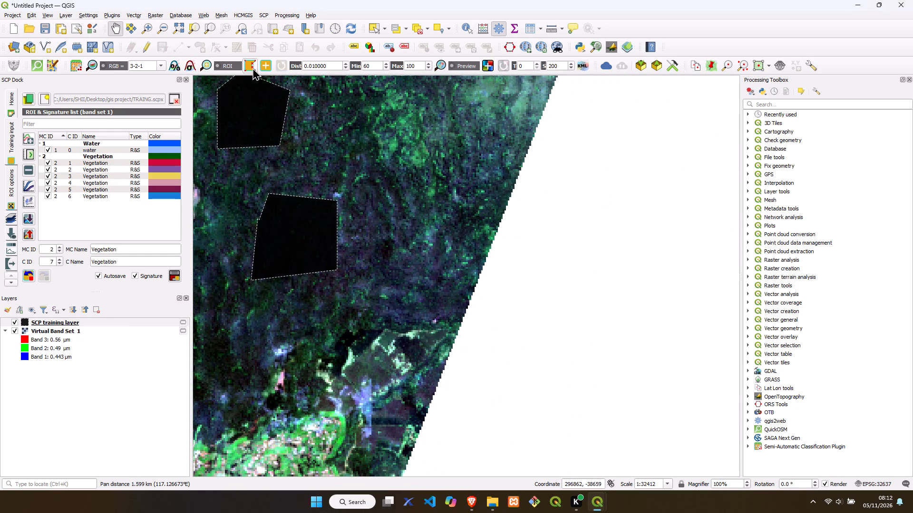
left_click(253, 67)
left_click(395, 260)
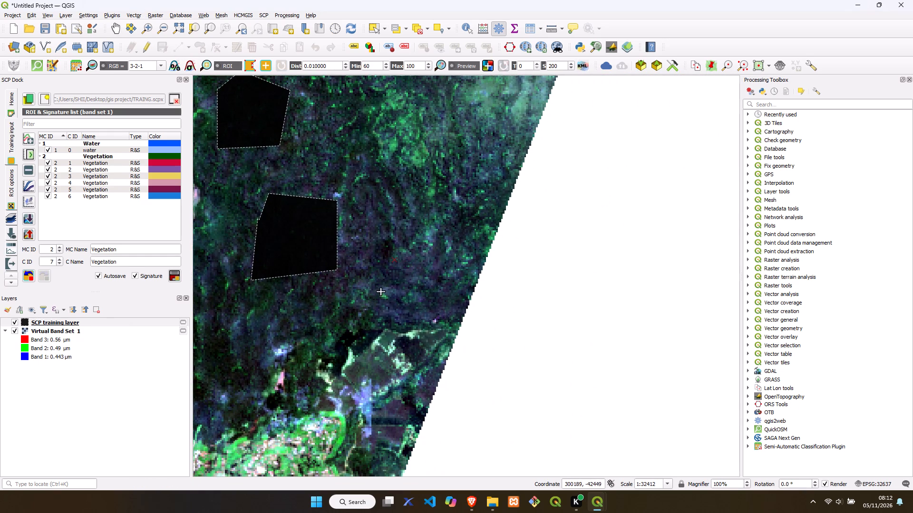
left_click(380, 292)
left_click(407, 309)
left_click(446, 301)
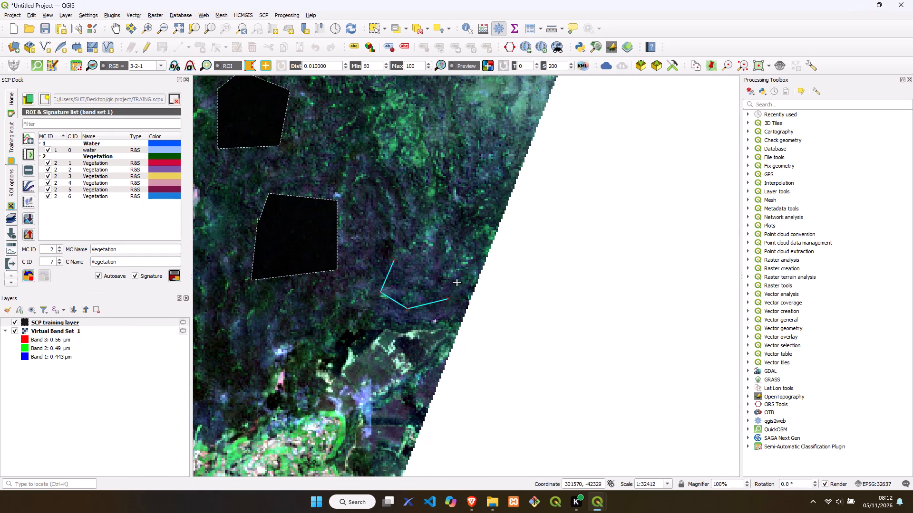
left_click(425, 265)
left_click(395, 261)
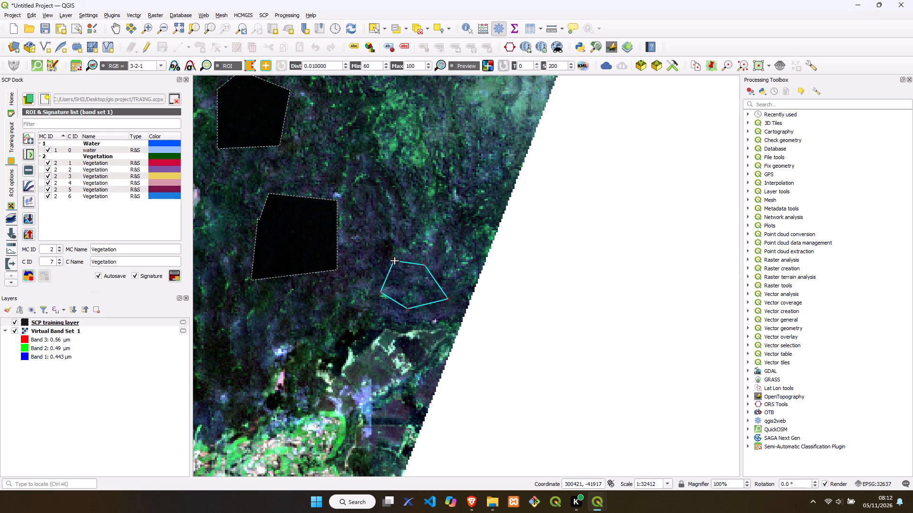
right_click(395, 261)
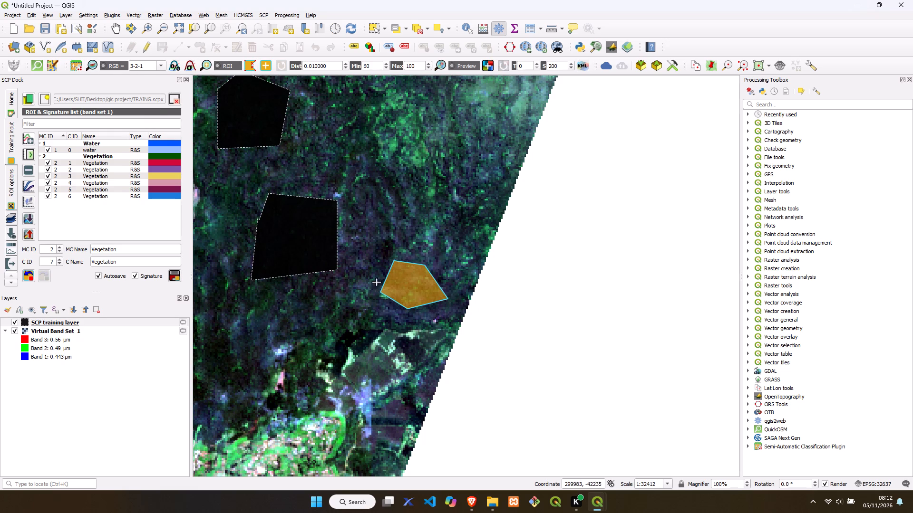
left_click(173, 275)
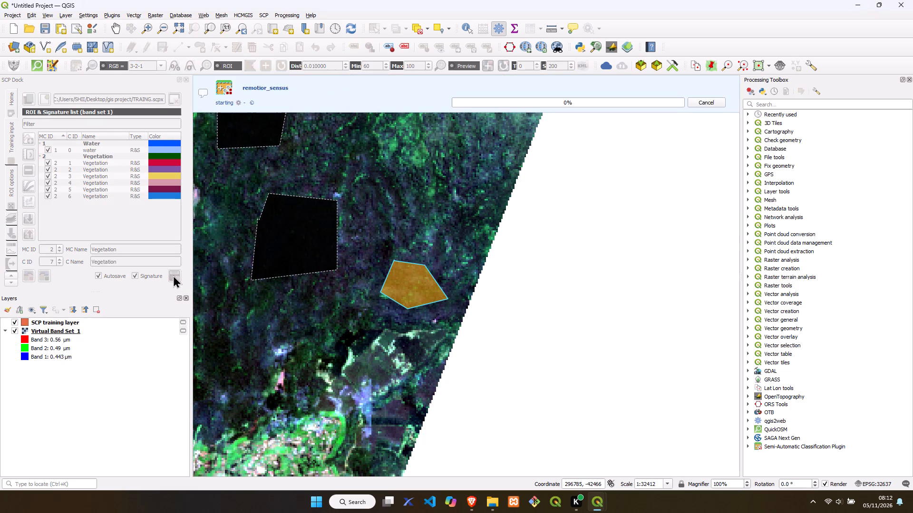
Draw a roughly six-sided ROI in the dark forest just west of the small northern four-sided ROI and save it as Vegetation.
left_click(116, 28)
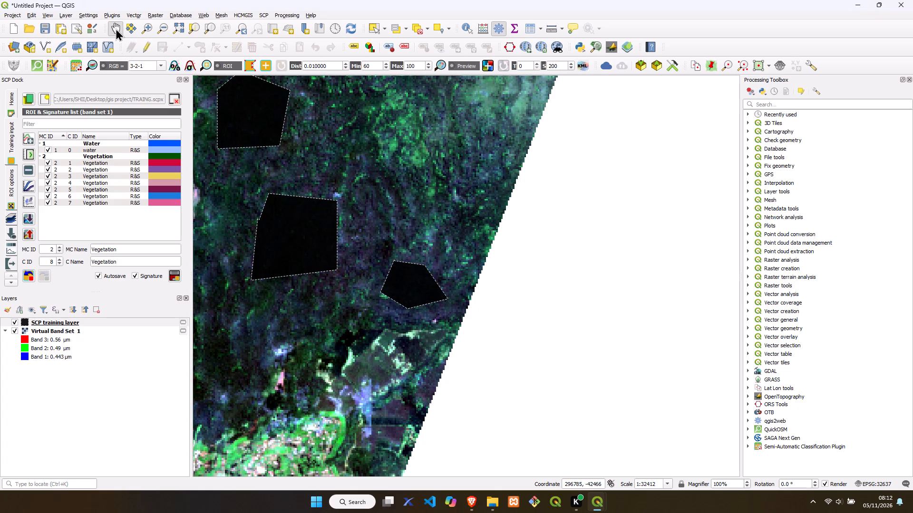
left_click_drag(249, 232, 439, 191)
left_click_drag(405, 274, 470, 363)
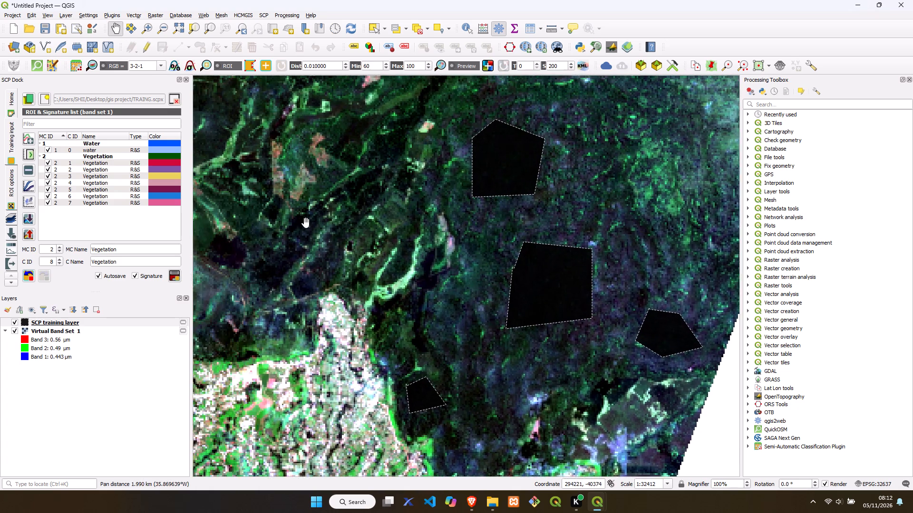
left_click_drag(312, 230, 374, 324)
left_click_drag(294, 230, 298, 356)
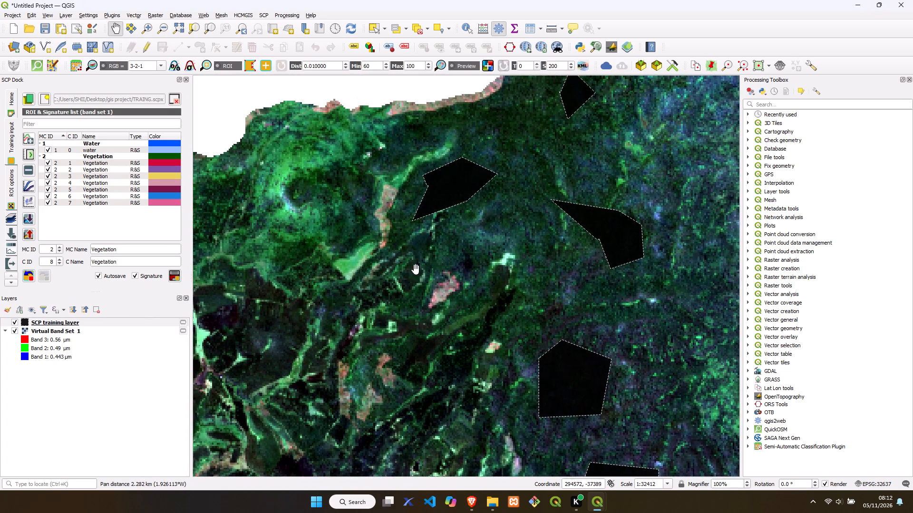
left_click_drag(427, 269, 268, 351)
left_click_drag(419, 283, 274, 393)
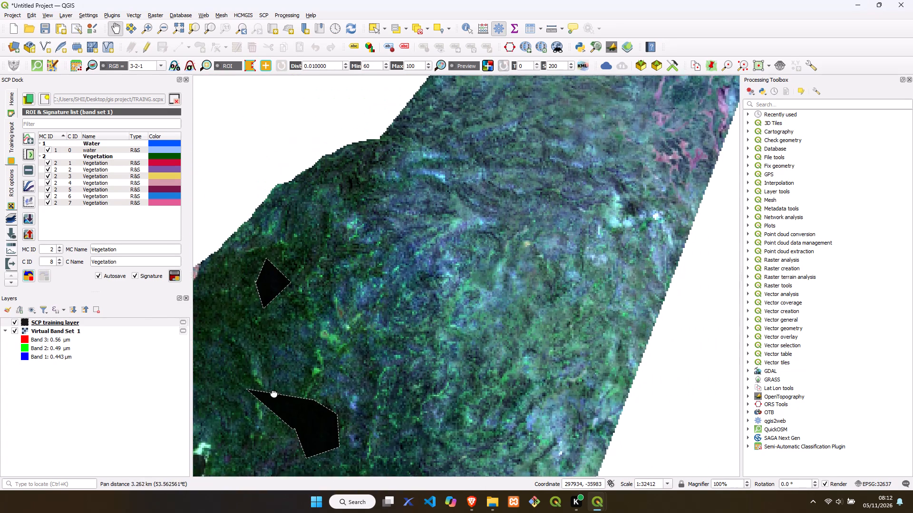
left_click_drag(274, 393, 380, 327)
left_click_drag(327, 335, 327, 306)
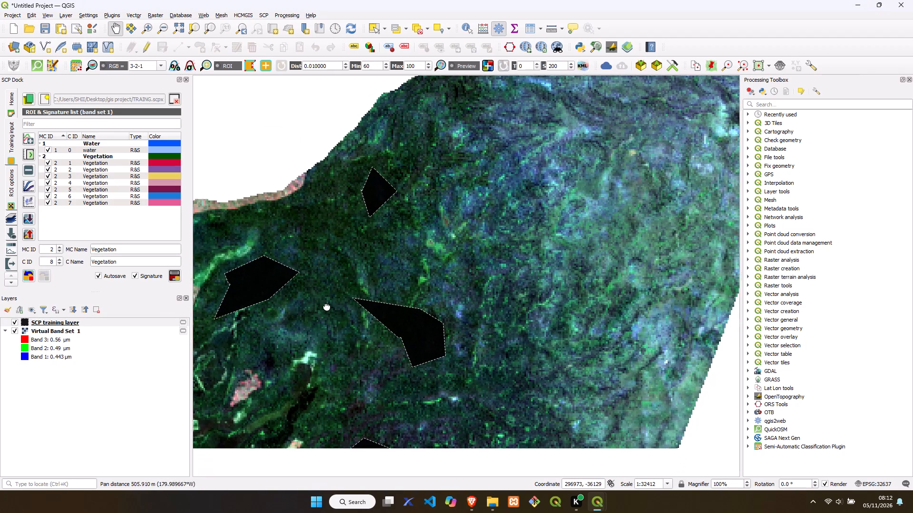
left_click_drag(327, 306, 301, 290)
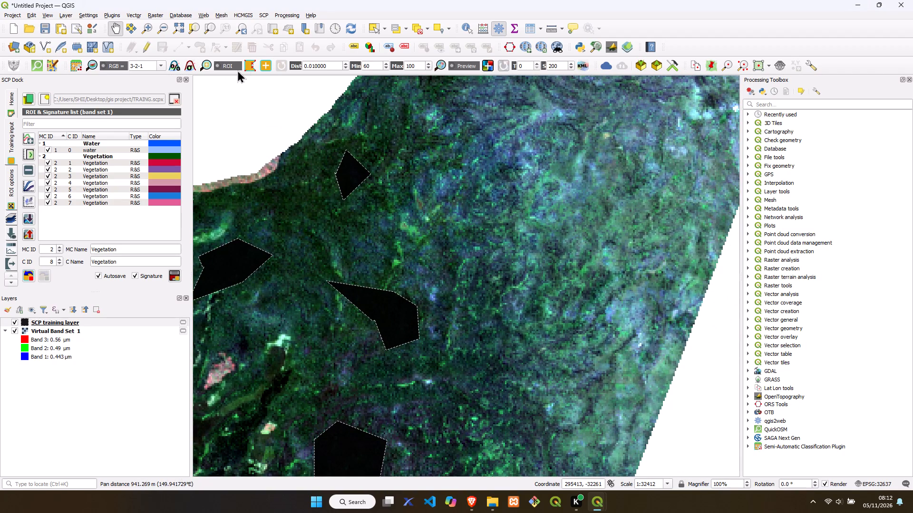
left_click(254, 67)
left_click(263, 193)
left_click(259, 212)
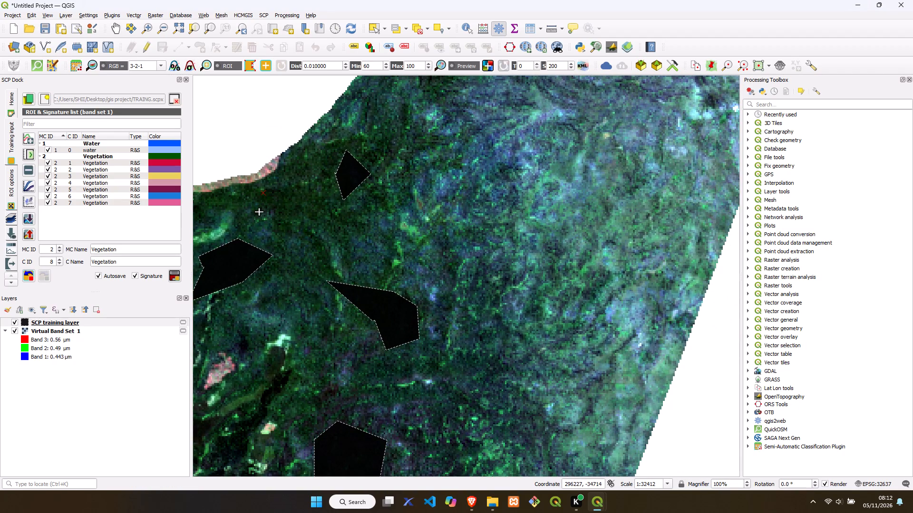
left_click(289, 221)
left_click(308, 212)
left_click(311, 182)
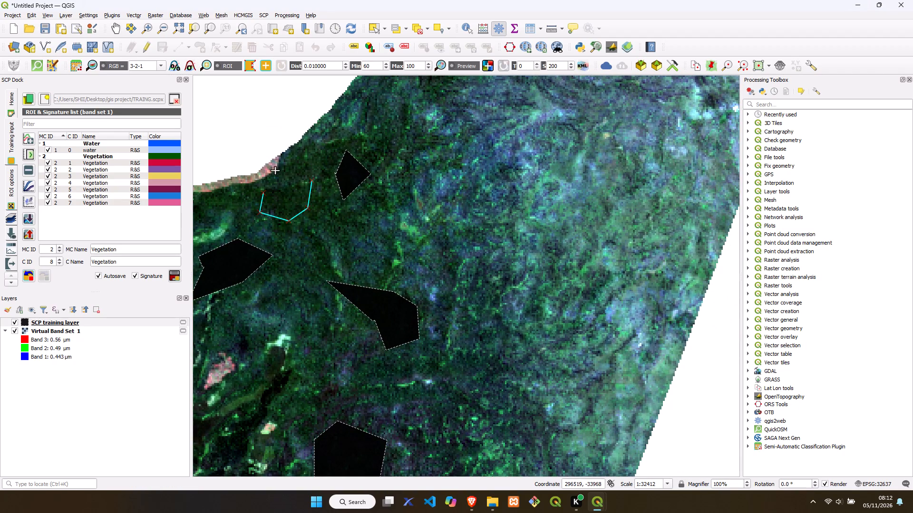
left_click(275, 171)
left_click(268, 189)
right_click(263, 196)
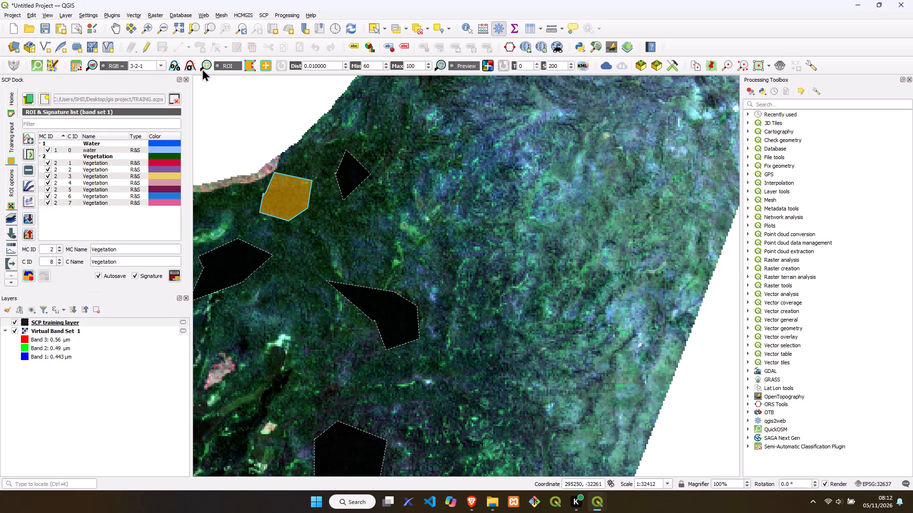
left_click(178, 273)
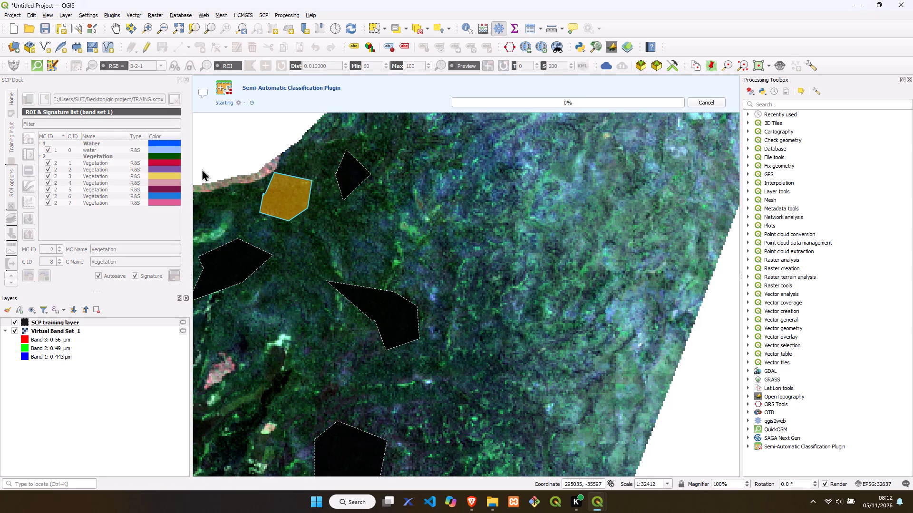
Examine the forest, bare land and settlement areas across the image for further training sites.
left_click(122, 27)
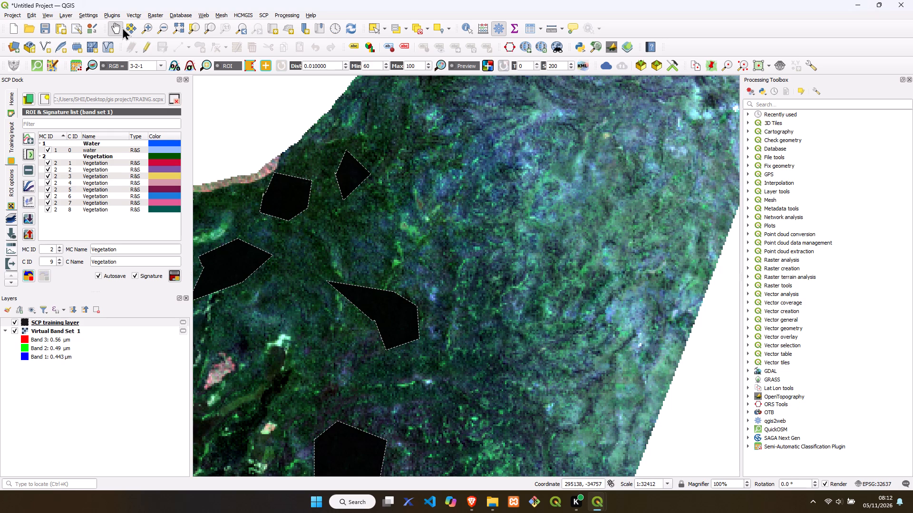
left_click_drag(311, 306, 431, 190)
left_click_drag(394, 307, 452, 221)
left_click_drag(386, 311, 407, 275)
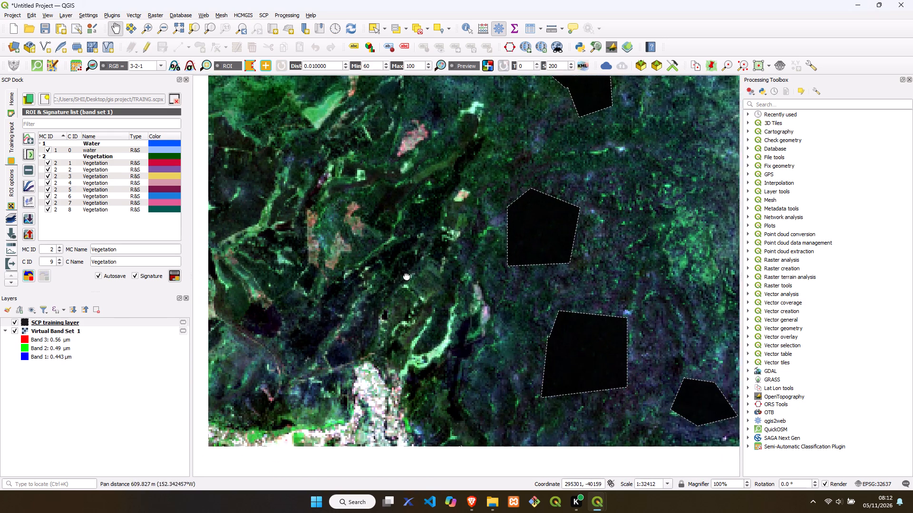
left_click_drag(407, 275, 428, 247)
left_click_drag(400, 330, 417, 248)
left_click_drag(254, 228, 347, 264)
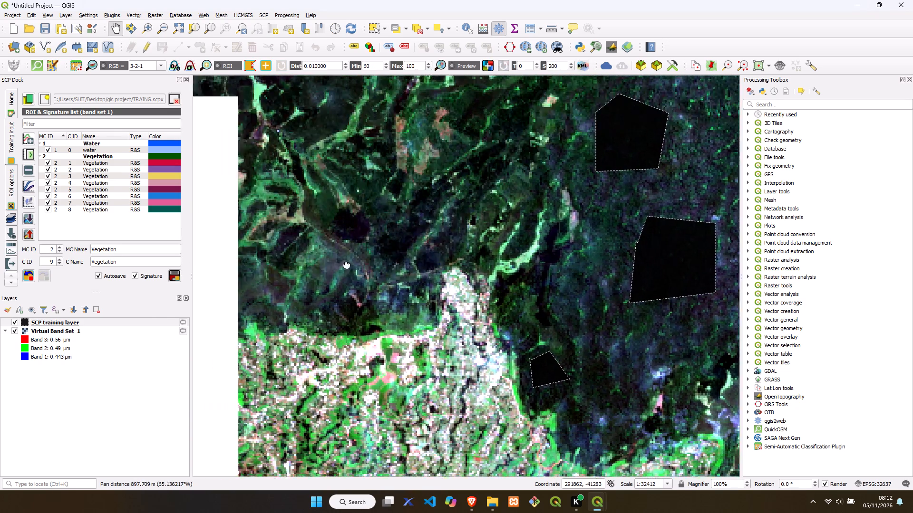
left_click_drag(347, 264, 400, 278)
left_click_drag(317, 240, 346, 364)
left_click_drag(387, 253, 322, 361)
left_click_drag(512, 323, 121, 237)
left_click_drag(393, 288, 274, 378)
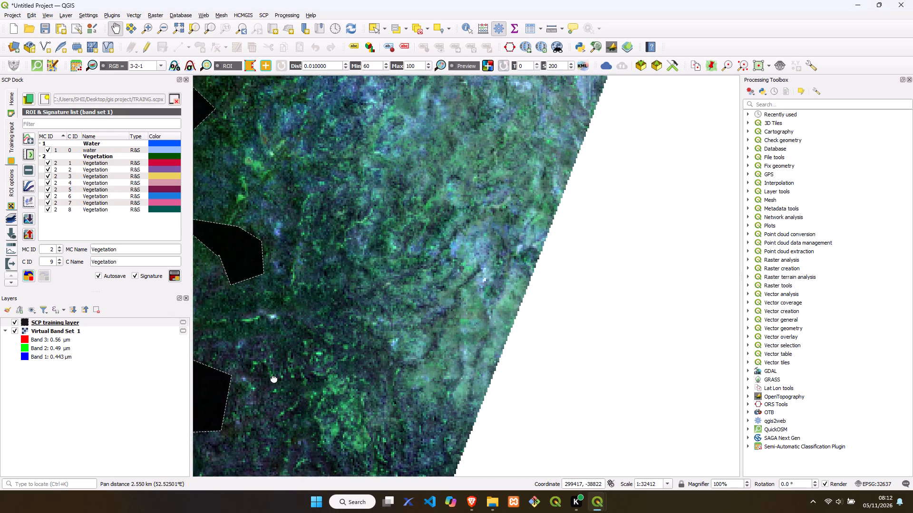
left_click_drag(274, 378, 262, 384)
left_click_drag(360, 295, 309, 416)
left_click_drag(377, 310, 383, 315)
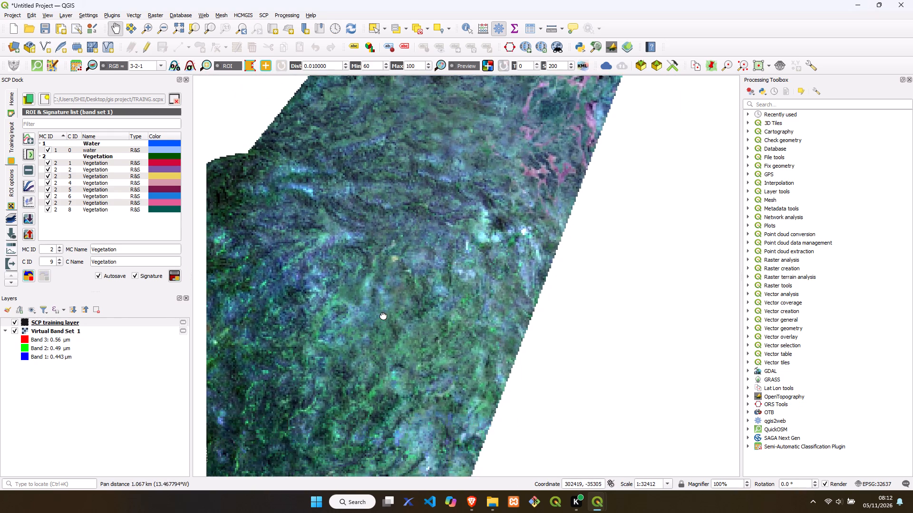
left_click_drag(383, 315, 362, 242)
left_click_drag(359, 337, 375, 238)
left_click_drag(347, 317, 399, 245)
left_click_drag(379, 343, 389, 249)
left_click_drag(307, 207, 400, 123)
left_click_drag(330, 288, 388, 269)
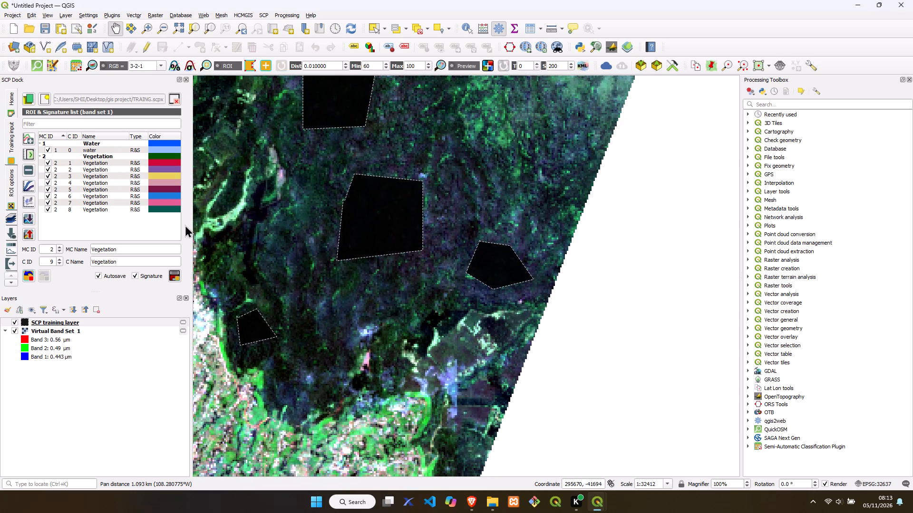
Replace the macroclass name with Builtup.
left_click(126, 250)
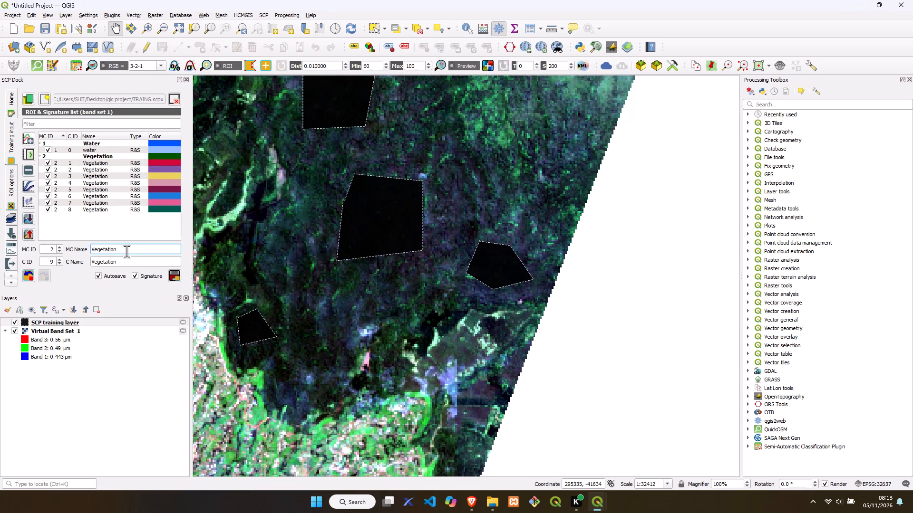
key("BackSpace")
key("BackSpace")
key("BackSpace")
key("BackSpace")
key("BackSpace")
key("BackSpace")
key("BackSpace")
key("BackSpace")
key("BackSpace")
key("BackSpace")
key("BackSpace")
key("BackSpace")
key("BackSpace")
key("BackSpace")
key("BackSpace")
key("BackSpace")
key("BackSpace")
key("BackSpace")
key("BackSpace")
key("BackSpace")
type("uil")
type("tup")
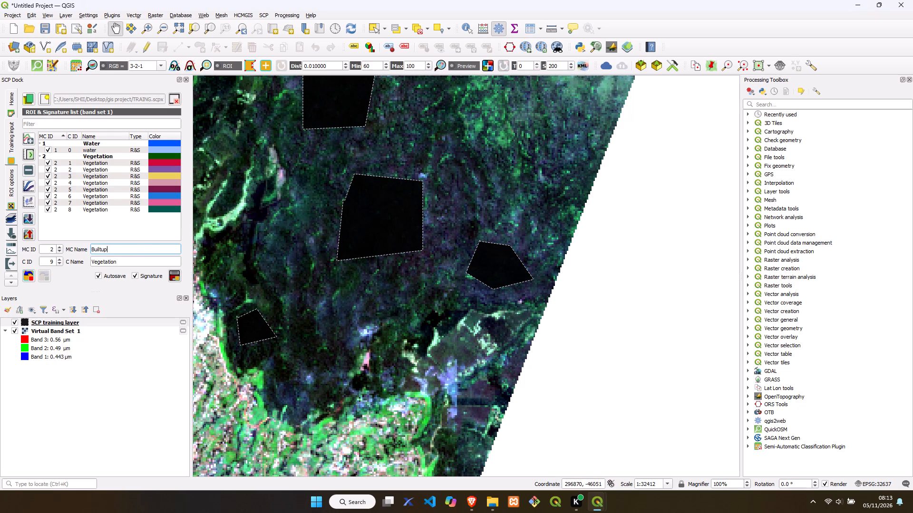
Switch to the browser and copy the term "Built-up" from the LULC SUPERVISED CLASSES search results.
left_click(452, 454)
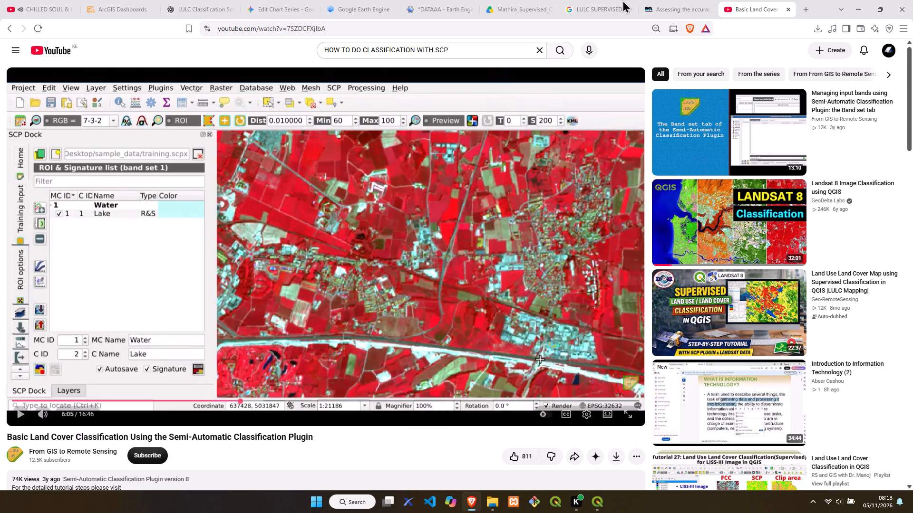
left_click(673, 9)
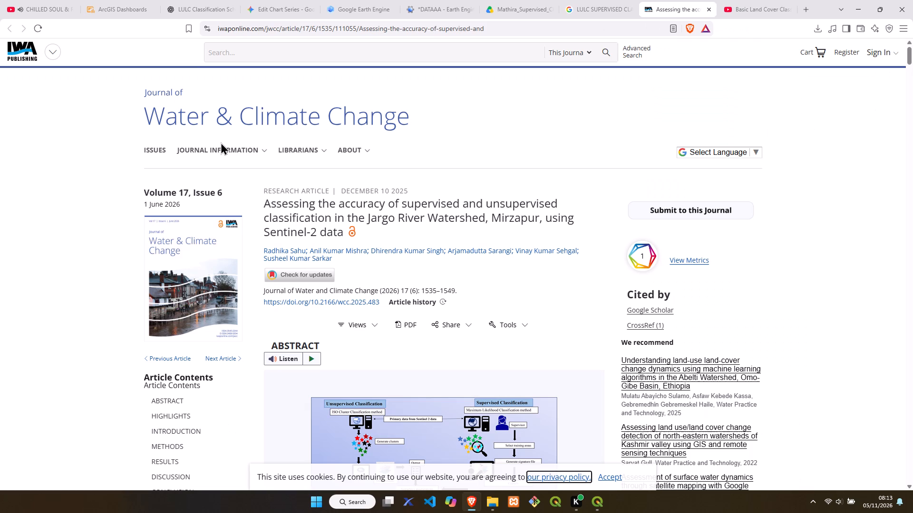
left_click(589, 6)
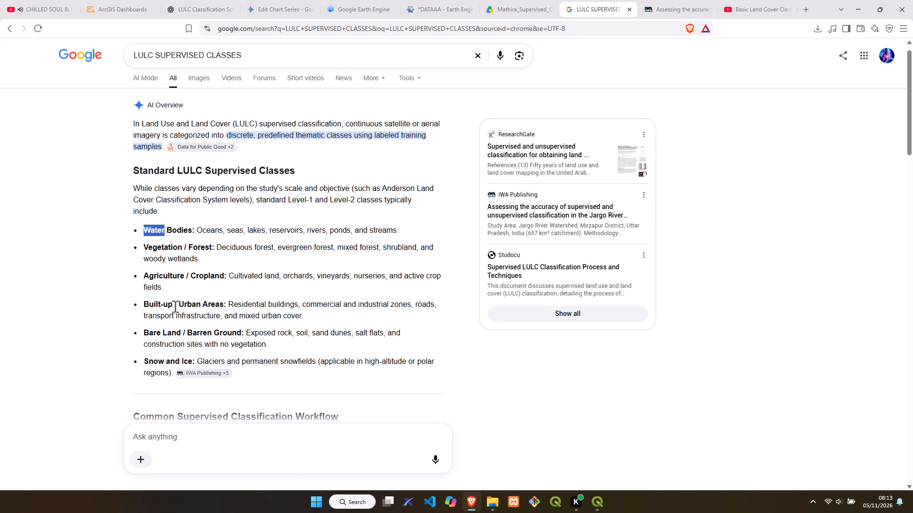
left_click_drag(174, 303, 141, 305)
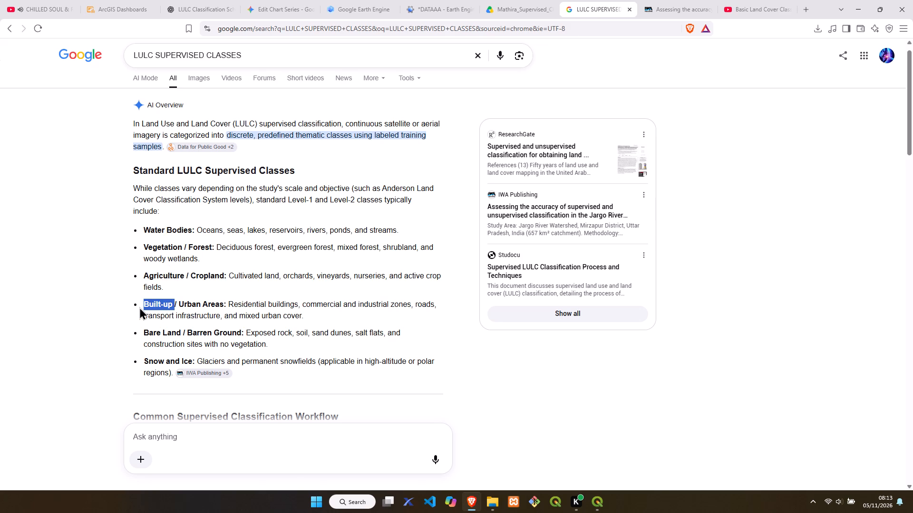
key("ctrl+c")
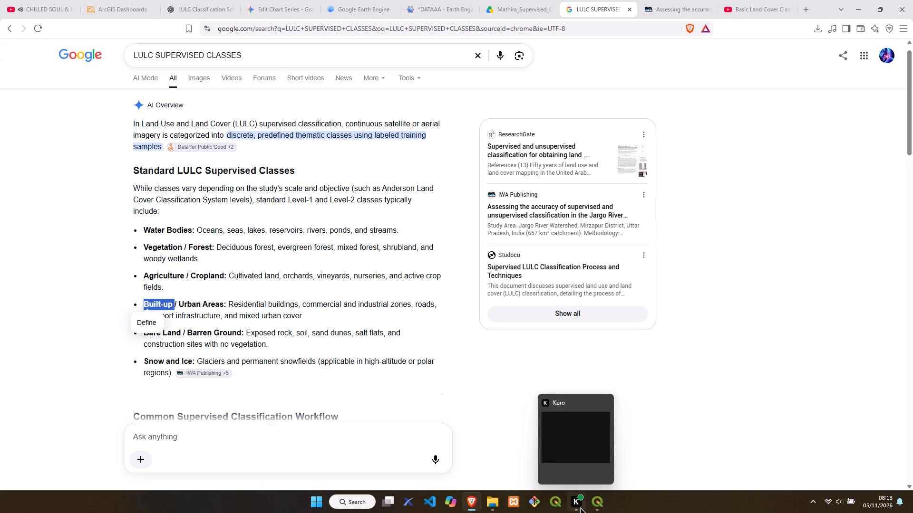
Switch back to QGIS and replace the macroclass name with the copied term Built-up.
left_click(562, 456)
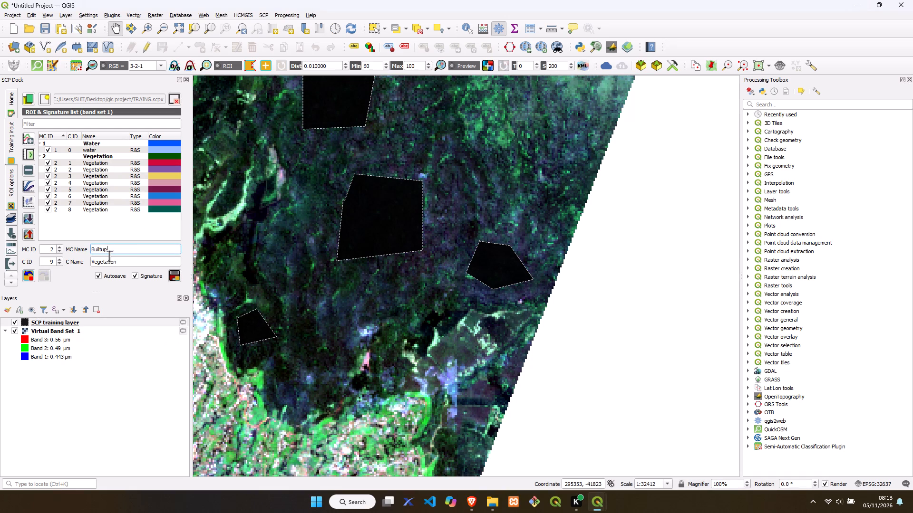
key("BackSpace")
key("BackSpace")
key("BackSpace")
key("BackSpace")
key("BackSpace")
key("BackSpace")
key("BackSpace")
key("BackSpace")
key("BackSpace")
key("BackSpace")
key("BackSpace")
key("BackSpace")
key("BackSpace")
key("BackSpace")
key("BackSpace")
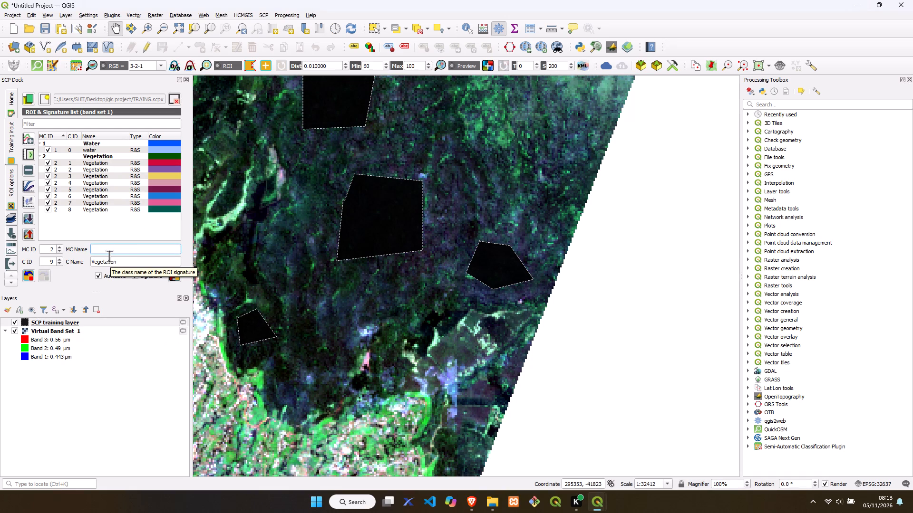
key("ctrl+v")
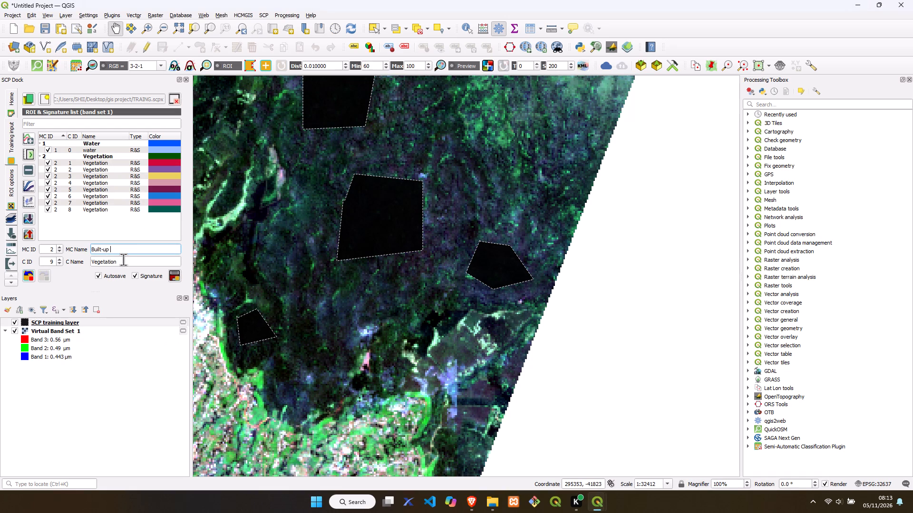
Replace the class name with the copied term Built-up.
left_click(123, 259)
key("BackSpace")
key("BackSpace")
key("BackSpace")
key("BackSpace")
key("BackSpace")
key("BackSpace")
key("BackSpace")
key("BackSpace")
key("BackSpace")
key("BackSpace")
key("BackSpace")
key("BackSpace")
key("BackSpace")
key("BackSpace")
key("BackSpace")
key("BackSpace")
key("BackSpace")
key("BackSpace")
key("BackSpace")
key("BackSpace")
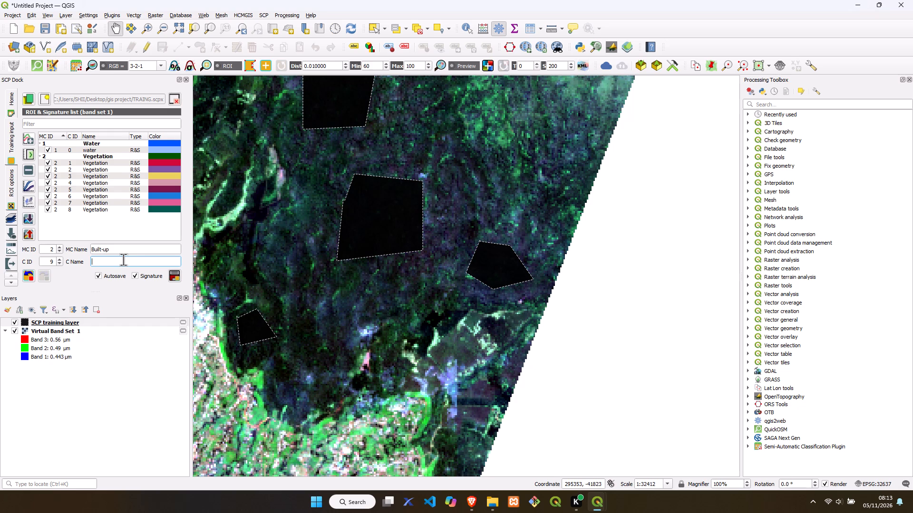
key("ctrl+v")
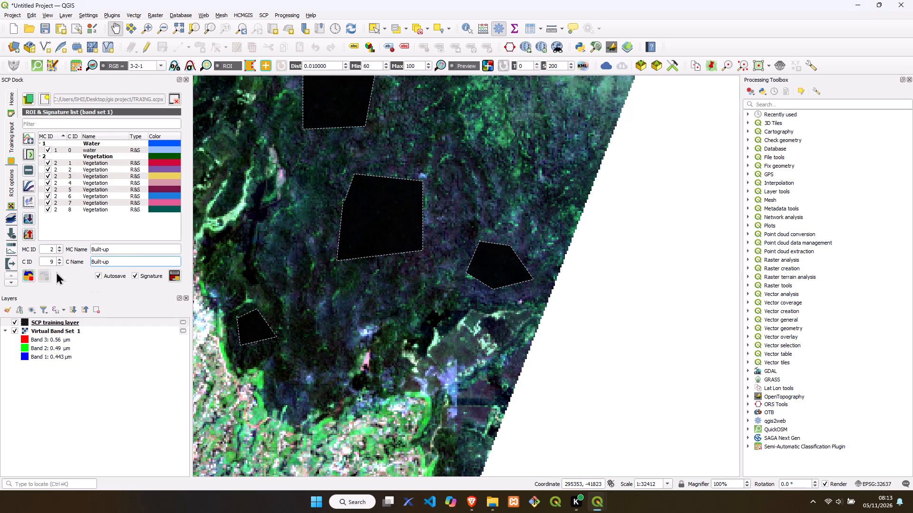
Set the class ID to 1 and the macroclass ID to 3 for the Built-up training samples.
left_click(54, 260)
key("BackSpace")
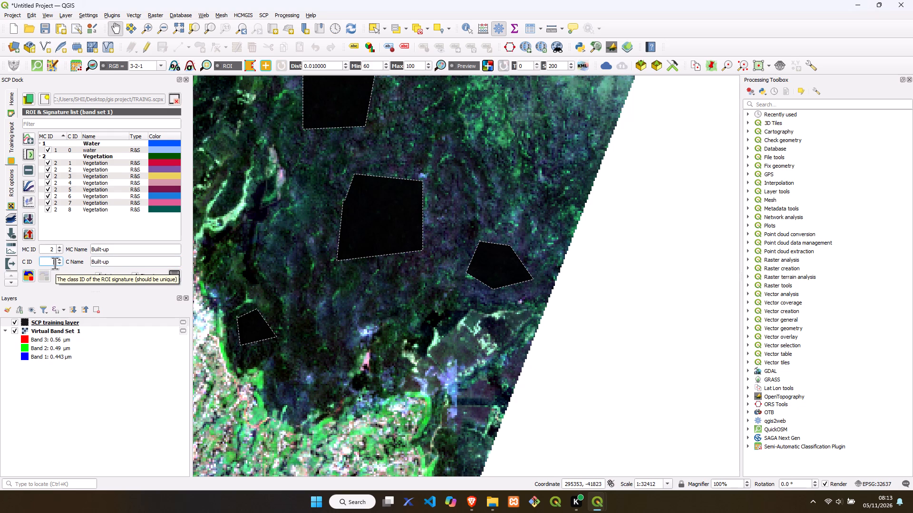
key("1")
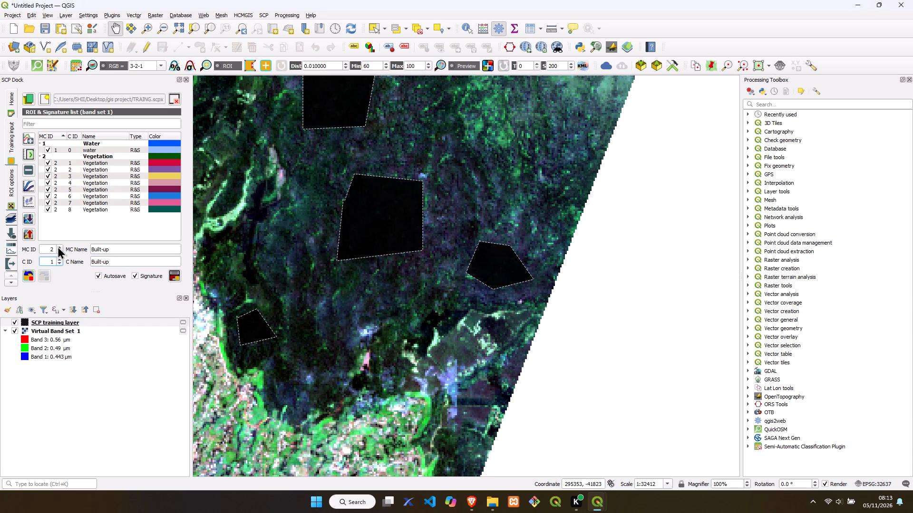
left_click(58, 246)
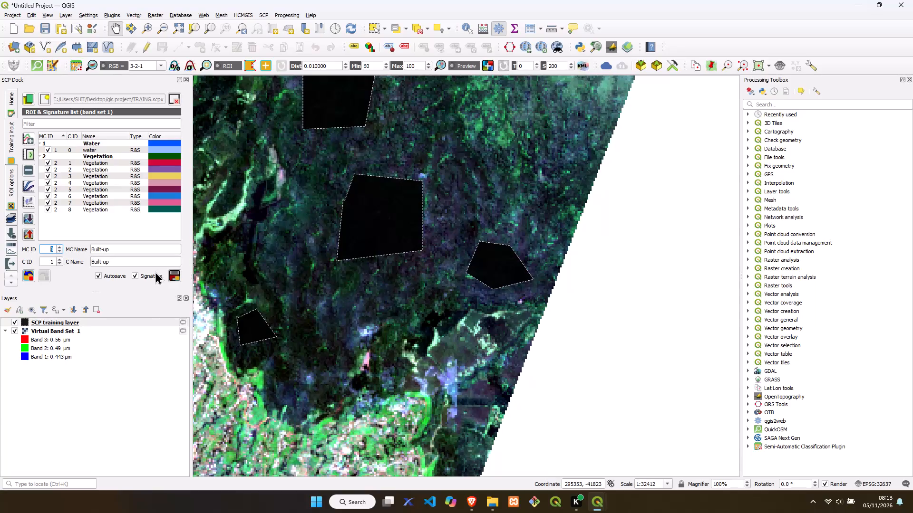
Draw a six-sided ROI polygon just south of the bright white patch in the southern settlement area and save it as Built-up.
left_click_drag(424, 382, 608, 200)
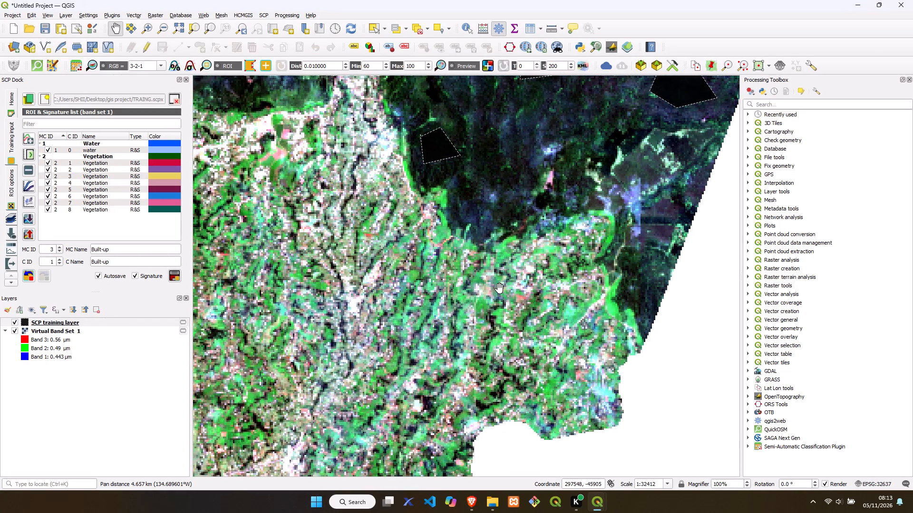
left_click_drag(424, 316, 476, 219)
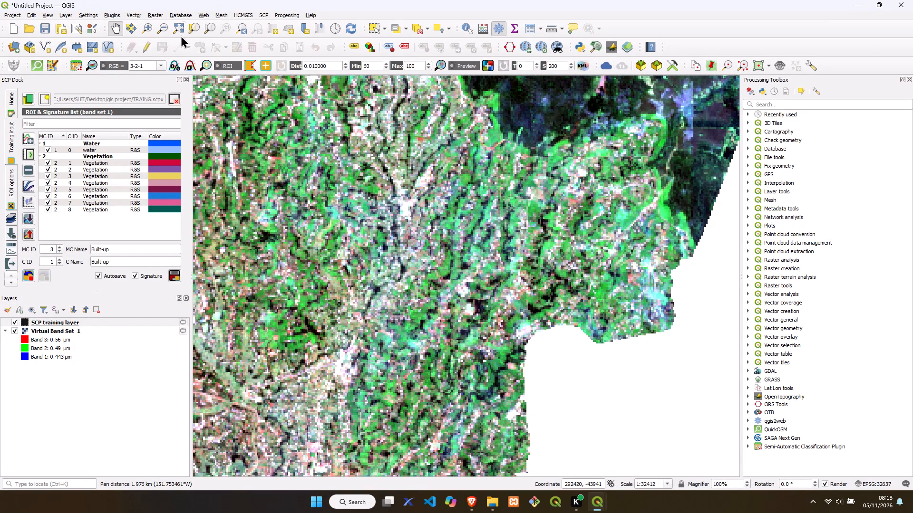
left_click(145, 30)
left_click_drag(400, 193, 456, 302)
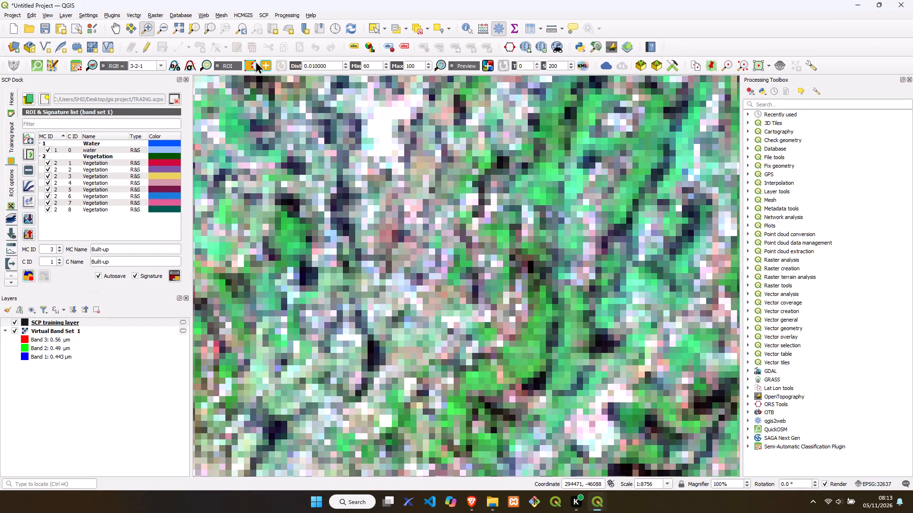
left_click_drag(249, 62, 252, 76)
left_click(387, 214)
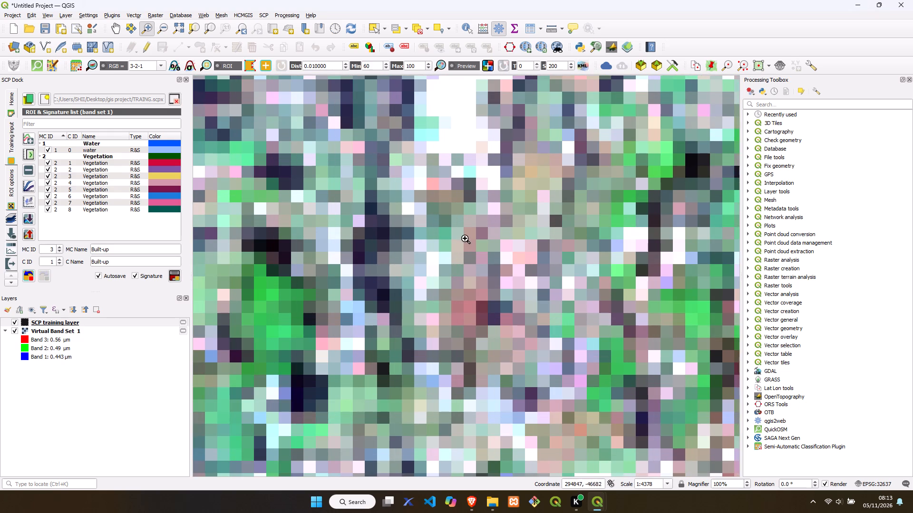
left_click(165, 28)
left_click(482, 267)
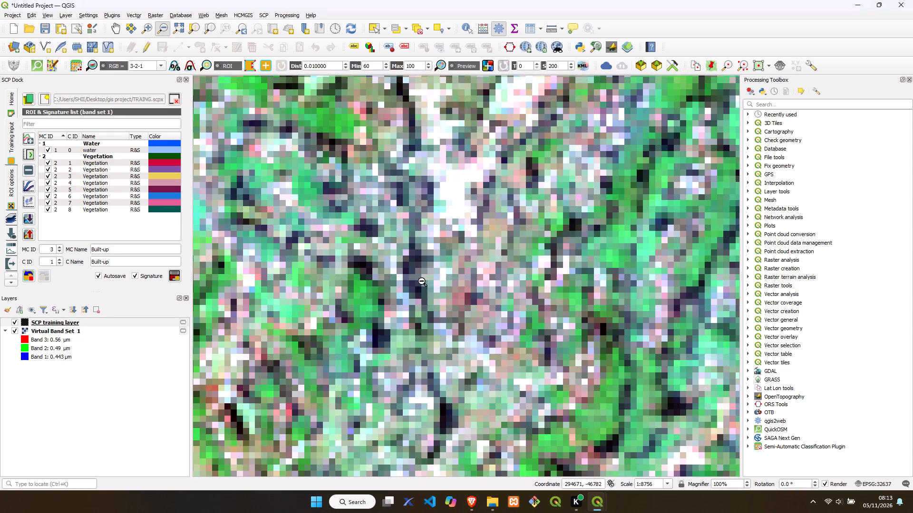
left_click(481, 272)
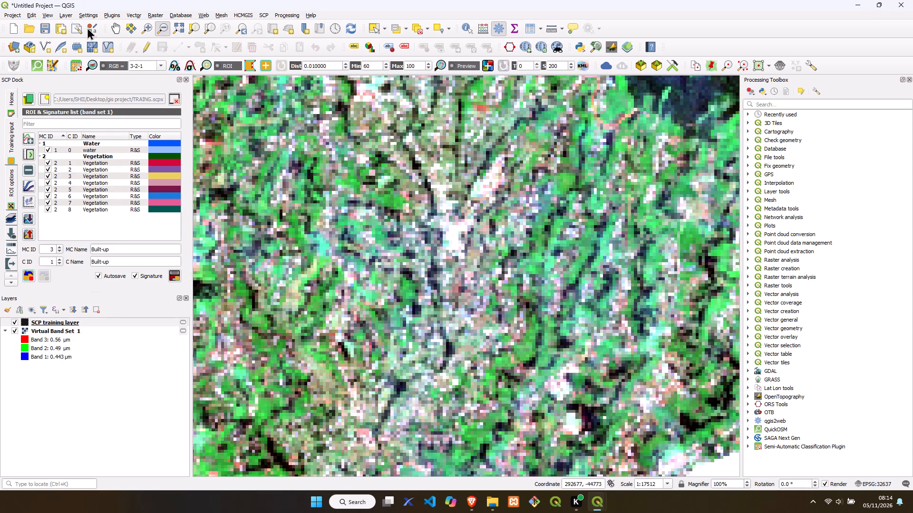
left_click(246, 65)
left_click(445, 274)
left_click(450, 317)
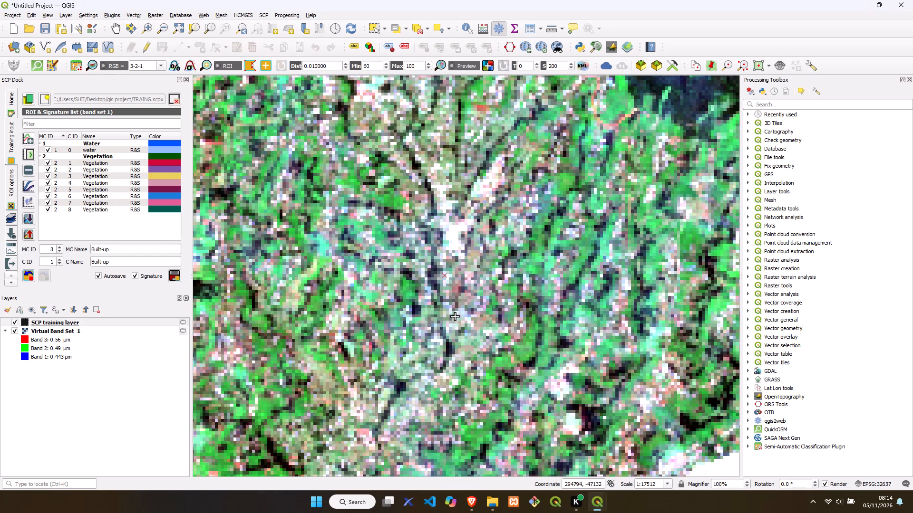
left_click(476, 312)
left_click(492, 296)
left_click(488, 268)
left_click(467, 254)
left_click(445, 277)
right_click(445, 277)
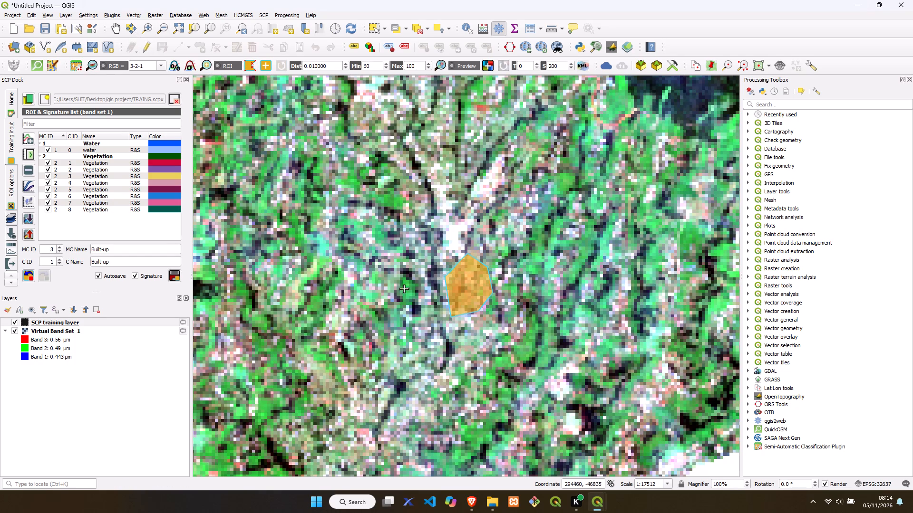
left_click(172, 275)
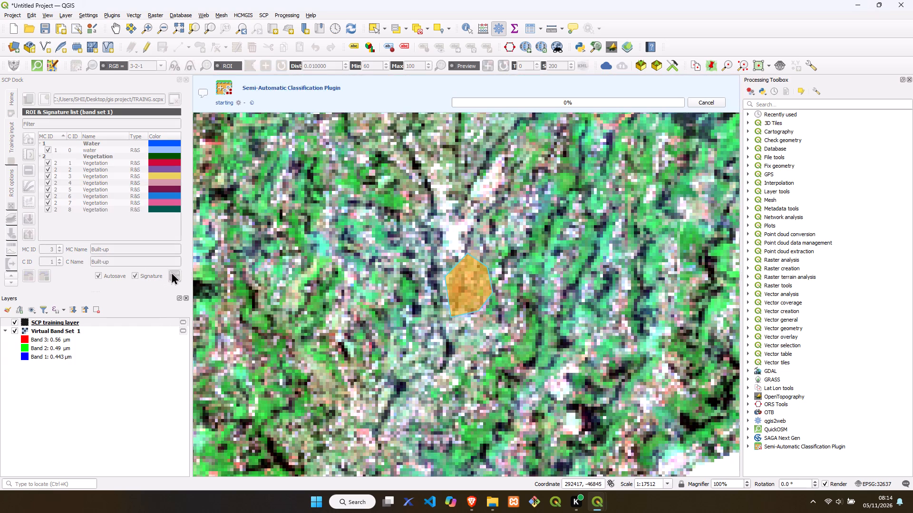
Set the Built-up macroclass color to red.
left_click(168, 217)
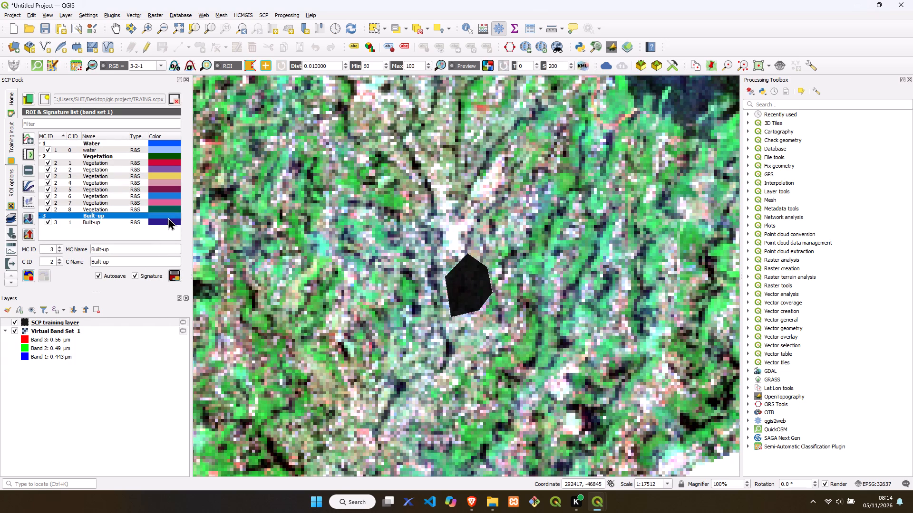
left_click(168, 217)
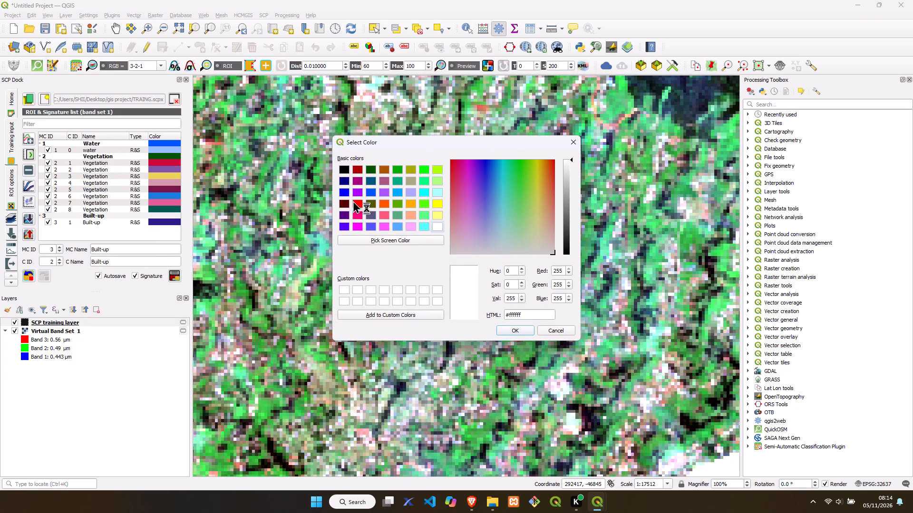
left_click(355, 204)
left_click(517, 331)
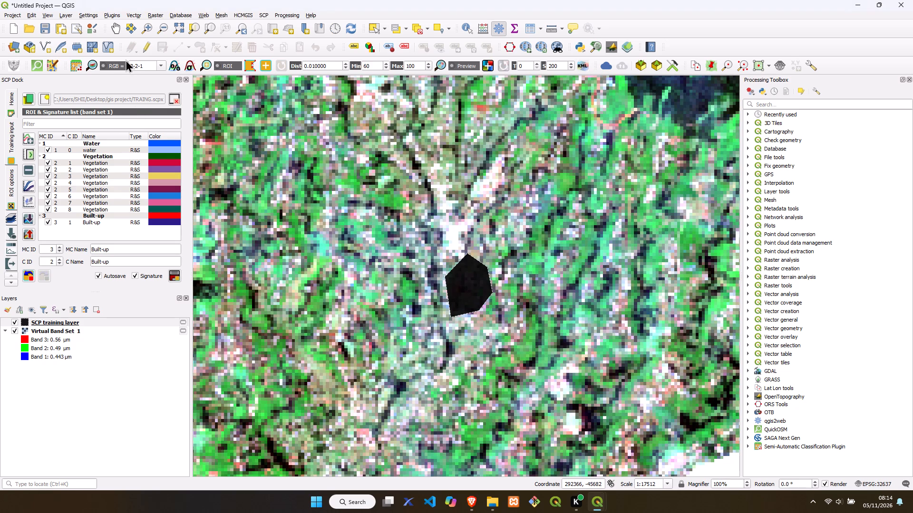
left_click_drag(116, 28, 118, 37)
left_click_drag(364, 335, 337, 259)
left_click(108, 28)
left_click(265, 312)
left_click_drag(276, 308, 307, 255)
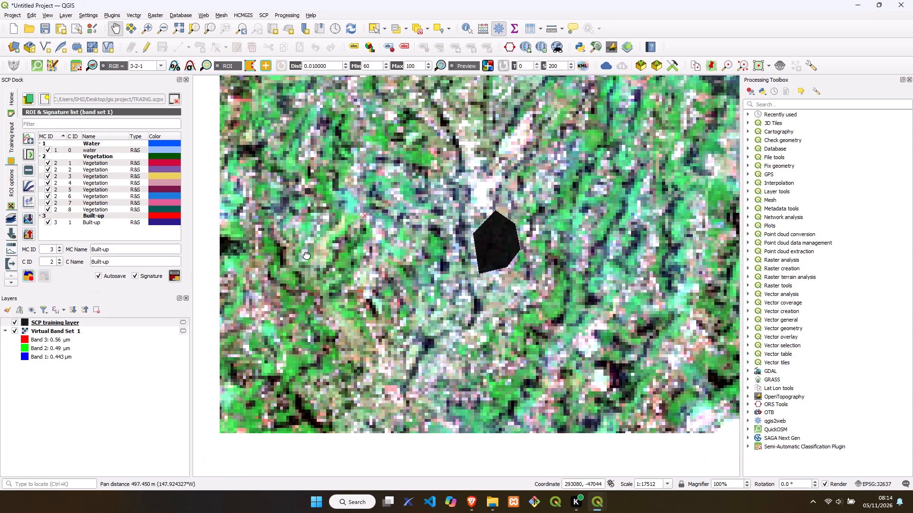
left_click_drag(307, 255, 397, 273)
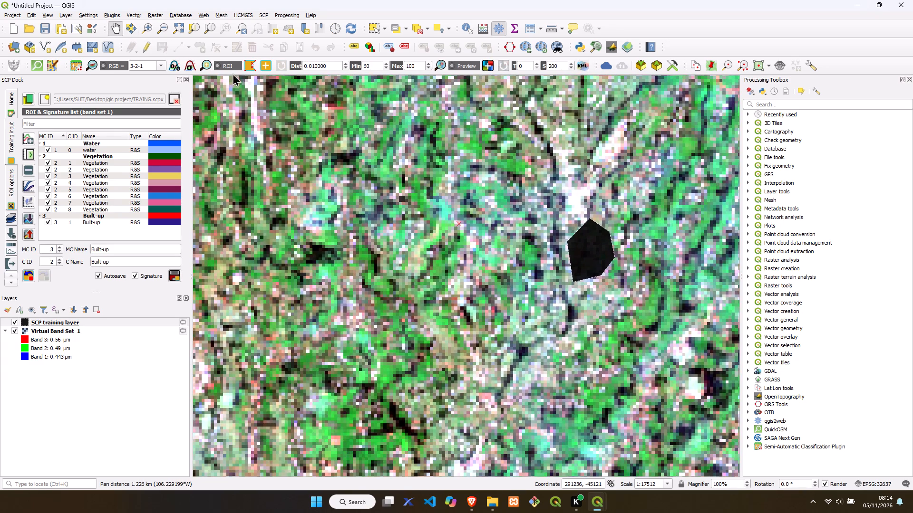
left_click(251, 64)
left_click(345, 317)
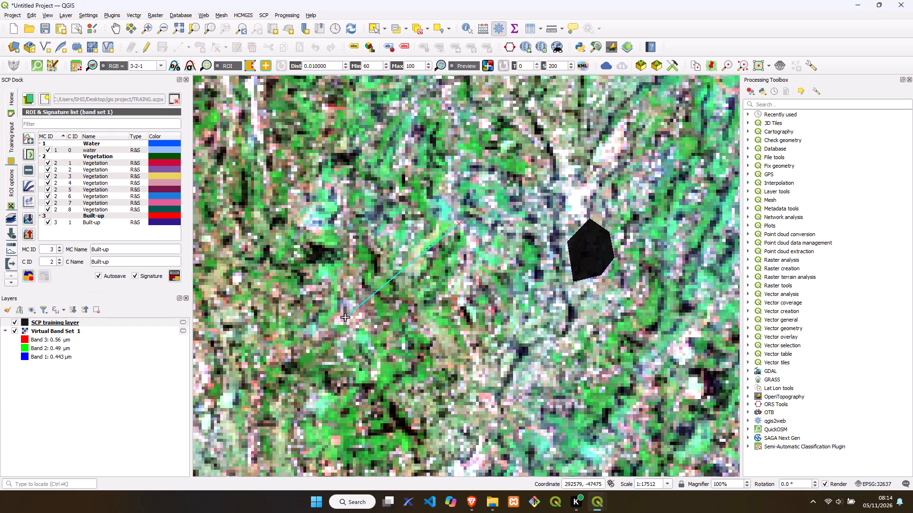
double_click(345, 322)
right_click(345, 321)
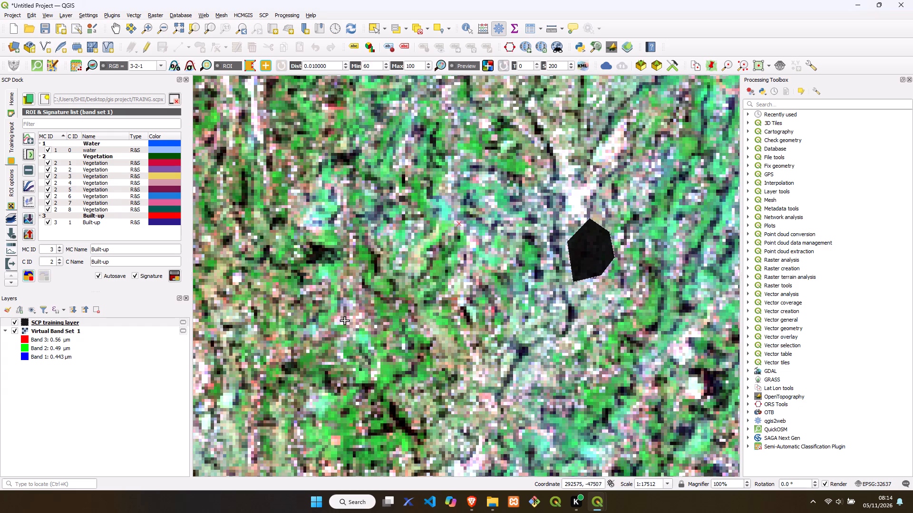
Draw an elongated diagonal ROI polygon southwest of the first Built-up site and save it as Built-up class 2.
left_click(283, 352)
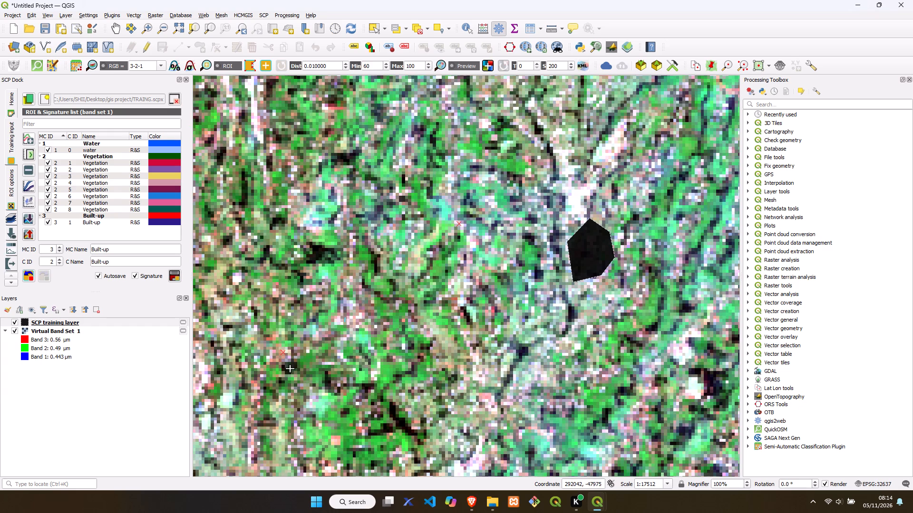
left_click(291, 368)
left_click(351, 342)
left_click(369, 311)
left_click(361, 295)
left_click(285, 352)
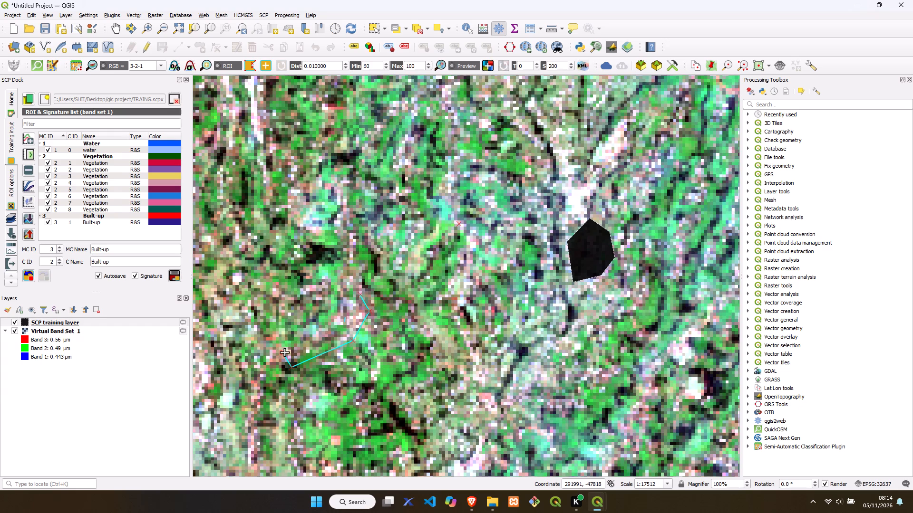
right_click(283, 352)
left_click(176, 274)
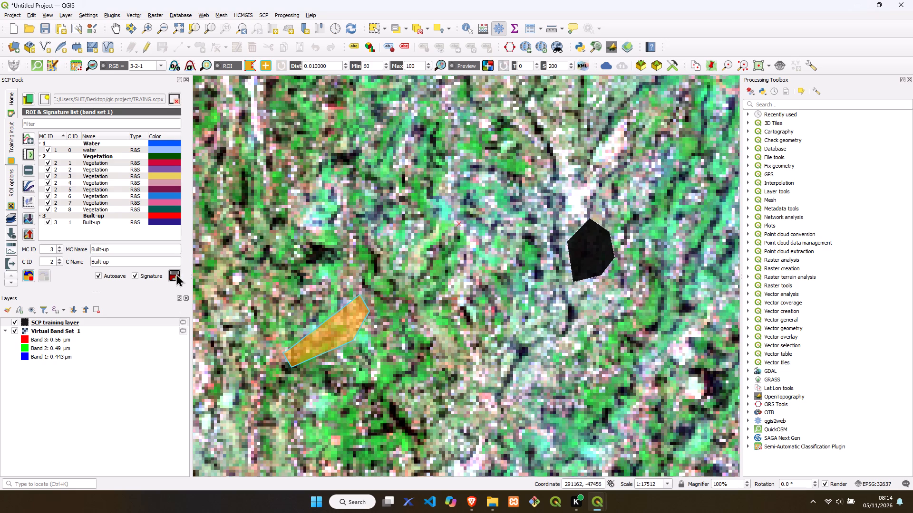
Draw a bent, zigzag-shaped ROI polygon northwest of the second Built-up site, south of the large dark patch, and save it as Built-up class 3.
left_click(114, 27)
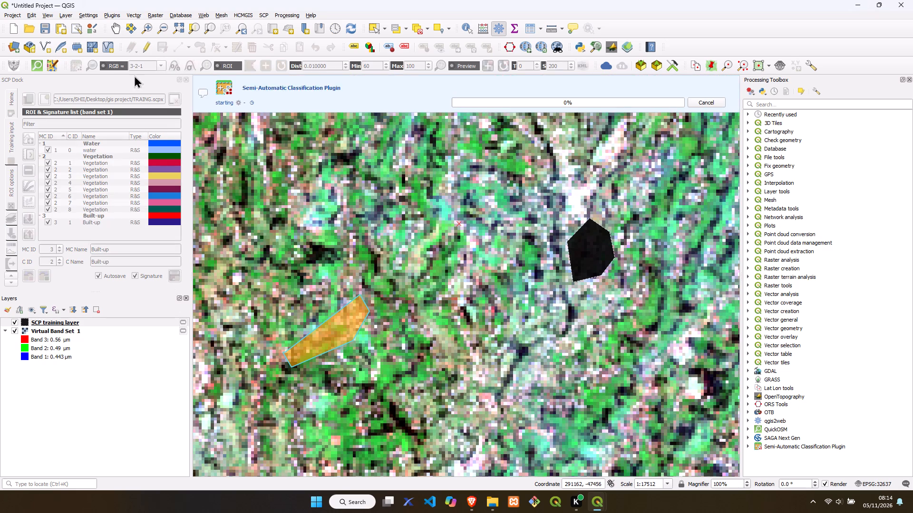
left_click_drag(214, 212, 359, 260)
left_click_drag(359, 261, 386, 350)
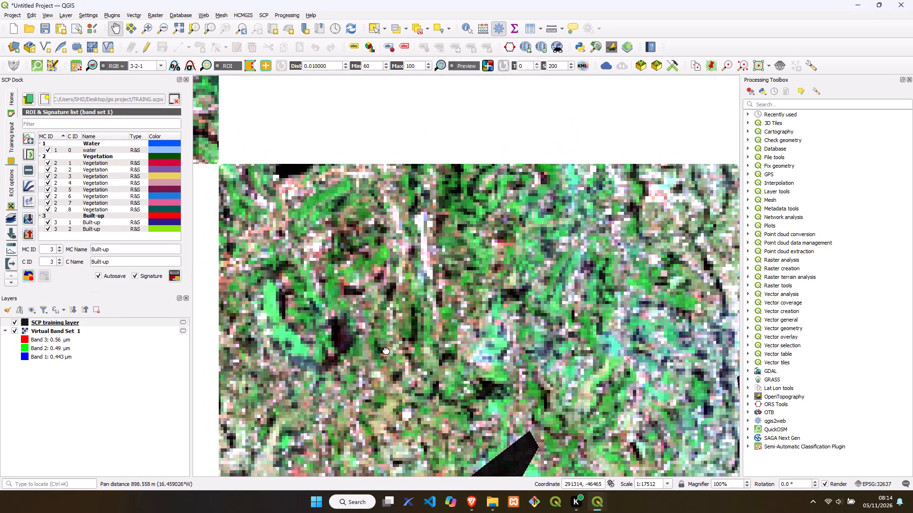
left_click_drag(386, 350, 386, 349)
left_click_drag(373, 280, 395, 316)
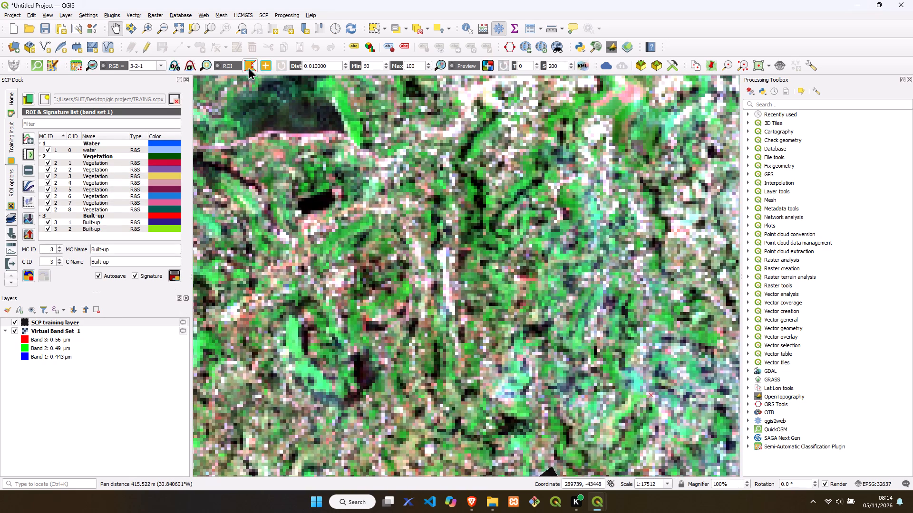
left_click(249, 66)
left_click(293, 256)
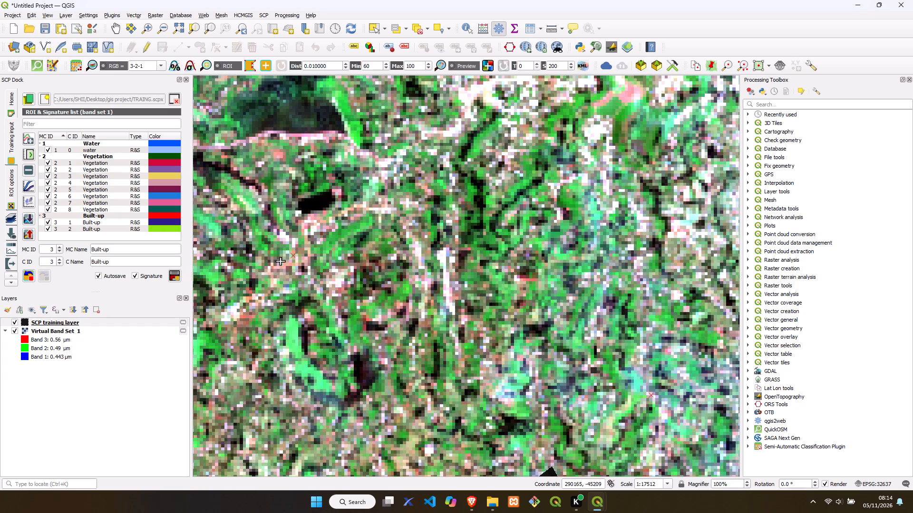
left_click(267, 267)
left_click(223, 323)
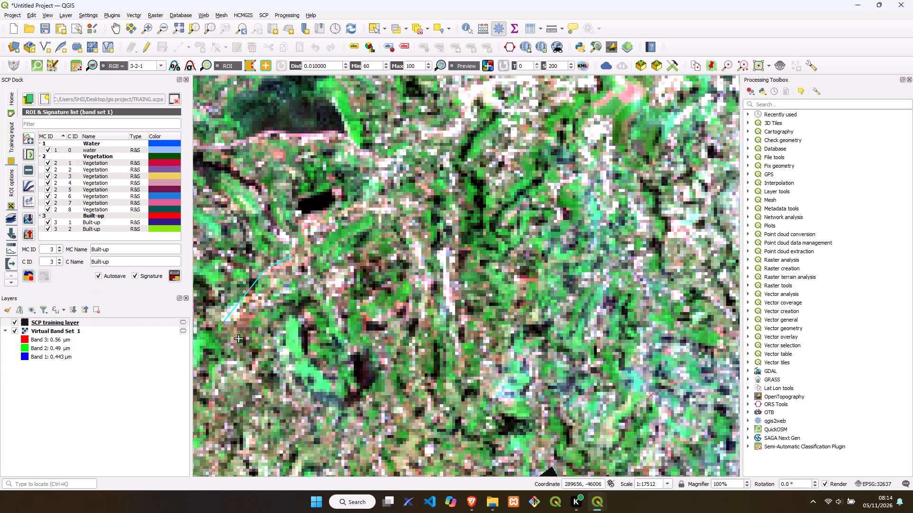
left_click(242, 342)
left_click(273, 304)
left_click(301, 284)
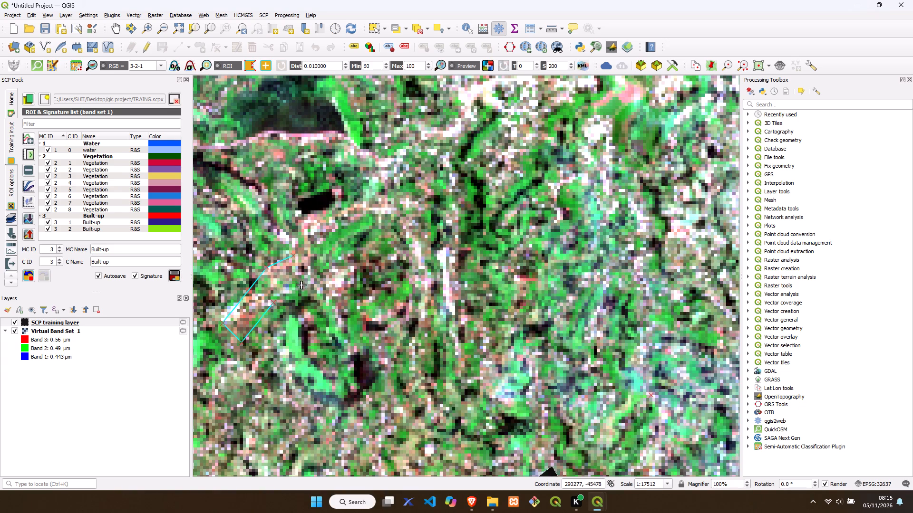
left_click(344, 322)
left_click(349, 287)
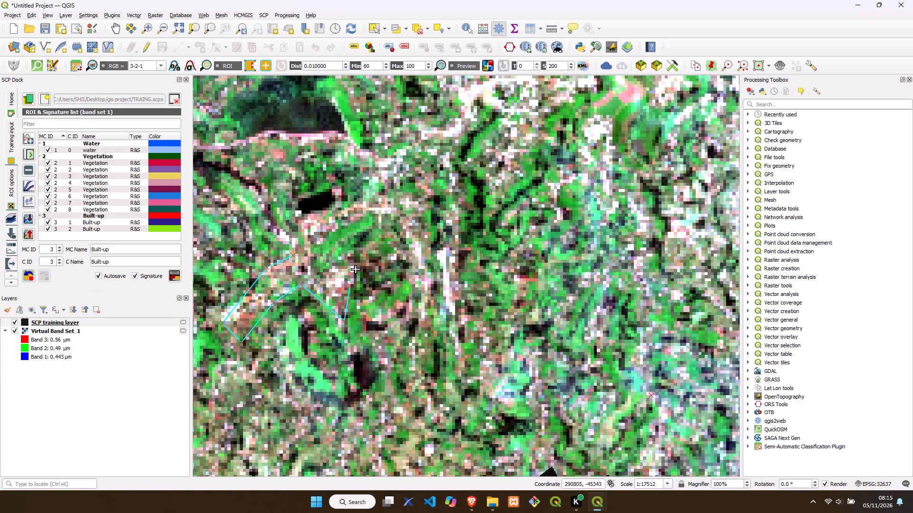
left_click(358, 265)
left_click(340, 259)
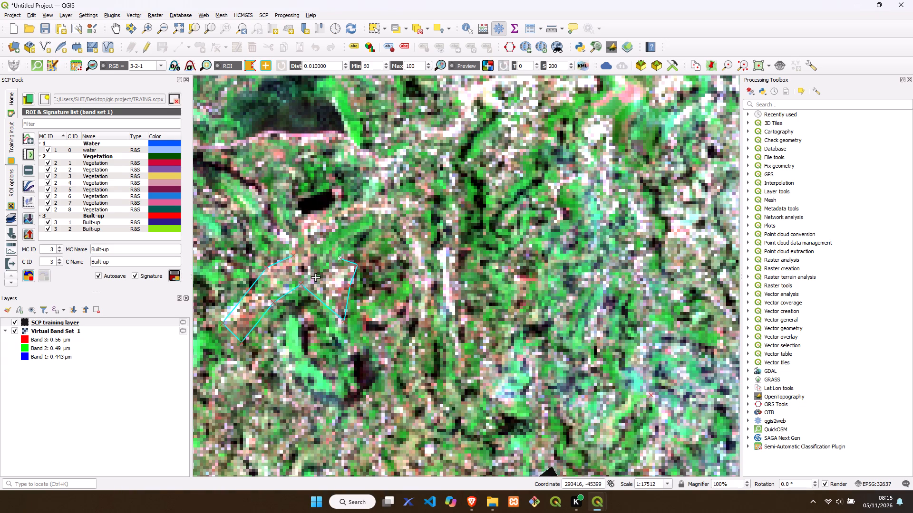
left_click(316, 277)
left_click(307, 260)
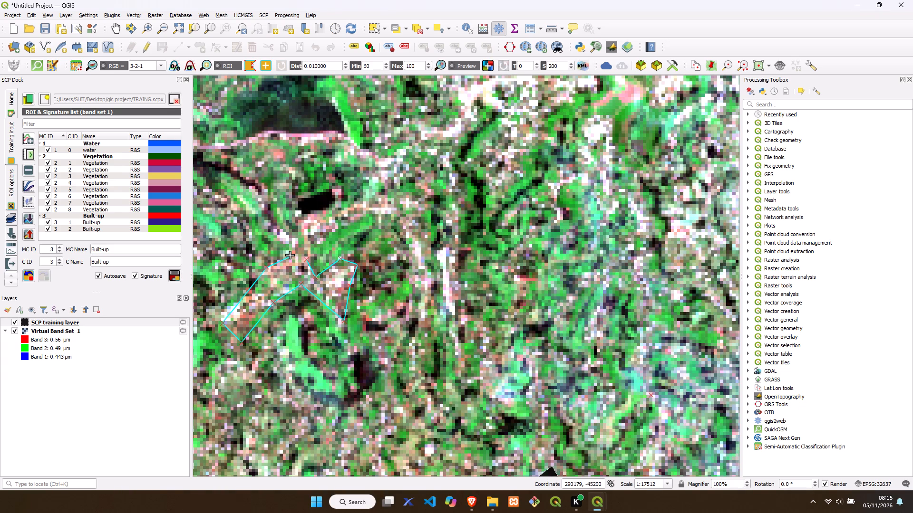
left_click(291, 255)
right_click(291, 255)
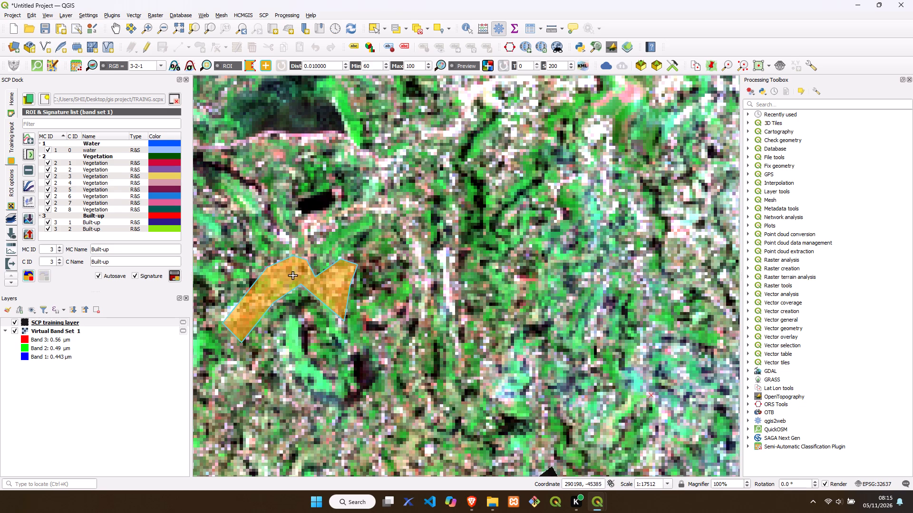
left_click(175, 276)
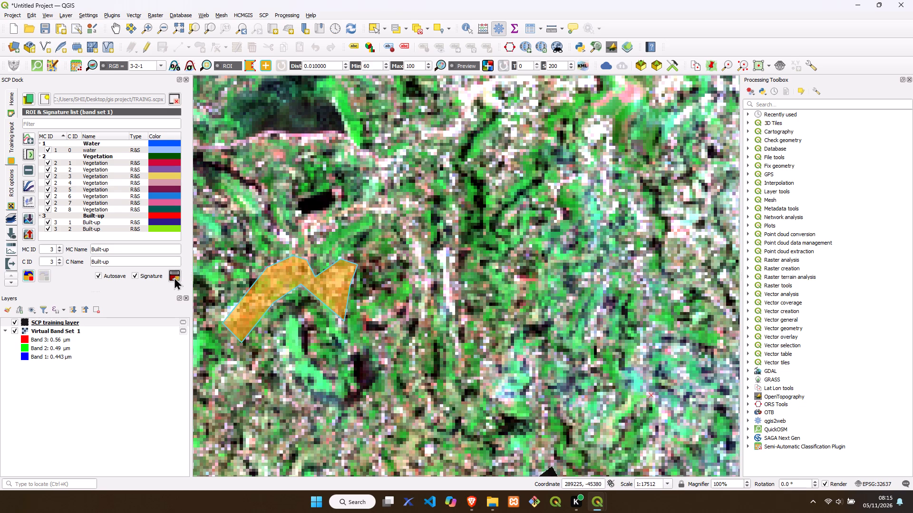
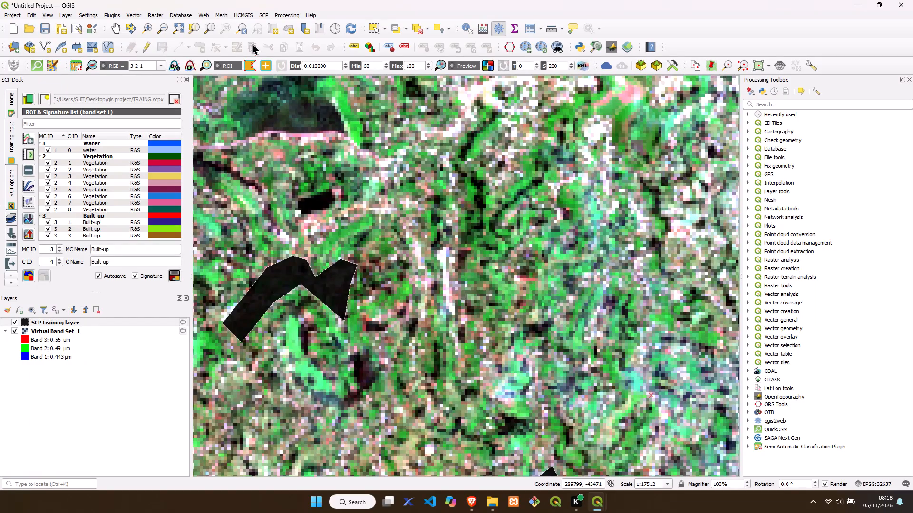
Draw a compact ROI polygon southwest of the zigzag Built-up site, just northwest of the white patch, and save it as Built-up class 4.
left_click(115, 27)
left_click_drag(226, 177, 350, 133)
left_click_drag(309, 306, 353, 200)
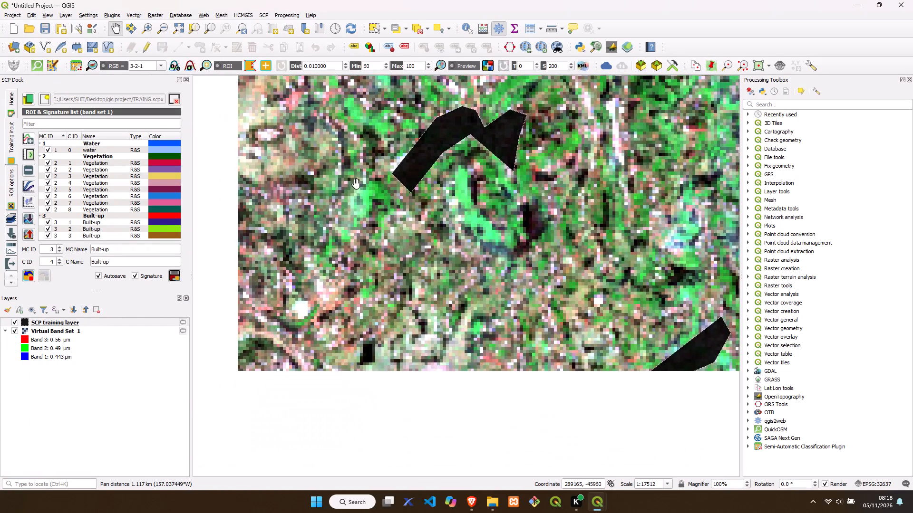
left_click_drag(356, 326, 362, 256)
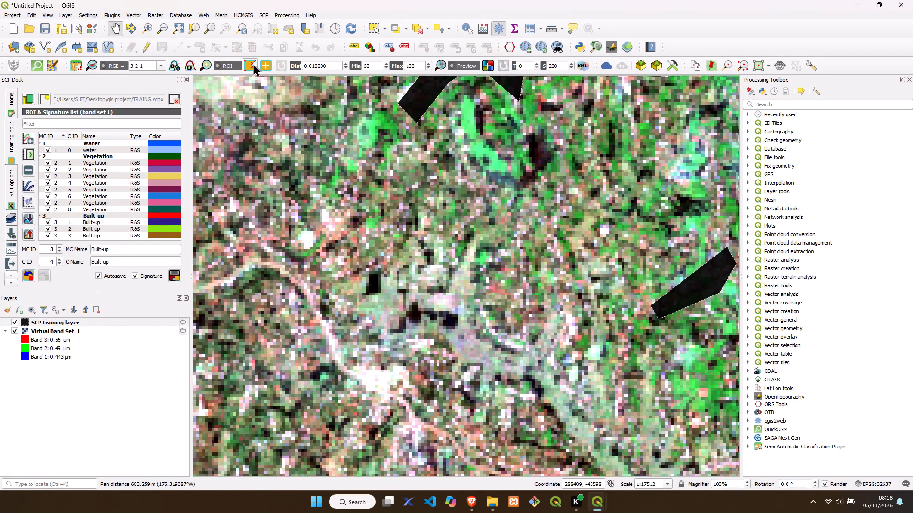
left_click(252, 64)
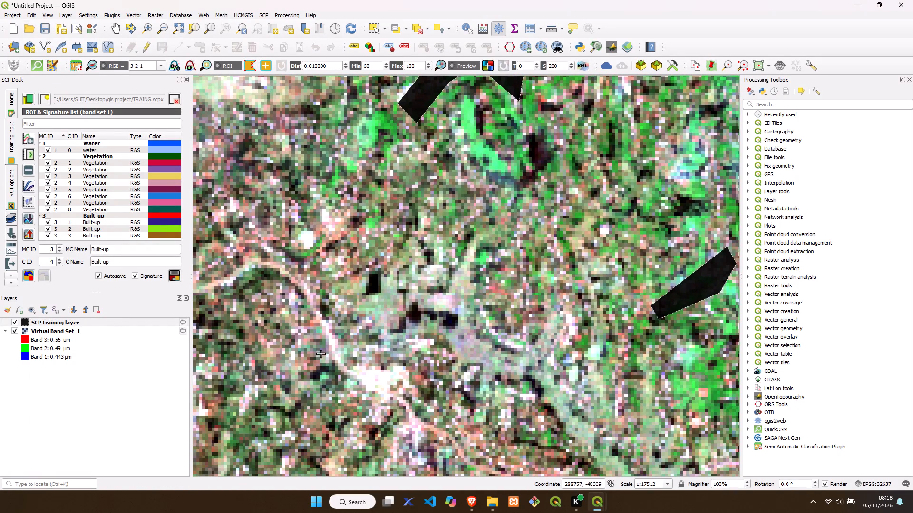
left_click(301, 323)
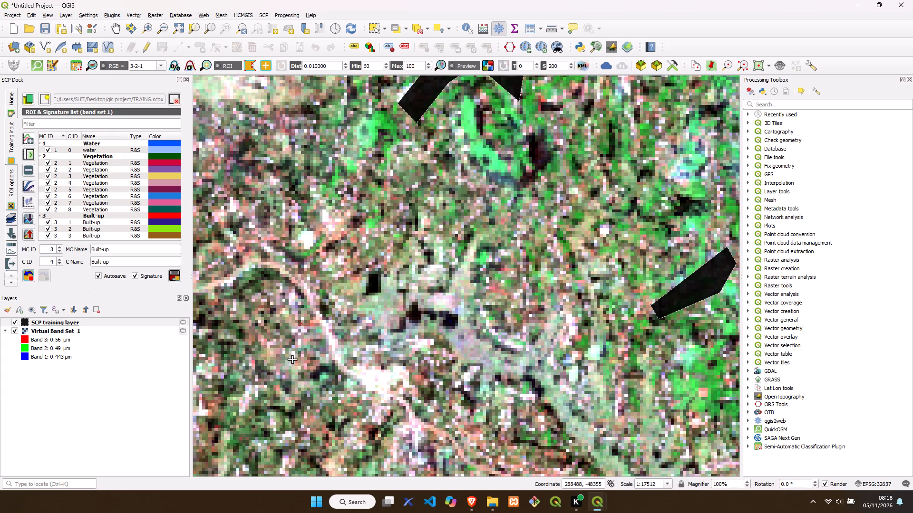
left_click(292, 360)
left_click(308, 370)
left_click(319, 353)
left_click(339, 343)
left_click(332, 319)
left_click(312, 313)
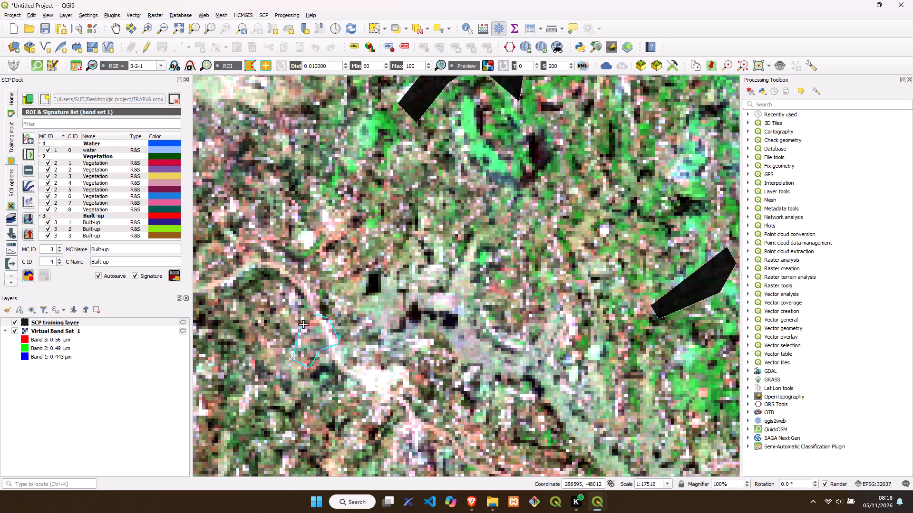
left_click(303, 324)
right_click(303, 324)
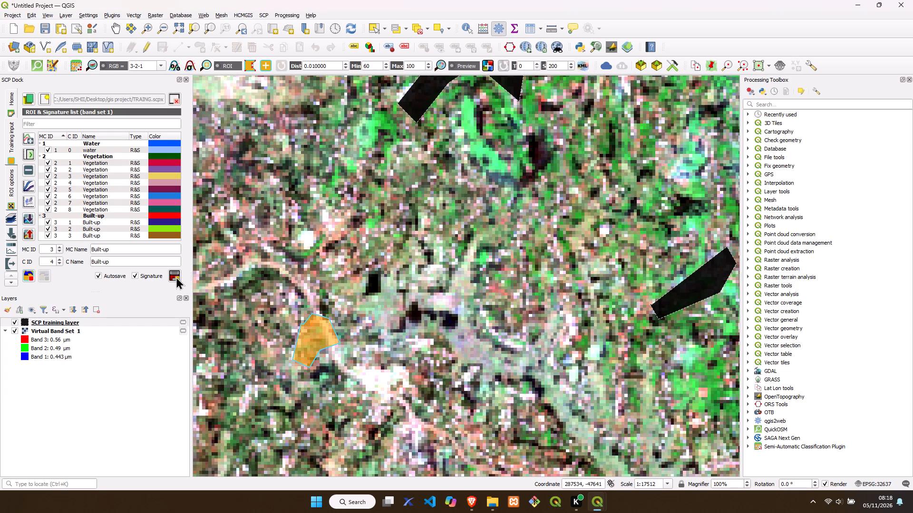
left_click(175, 274)
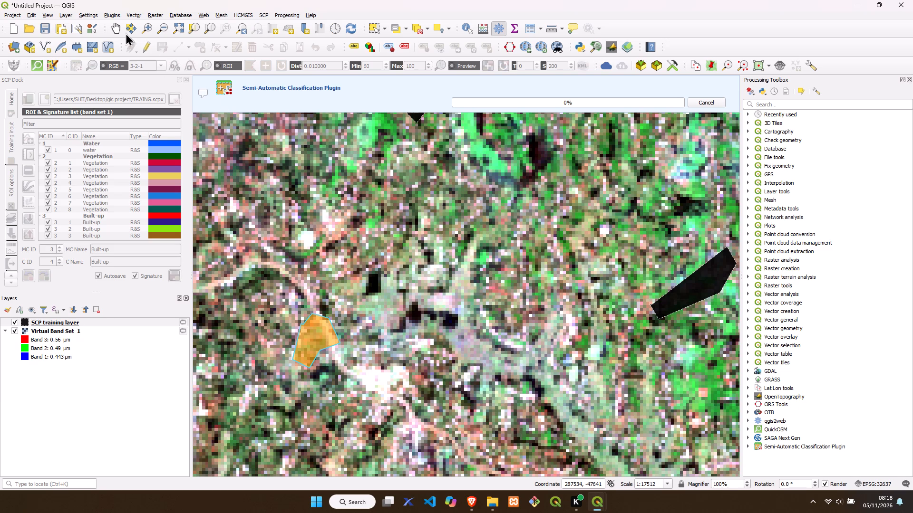
Draw a wedge-shaped ROI polygon tapering southward, northwest of the fourth Built-up site, and save it as Built-up class 5.
left_click(112, 29)
left_click_drag(199, 138, 212, 158)
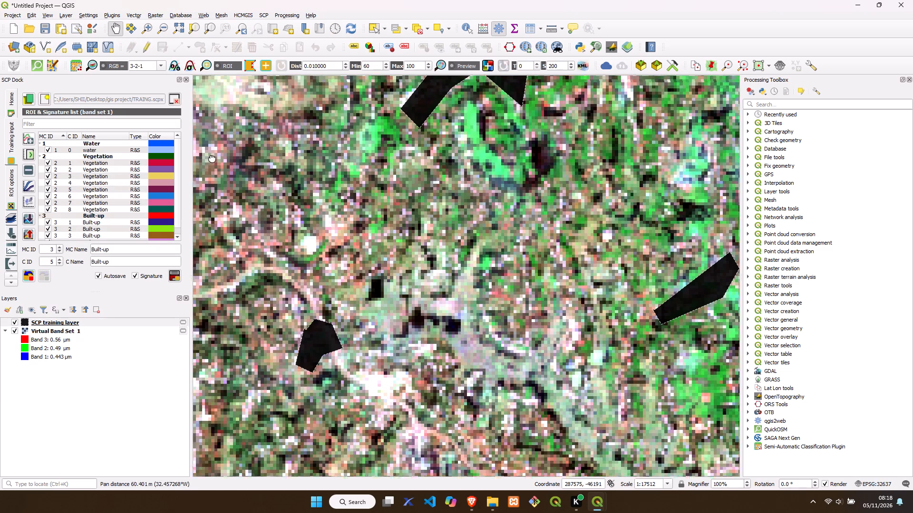
left_click_drag(212, 158, 396, 215)
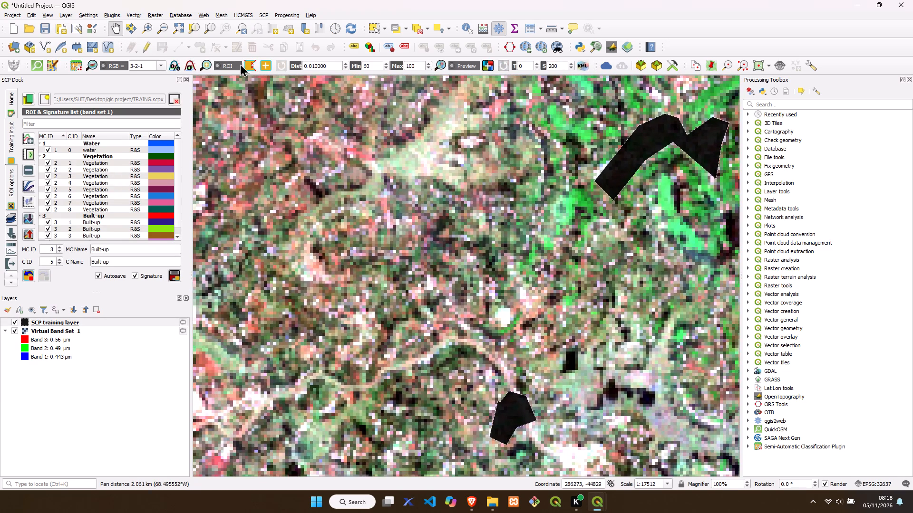
left_click(252, 67)
left_click(223, 162)
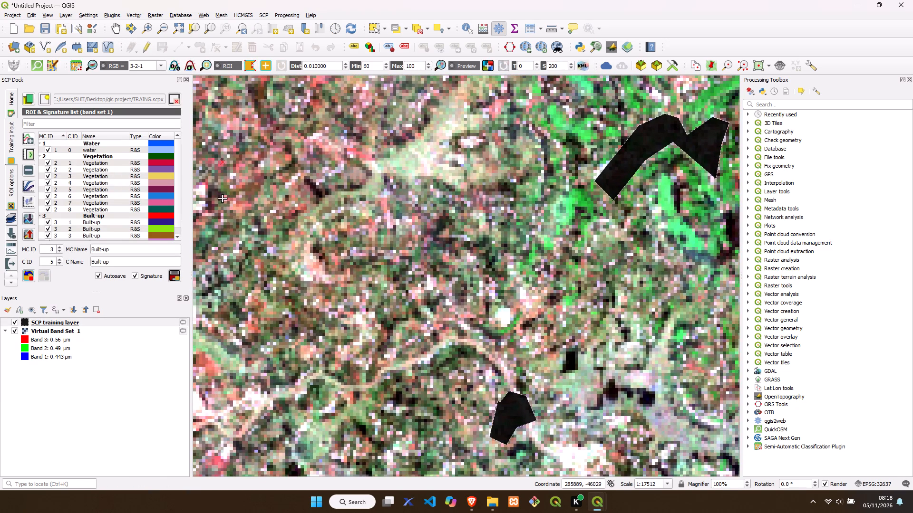
left_click(223, 199)
left_click(241, 222)
left_click(256, 197)
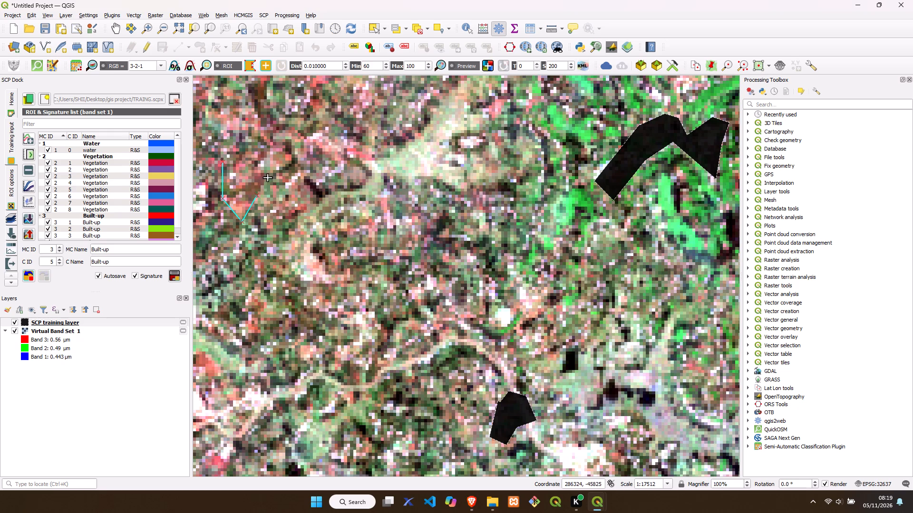
left_click(268, 178)
left_click(291, 160)
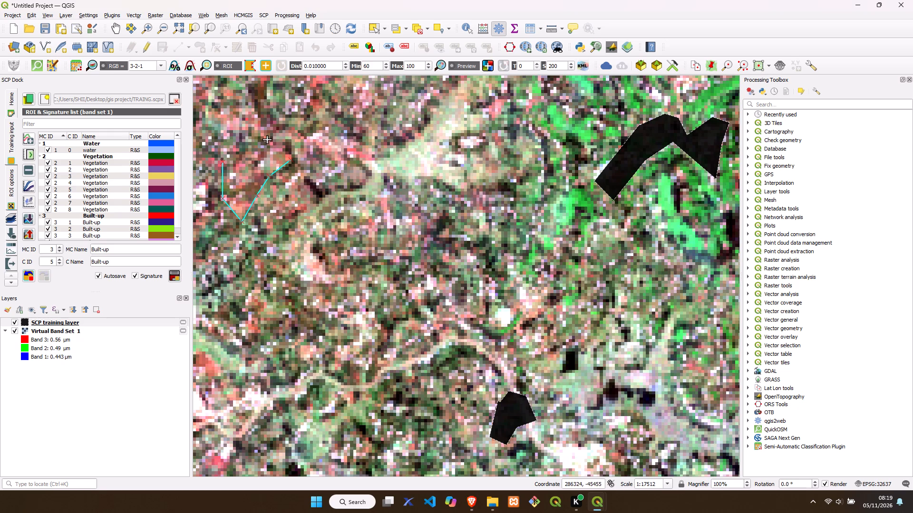
left_click(267, 140)
left_click(251, 150)
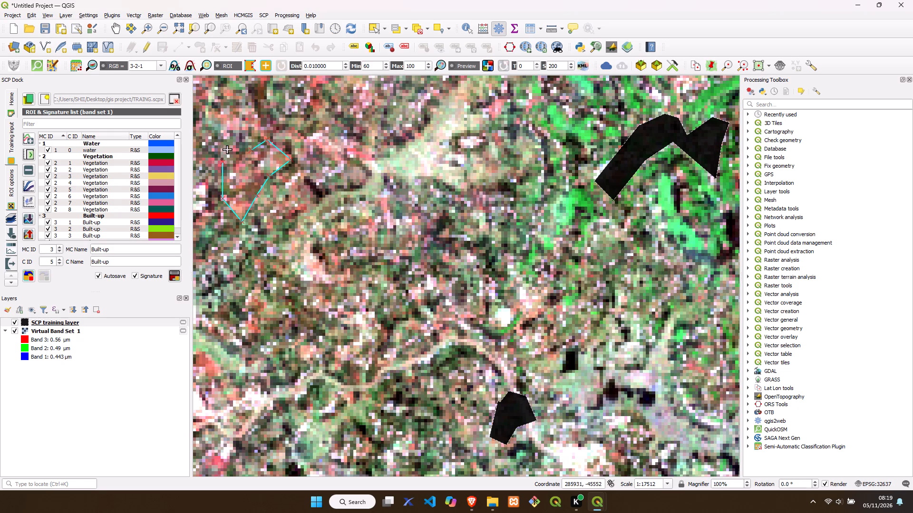
left_click(229, 149)
left_click(225, 161)
right_click(225, 161)
left_click(179, 274)
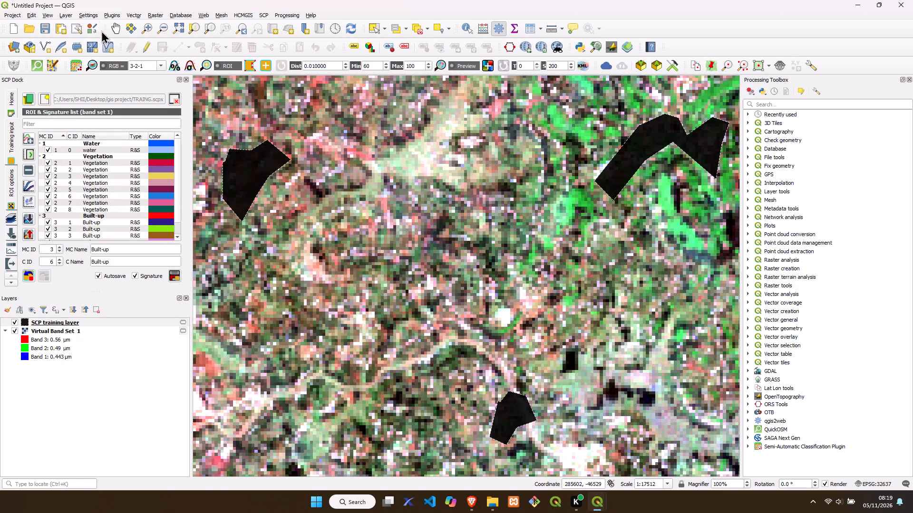
Draw a bent, north-south elongated ROI polygon west of the fifth Built-up site and save it as Built-up class 6.
left_click(117, 30)
left_click_drag(205, 128, 351, 286)
left_click_drag(344, 215, 452, 211)
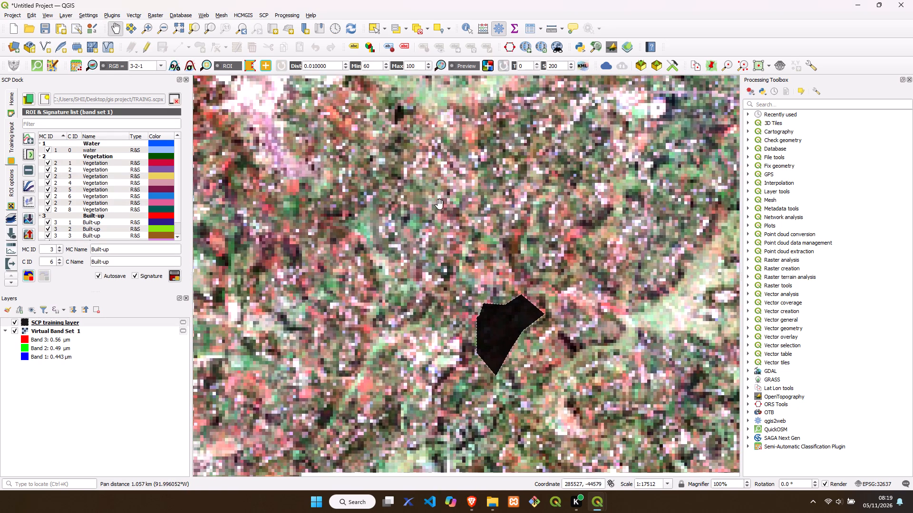
left_click_drag(251, 67, 254, 77)
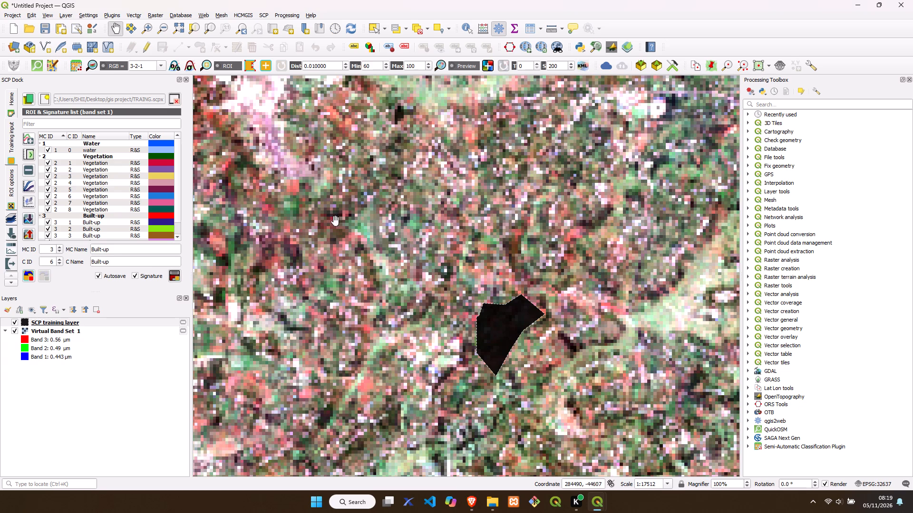
left_click(245, 66)
left_click(353, 234)
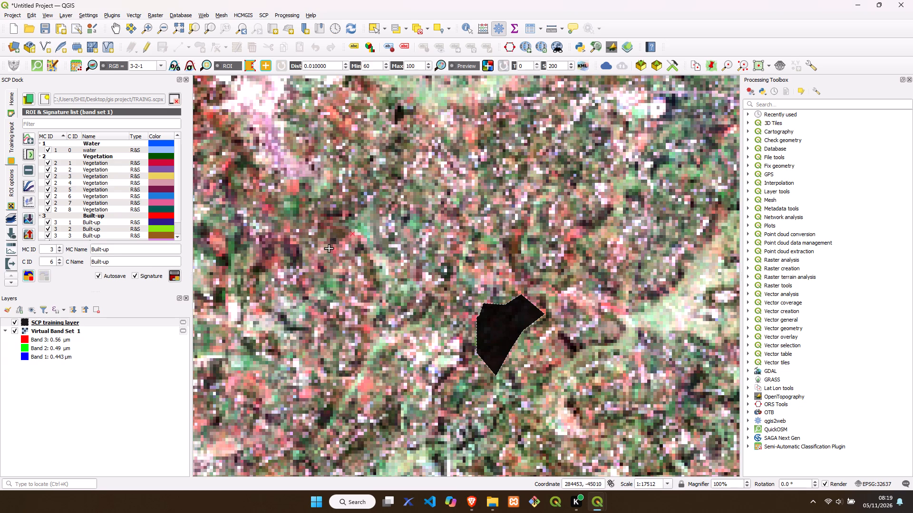
left_click(329, 248)
left_click(343, 276)
left_click(316, 322)
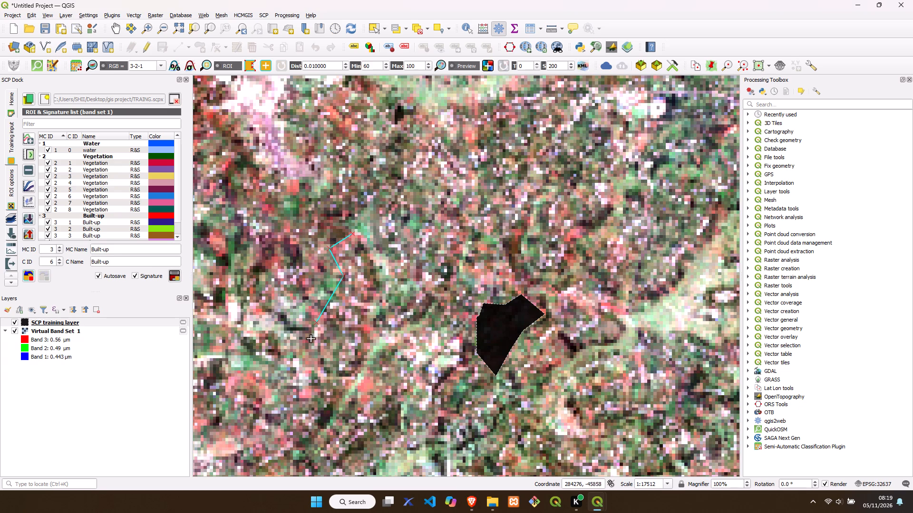
left_click(314, 350)
left_click(333, 336)
left_click_drag(350, 332, 350, 332)
left_click_drag(350, 332, 365, 333)
left_click(368, 319)
left_click(377, 289)
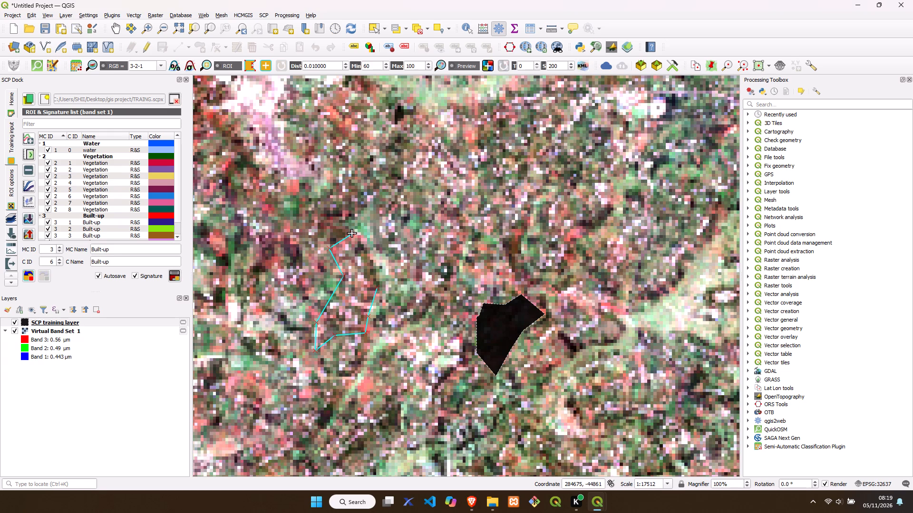
left_click(352, 233)
right_click(352, 233)
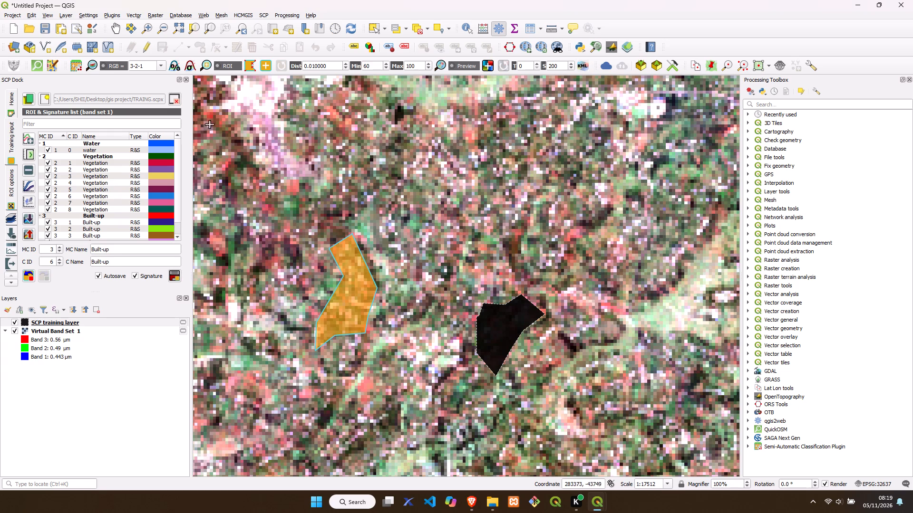
left_click(175, 276)
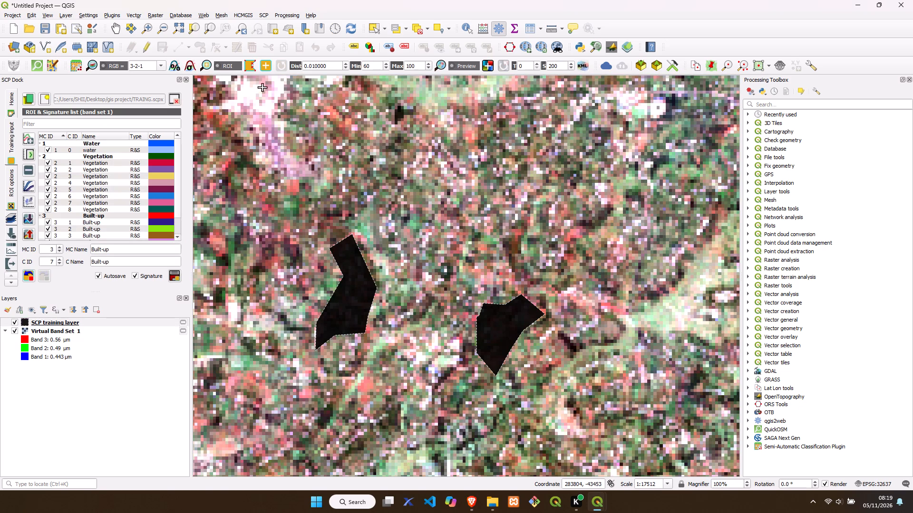
Draw a six-sided ROI polygon northwest of the sixth Built-up site, just west of the white-pink patch, and save it as Built-up class 7.
left_click(113, 27)
left_click_drag(227, 153, 463, 302)
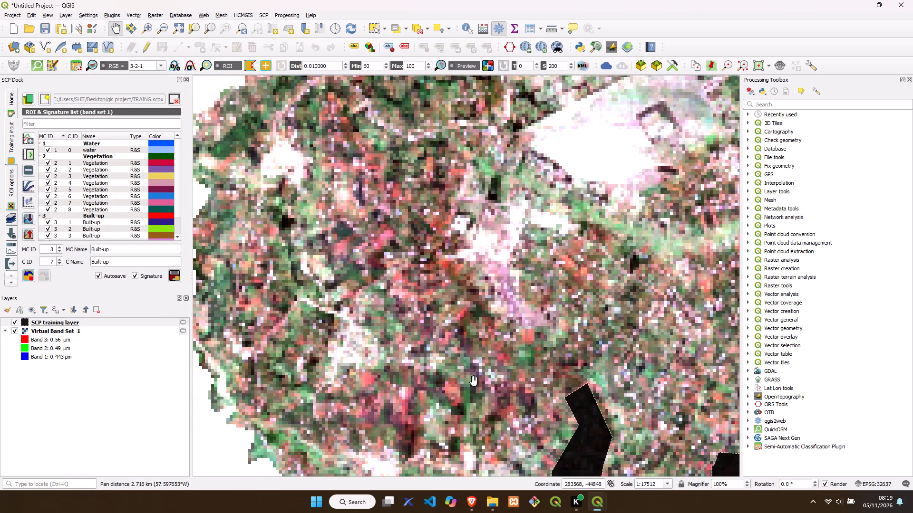
left_click_drag(473, 380, 459, 325)
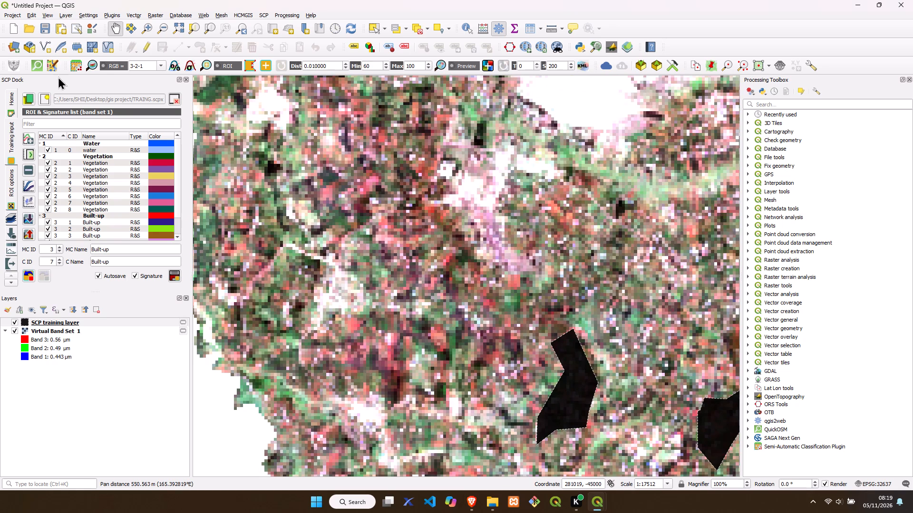
left_click(247, 66)
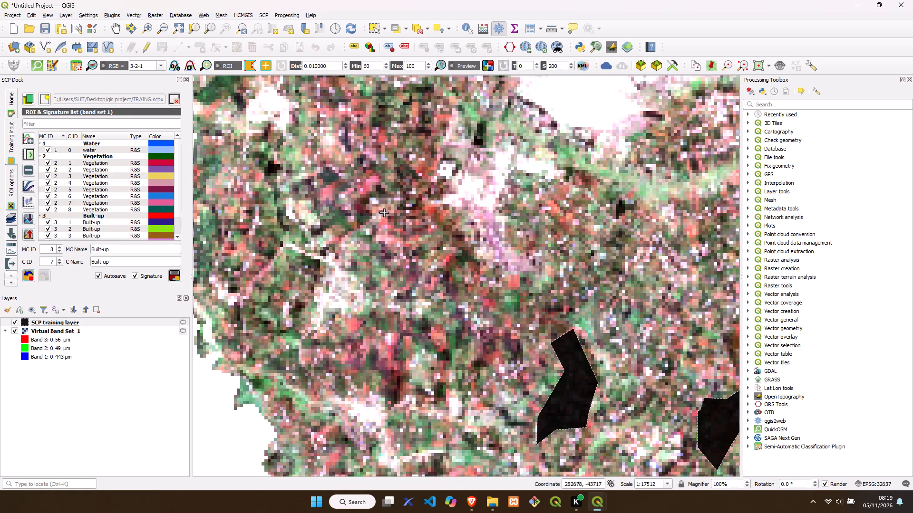
left_click(375, 218)
left_click(396, 201)
left_click(420, 175)
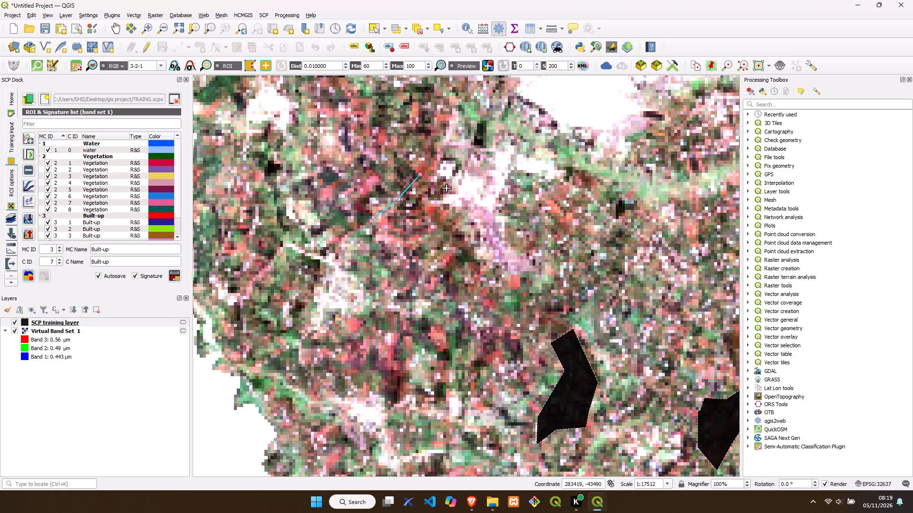
left_click(447, 188)
left_click(441, 226)
left_click(408, 253)
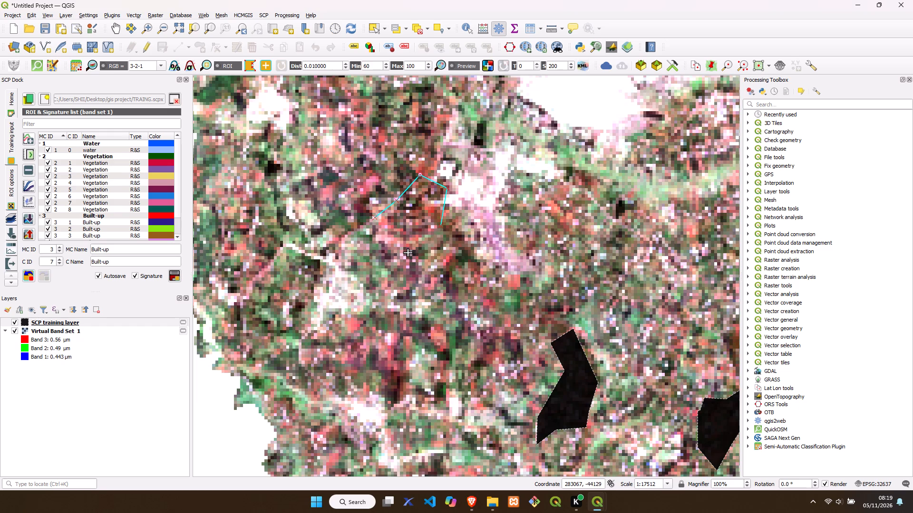
left_click(396, 266)
left_click(382, 241)
left_click(375, 220)
left_click(375, 218)
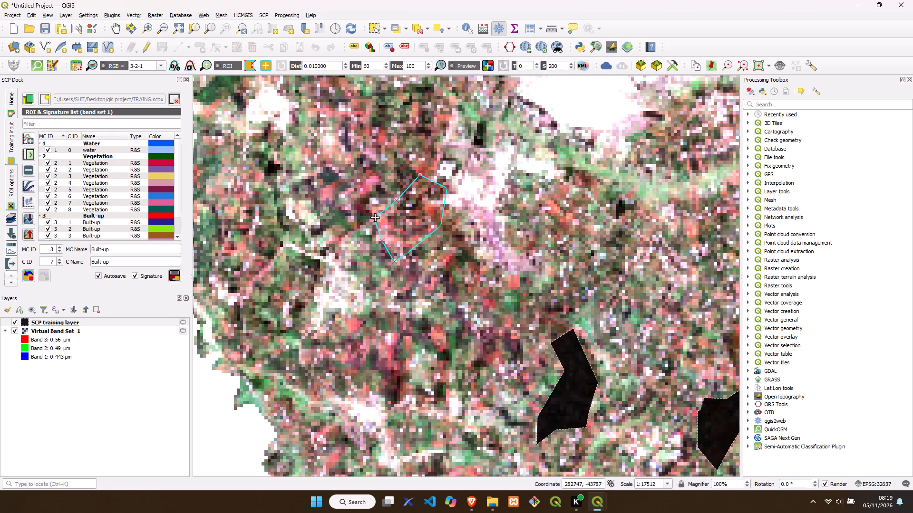
right_click(375, 218)
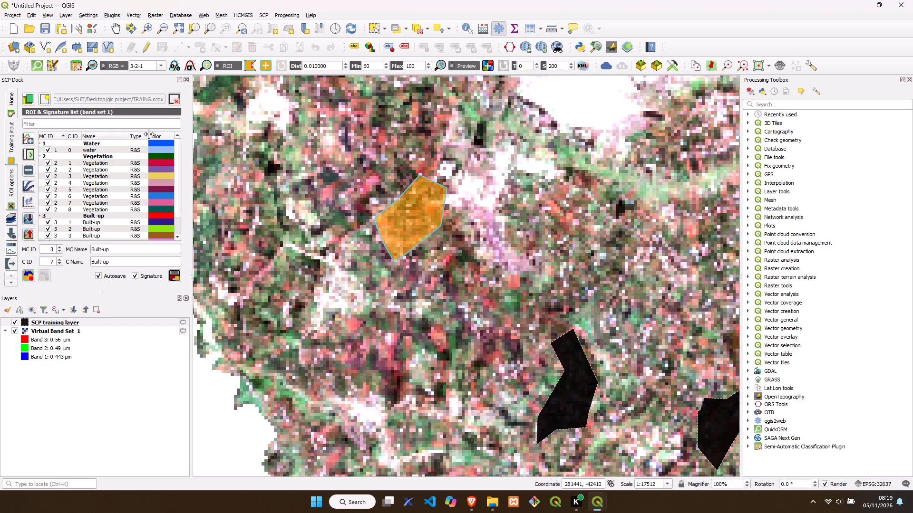
left_click(178, 275)
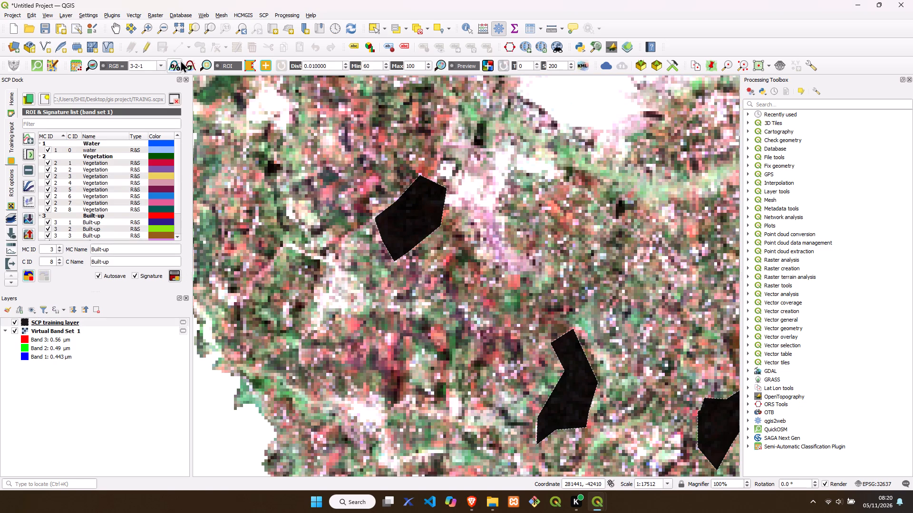
Draw a small, compact ROI polygon just east of the wedge-shaped fifth Built-up site and save it as Built-up class 8.
left_click(117, 26)
left_click_drag(254, 177, 174, 186)
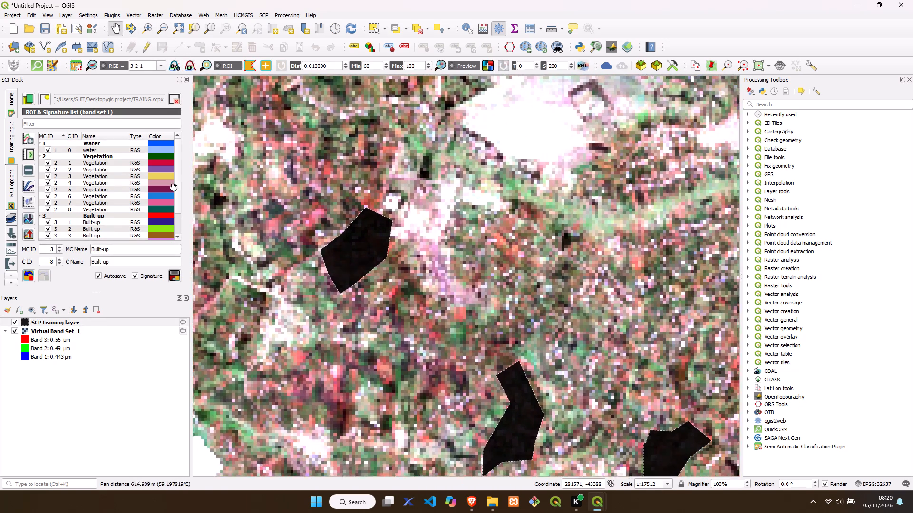
left_click_drag(174, 186, 138, 140)
left_click_drag(433, 239, 207, 197)
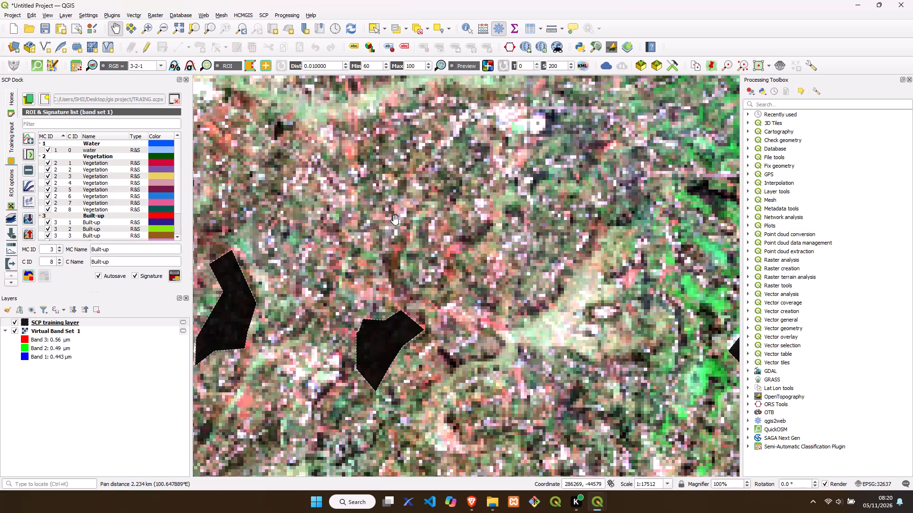
left_click_drag(391, 221, 243, 202)
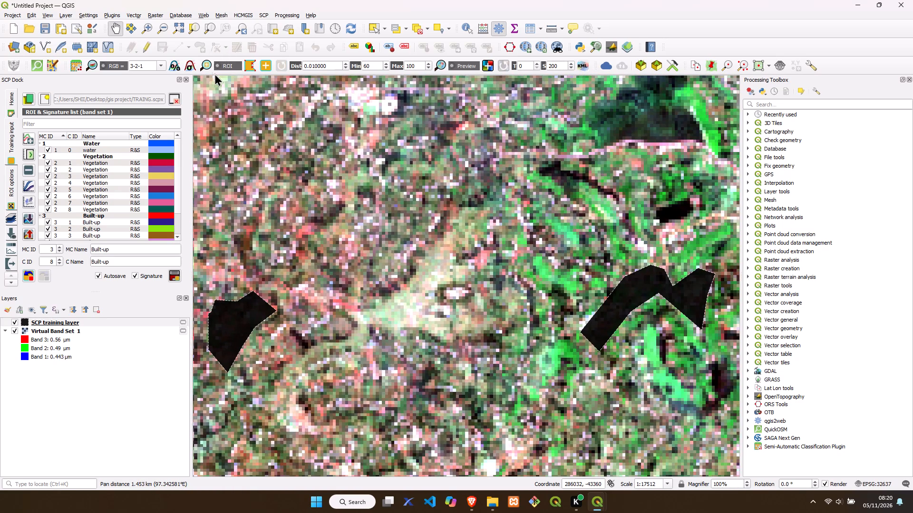
left_click(249, 66)
left_click(292, 288)
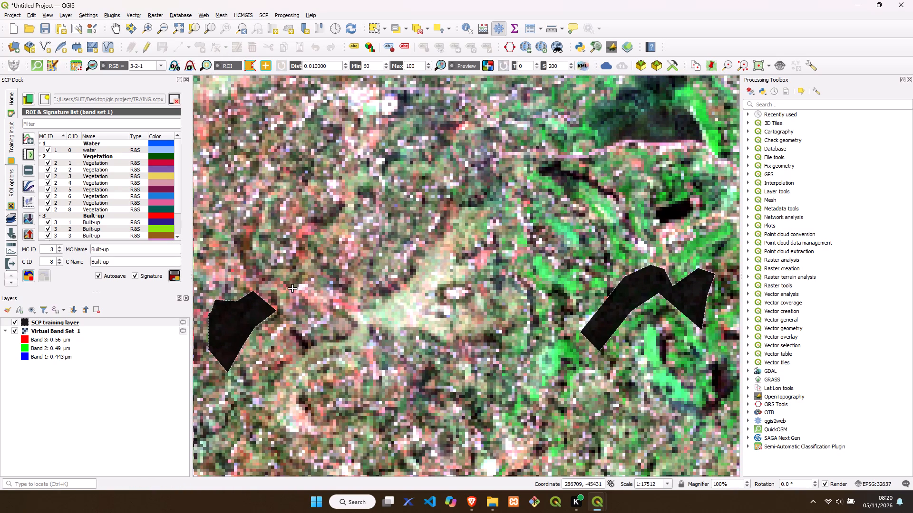
left_click(294, 306)
left_click(330, 317)
left_click(340, 303)
left_click(327, 293)
left_click(302, 283)
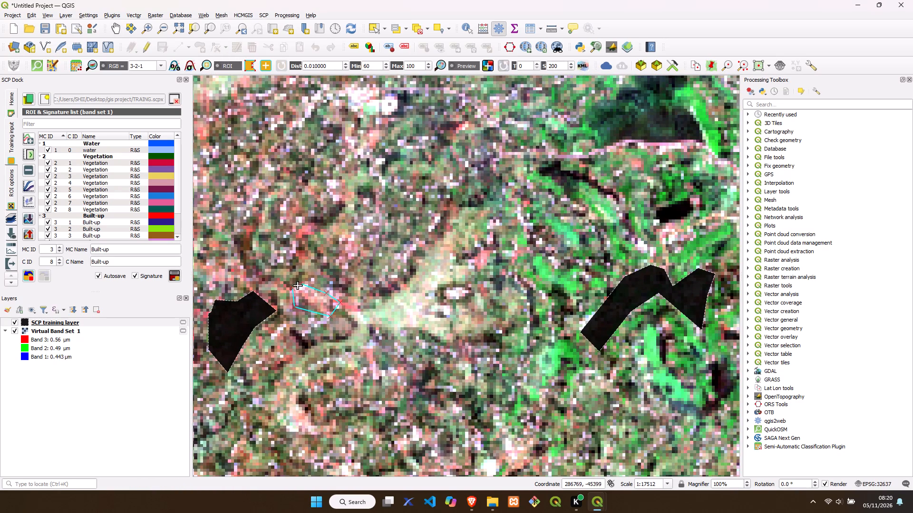
left_click(295, 289)
right_click(294, 289)
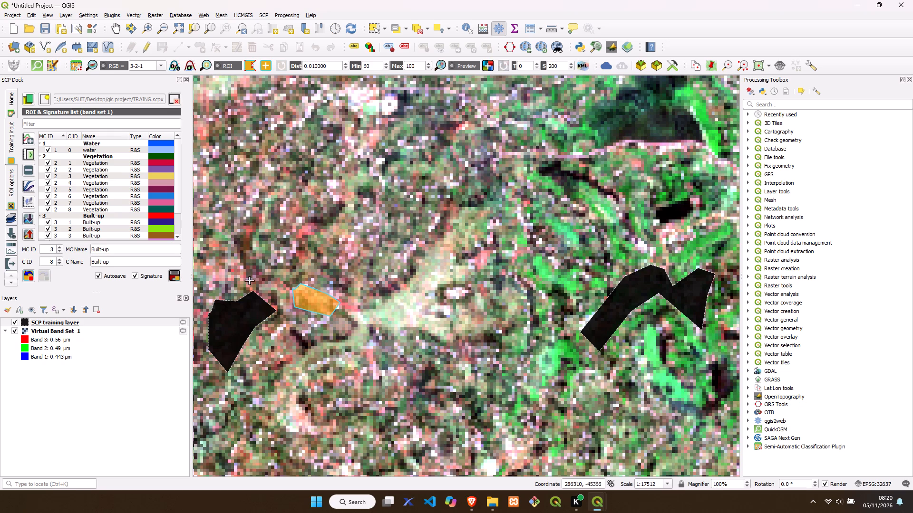
left_click(178, 274)
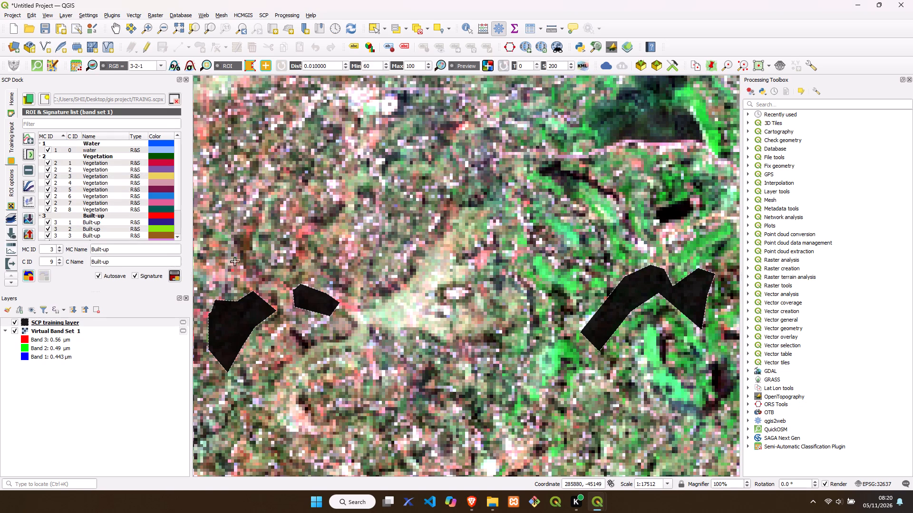
Draw an elongated northeast-southwest ROI polygon just east of the large white patch, covering the small bright strip, and save it as Built-up class 9.
left_click(113, 22)
left_click_drag(321, 180, 454, 312)
left_click_drag(370, 238, 398, 294)
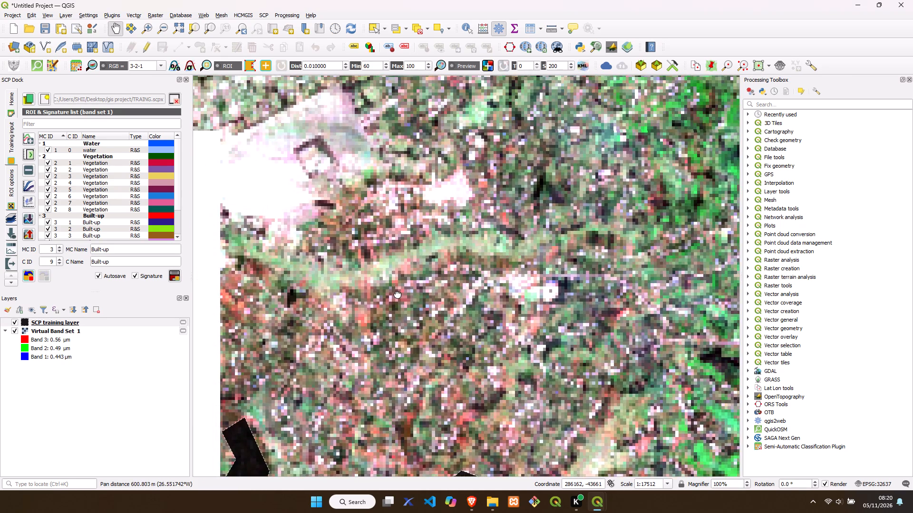
left_click_drag(398, 294, 398, 310)
left_click(250, 67)
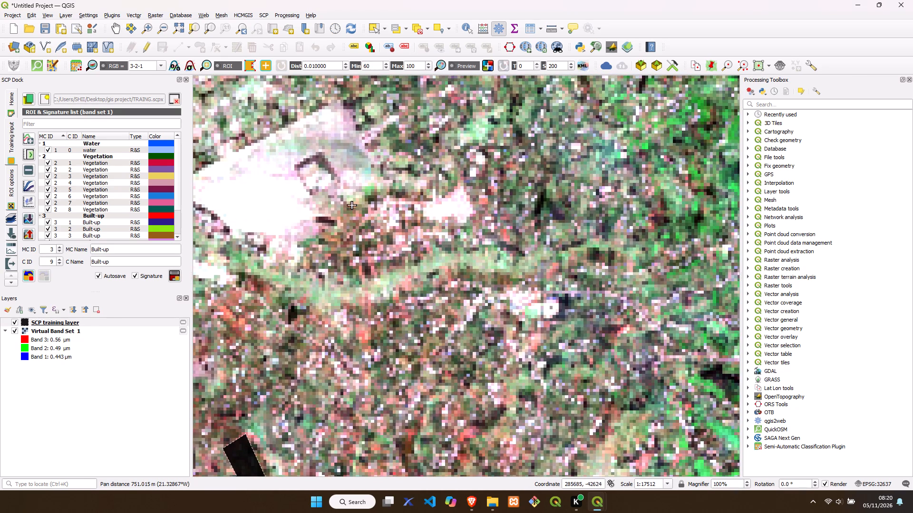
left_click(376, 203)
left_click(355, 257)
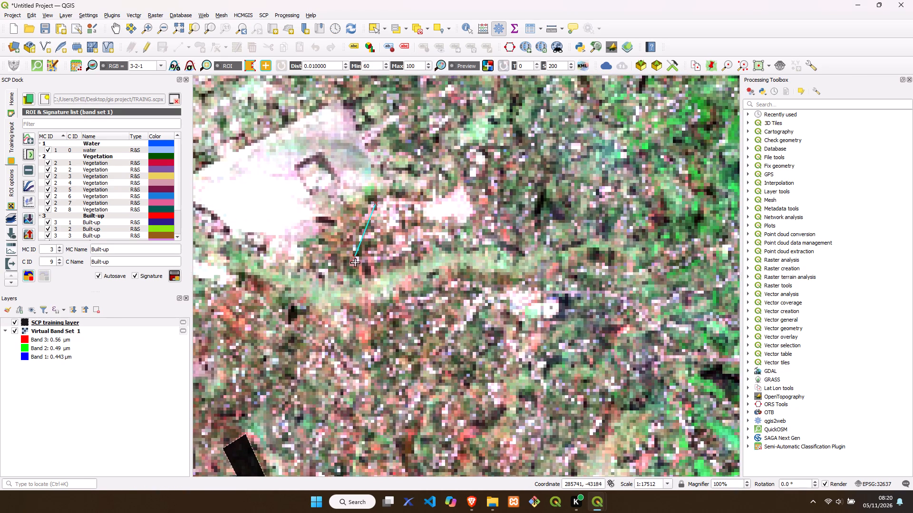
left_click(375, 267)
left_click(404, 256)
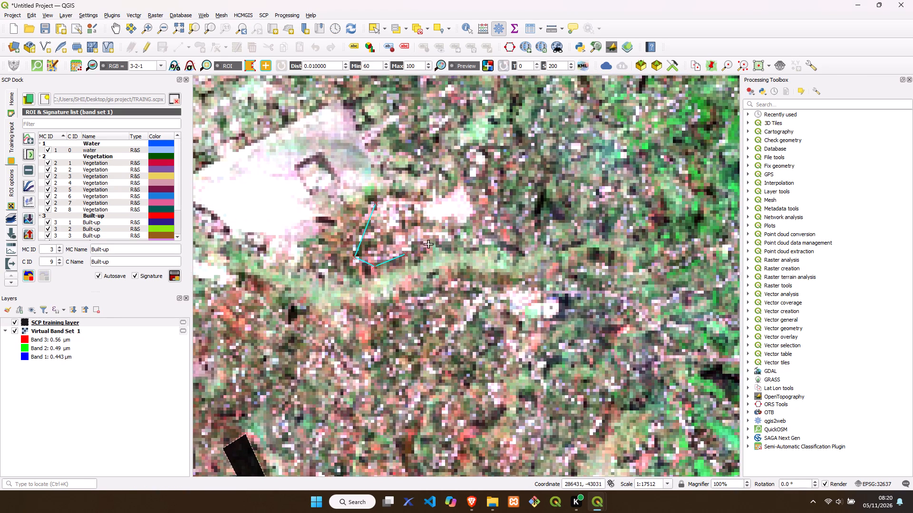
left_click(433, 241)
left_click(465, 218)
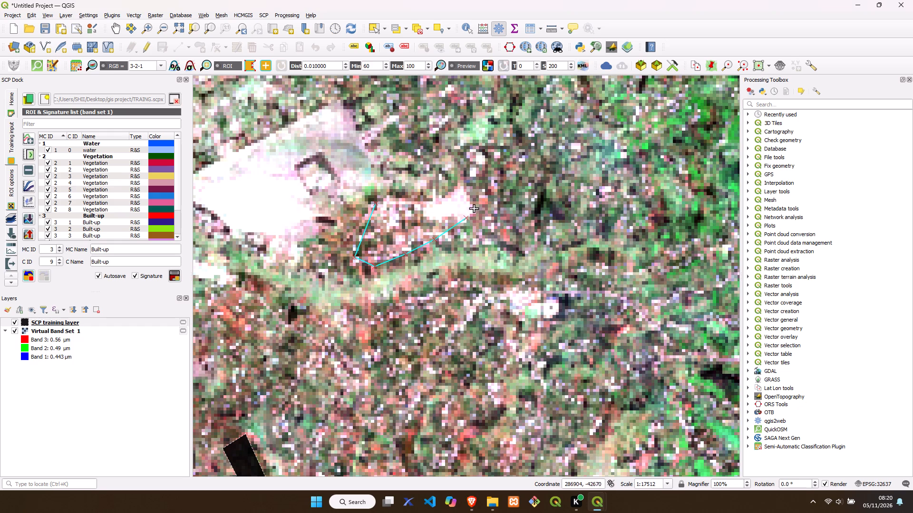
left_click(460, 185)
left_click_drag(435, 198, 431, 199)
left_click(391, 192)
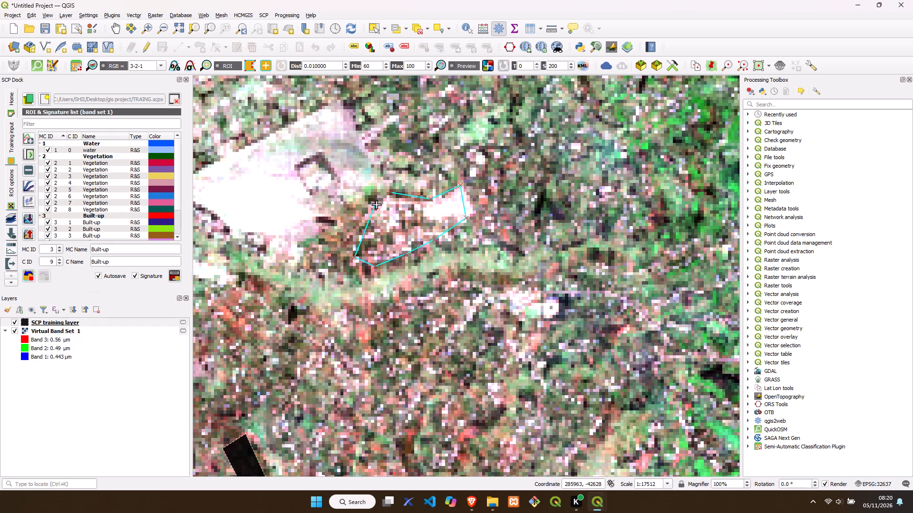
left_click(375, 205)
right_click(375, 205)
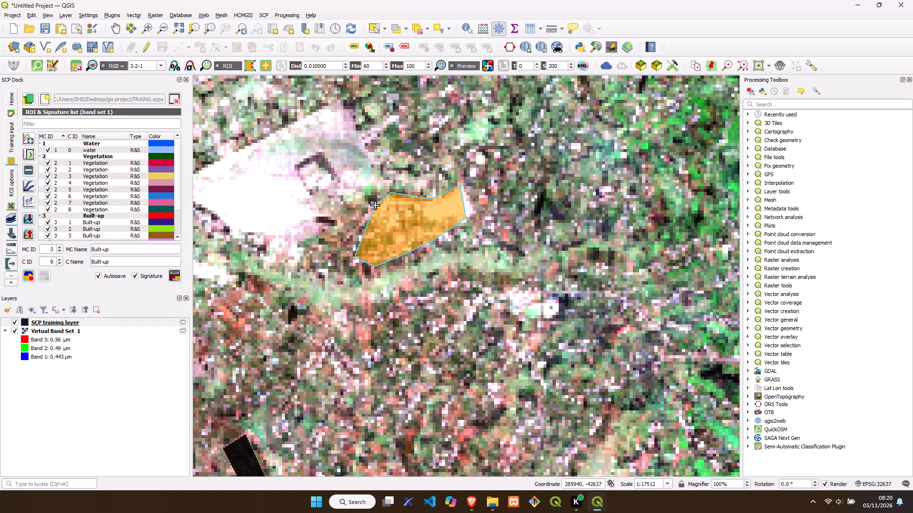
left_click(176, 276)
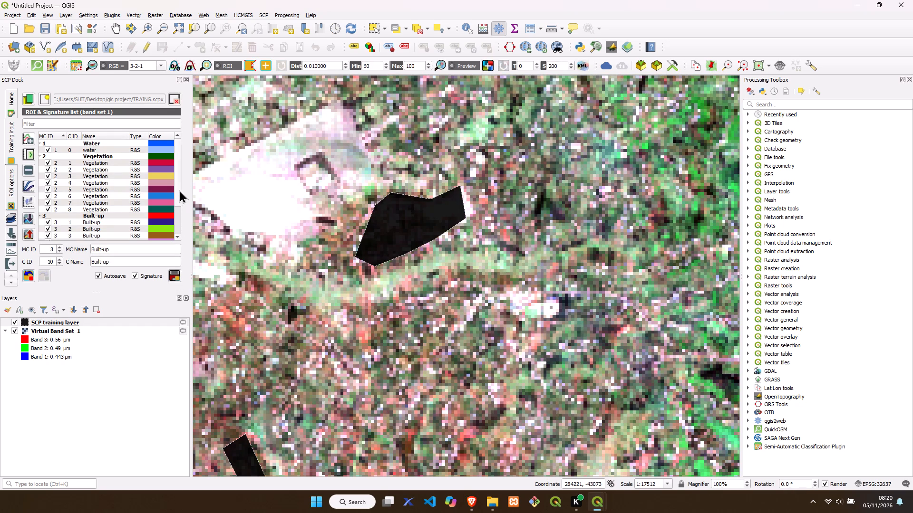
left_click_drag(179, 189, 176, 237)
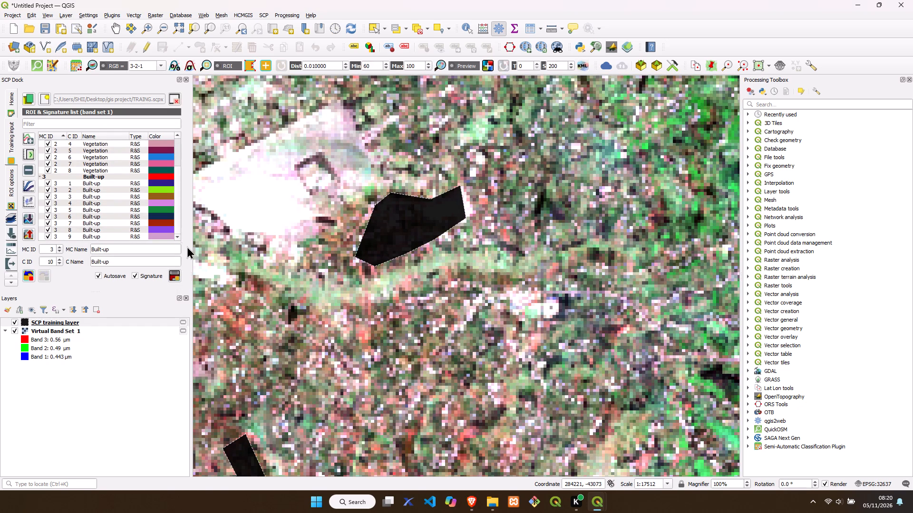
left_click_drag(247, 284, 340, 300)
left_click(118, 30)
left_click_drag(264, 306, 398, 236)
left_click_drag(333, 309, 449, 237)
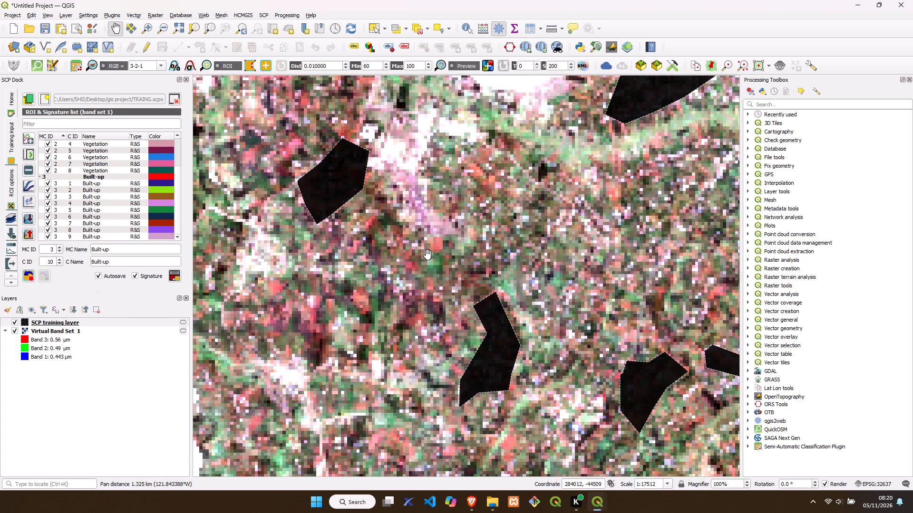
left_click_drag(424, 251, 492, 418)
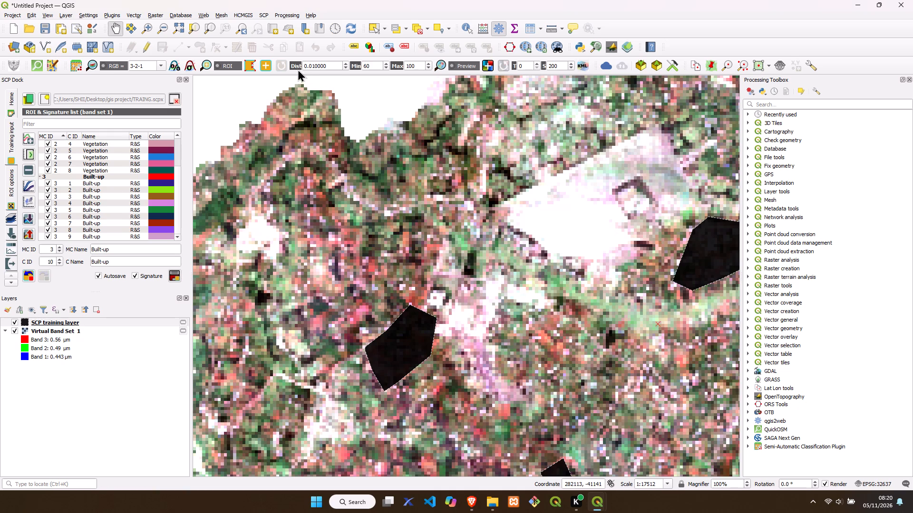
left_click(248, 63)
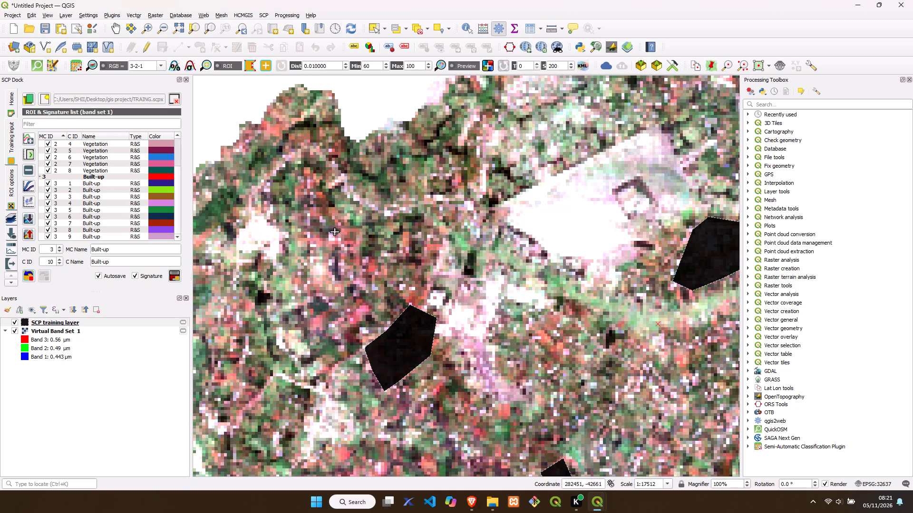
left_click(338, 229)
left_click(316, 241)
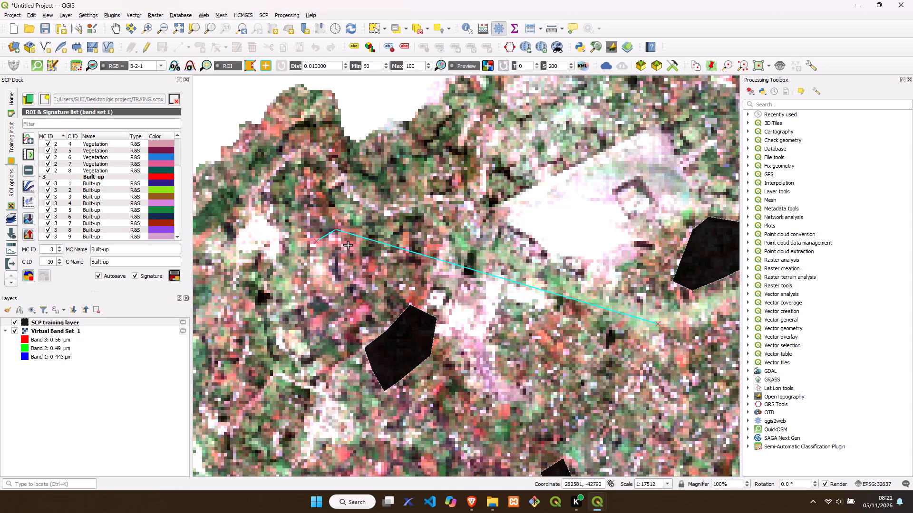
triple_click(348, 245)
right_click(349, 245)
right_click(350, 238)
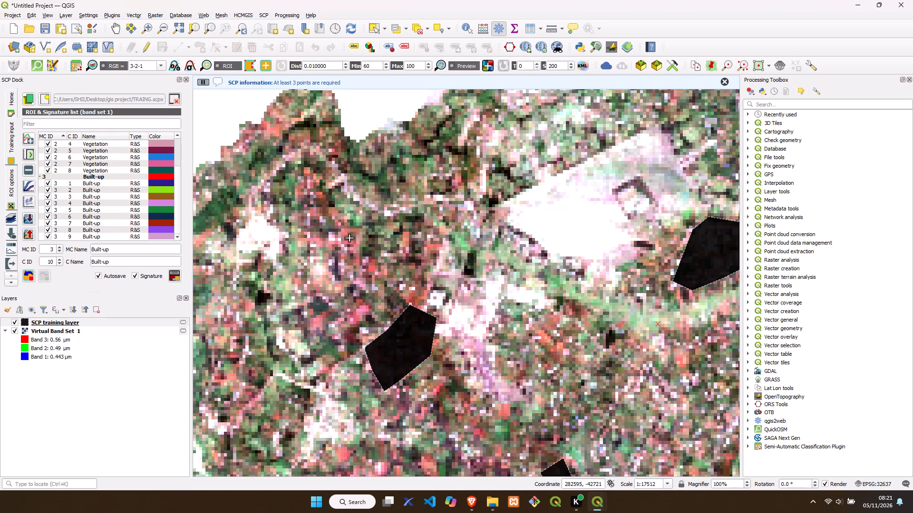
Draw a small, flat ROI polygon northwest of the seventh Built-up site, over the pinkish pixels, and save it as Built-up class 10.
left_click(337, 235)
left_click(310, 243)
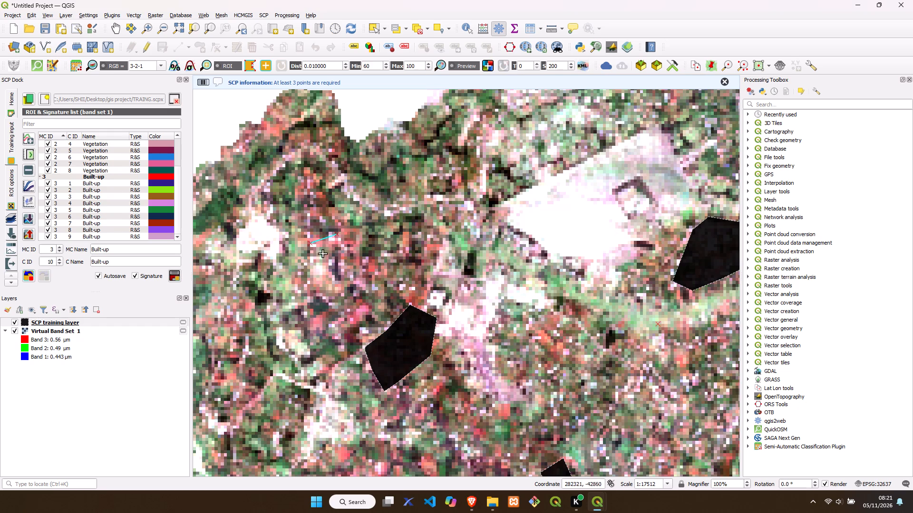
left_click(332, 258)
left_click(350, 251)
left_click(353, 233)
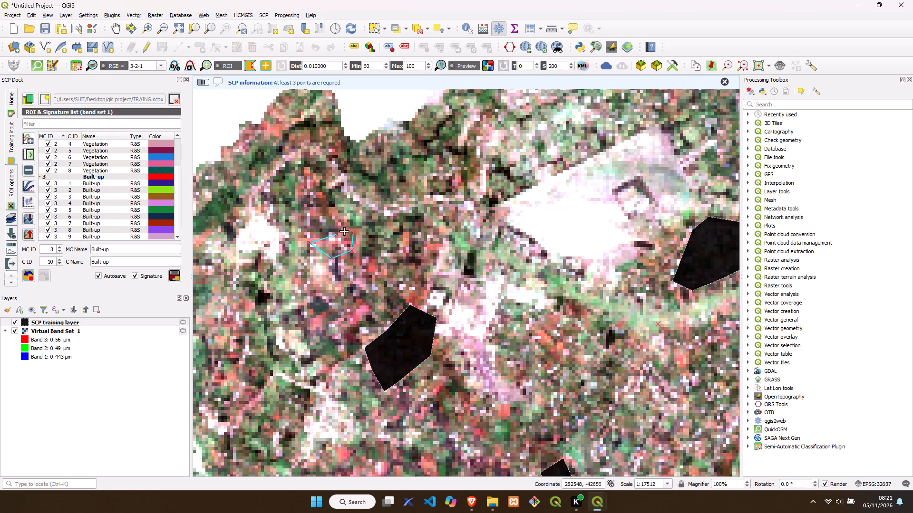
left_click(336, 234)
right_click(336, 234)
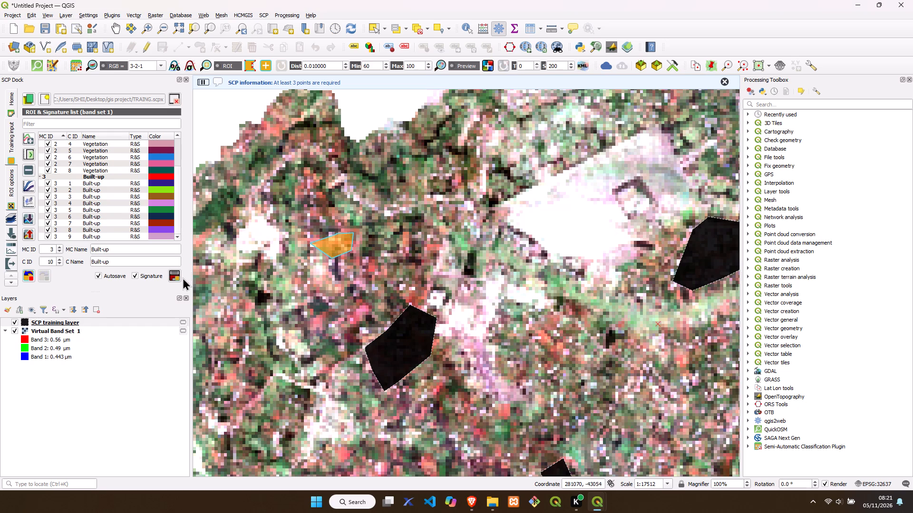
left_click(175, 278)
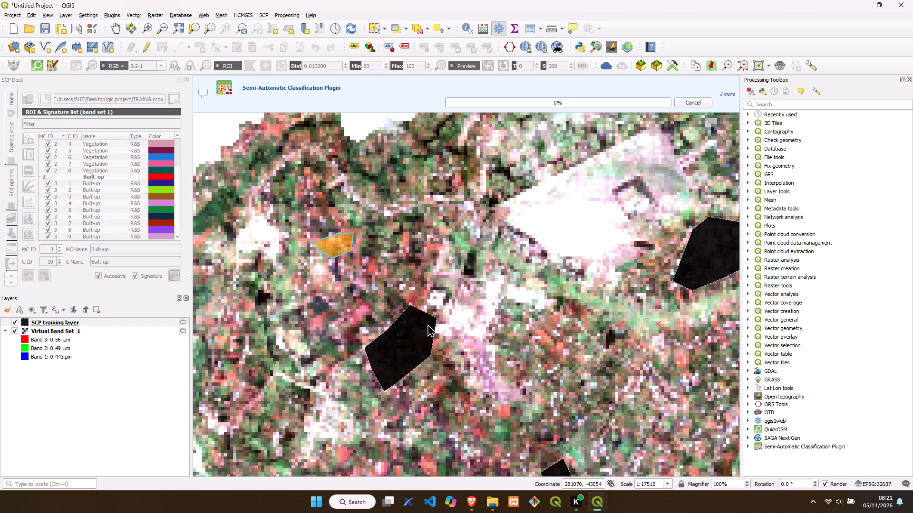
Draw a four-sided ROI polygon over the southwestern end of the large white patch and save it as Built-up class 11.
left_click(530, 212)
left_click(542, 237)
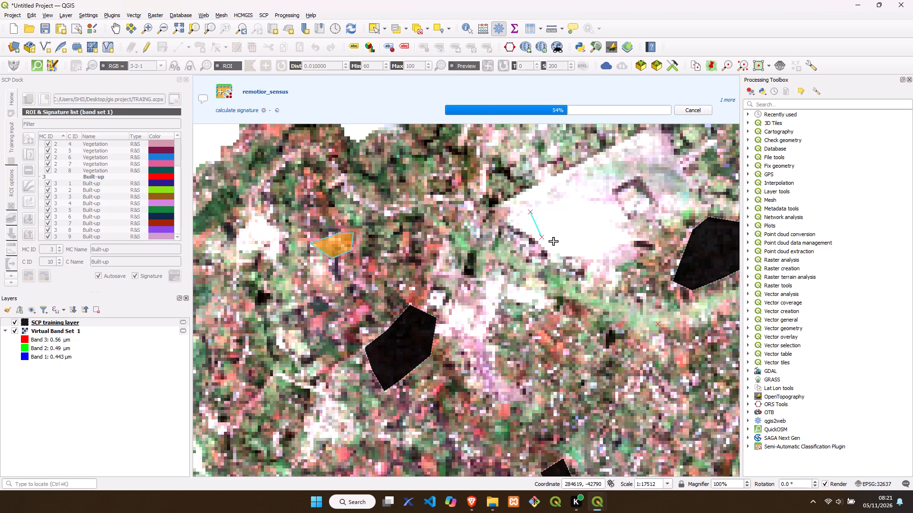
left_click(537, 217)
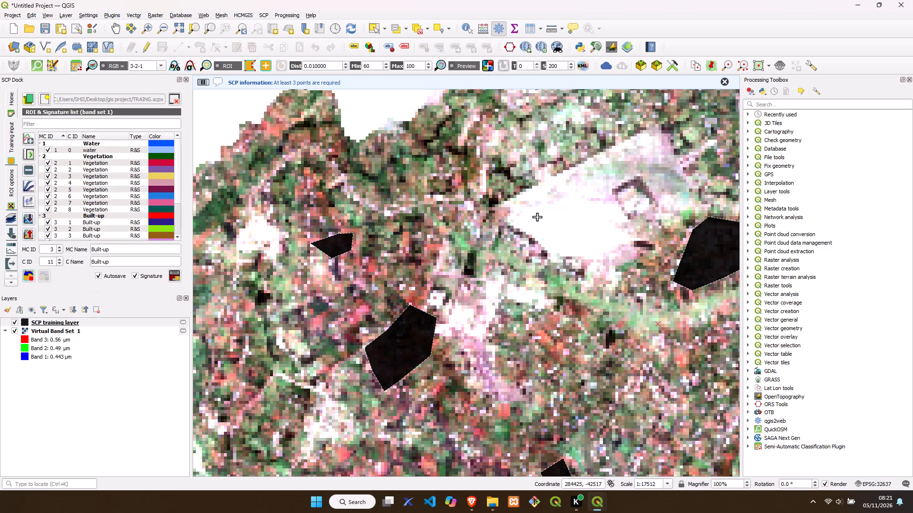
left_click(523, 255)
left_click(571, 253)
left_click(564, 210)
left_click(537, 218)
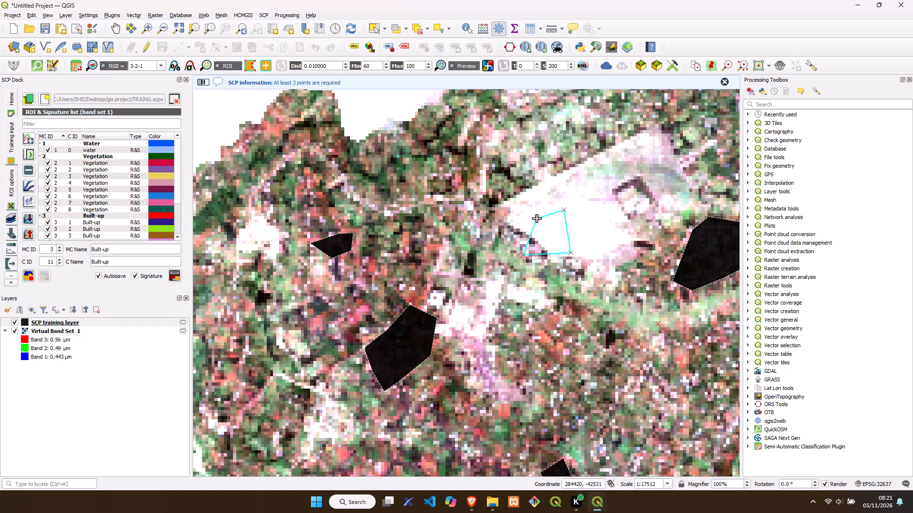
right_click(536, 218)
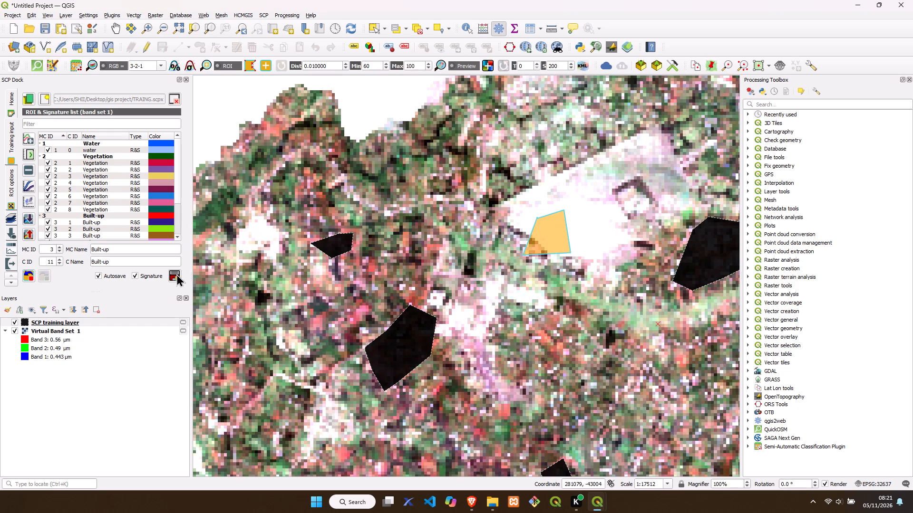
left_click(176, 274)
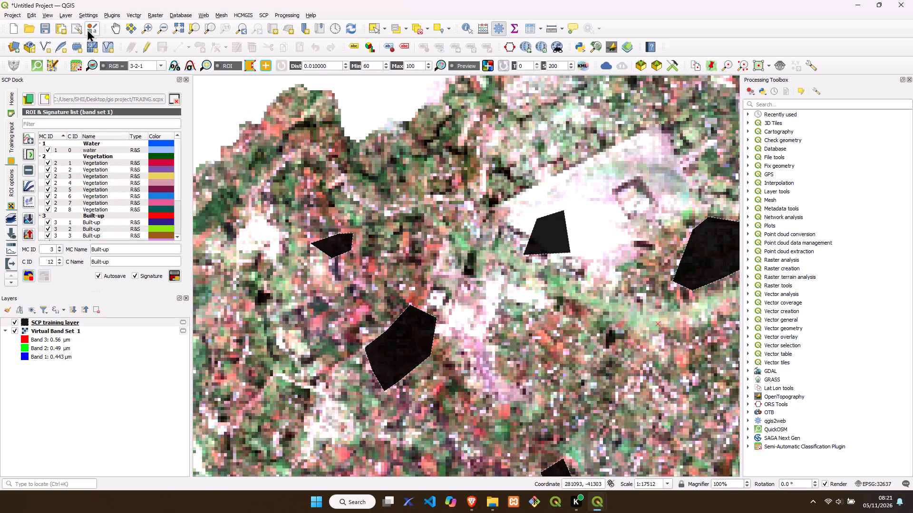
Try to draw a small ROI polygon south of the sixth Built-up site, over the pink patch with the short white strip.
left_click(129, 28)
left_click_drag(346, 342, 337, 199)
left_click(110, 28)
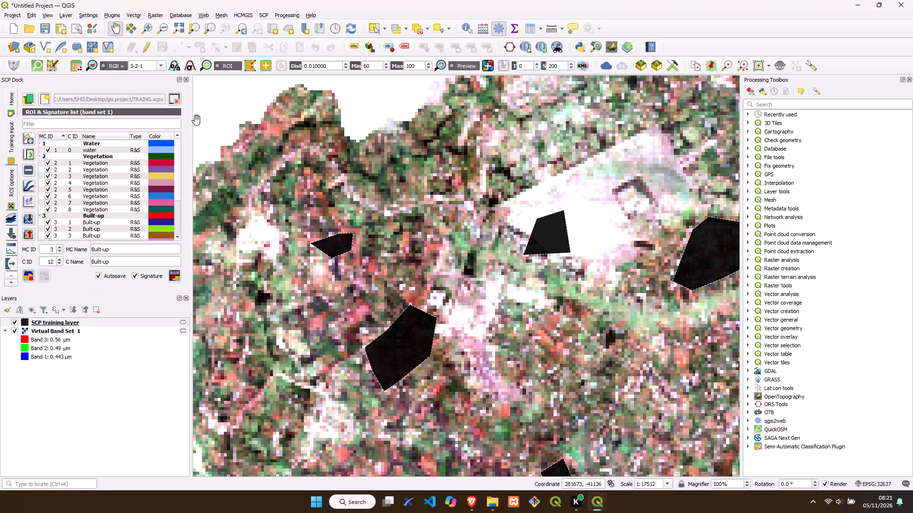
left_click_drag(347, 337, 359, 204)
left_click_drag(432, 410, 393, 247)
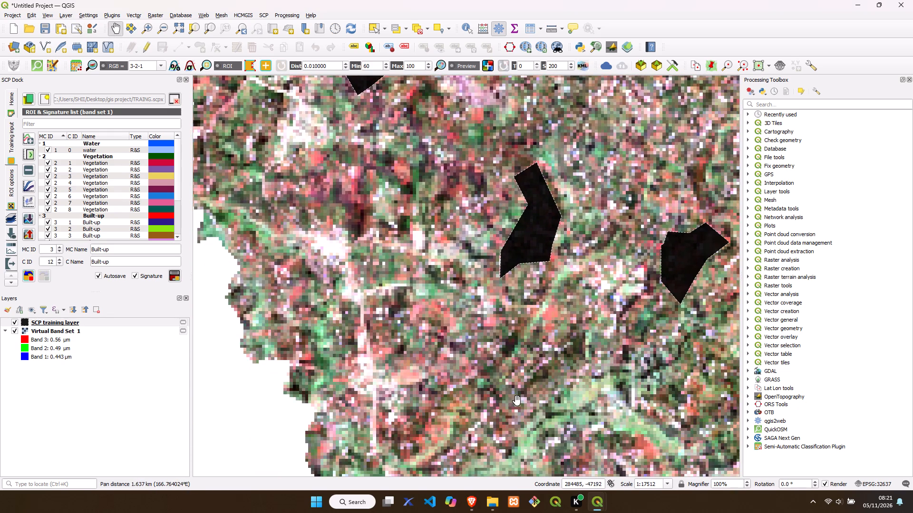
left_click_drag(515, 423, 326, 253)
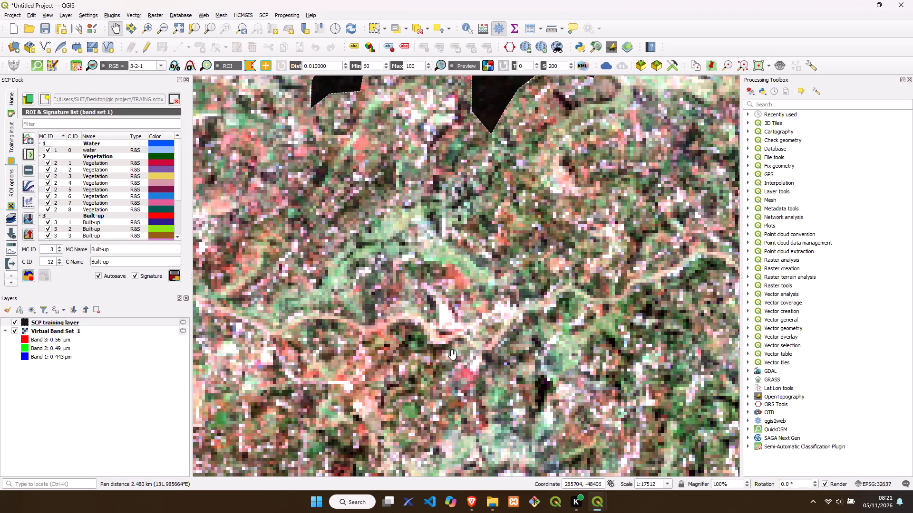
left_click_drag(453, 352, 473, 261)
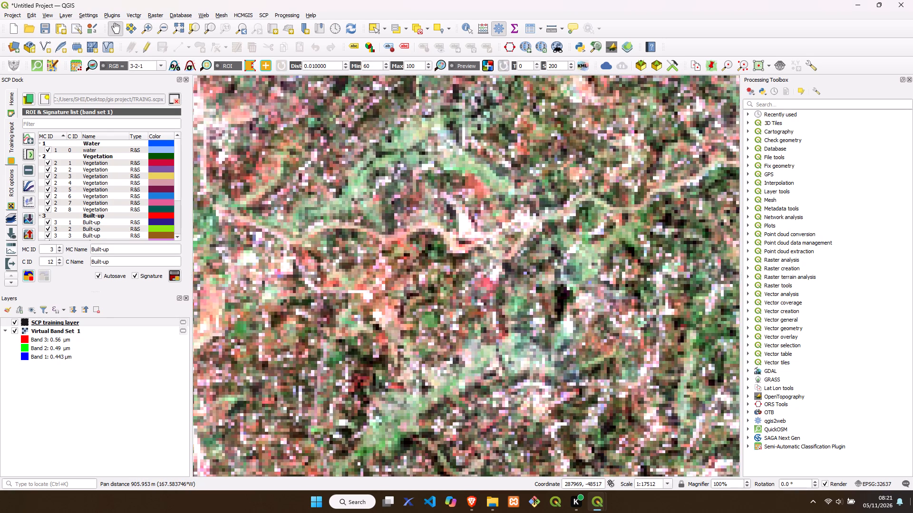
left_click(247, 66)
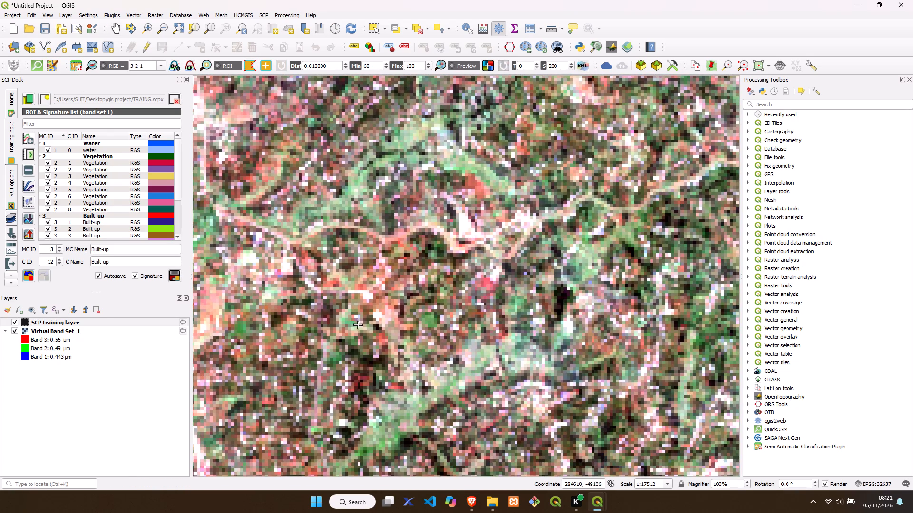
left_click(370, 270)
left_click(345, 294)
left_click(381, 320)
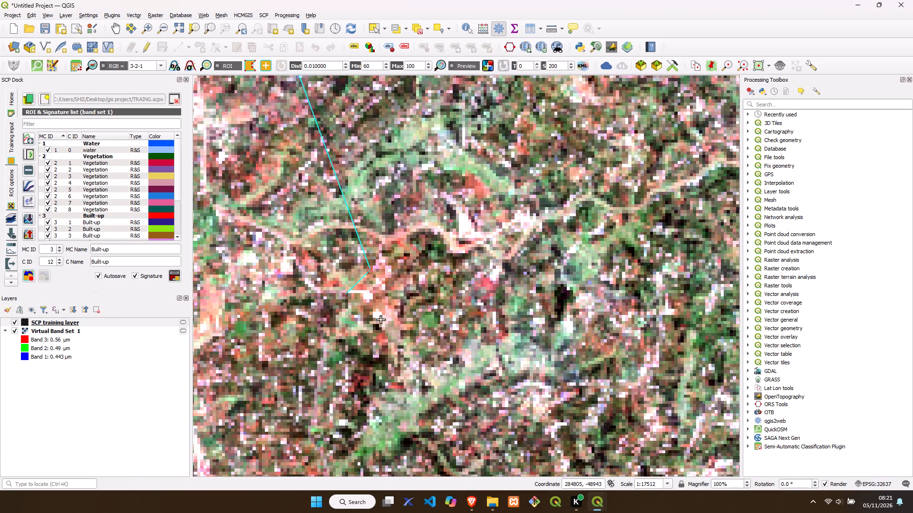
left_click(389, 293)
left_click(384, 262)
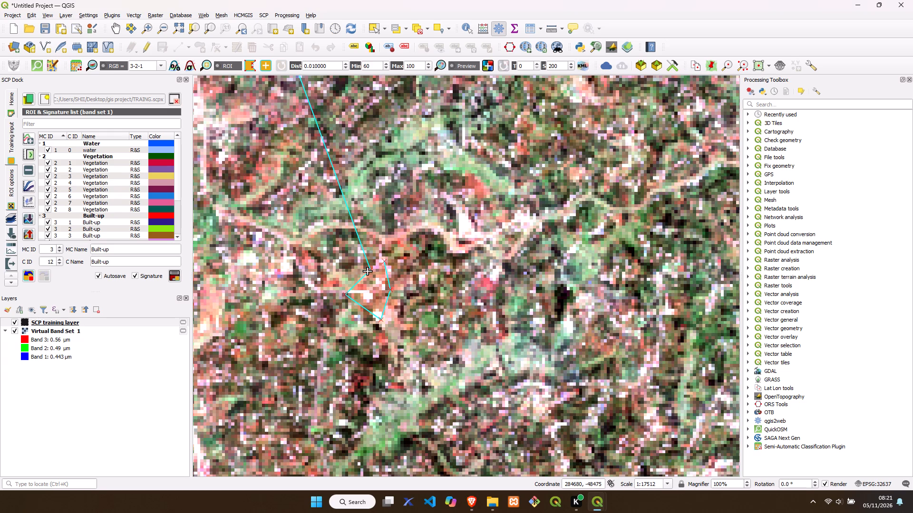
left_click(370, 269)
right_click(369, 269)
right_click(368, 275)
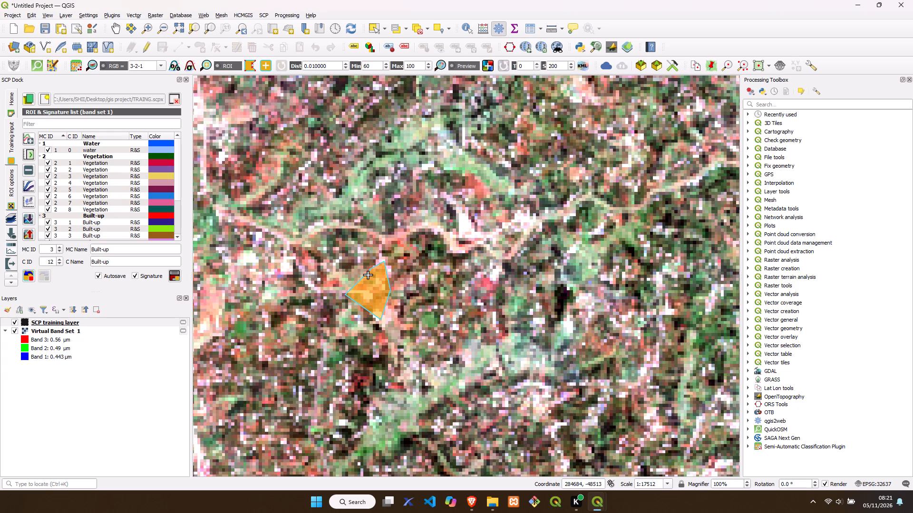
Draw a six-sided ROI polygon over the pink patch with the short white strip, south of the sixth Built-up site, and save it as Built-up class 12.
left_click(377, 258)
left_click(354, 286)
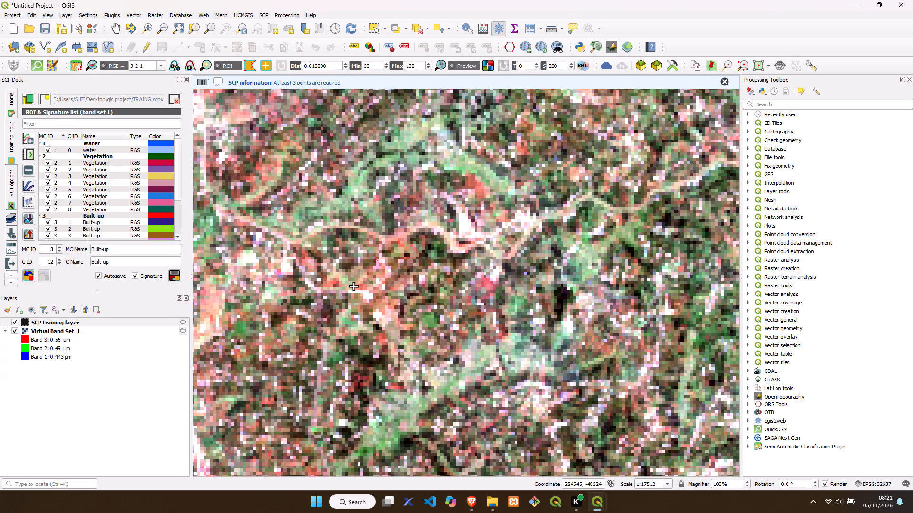
left_click(369, 325)
left_click_drag(392, 314, 394, 309)
left_click(392, 287)
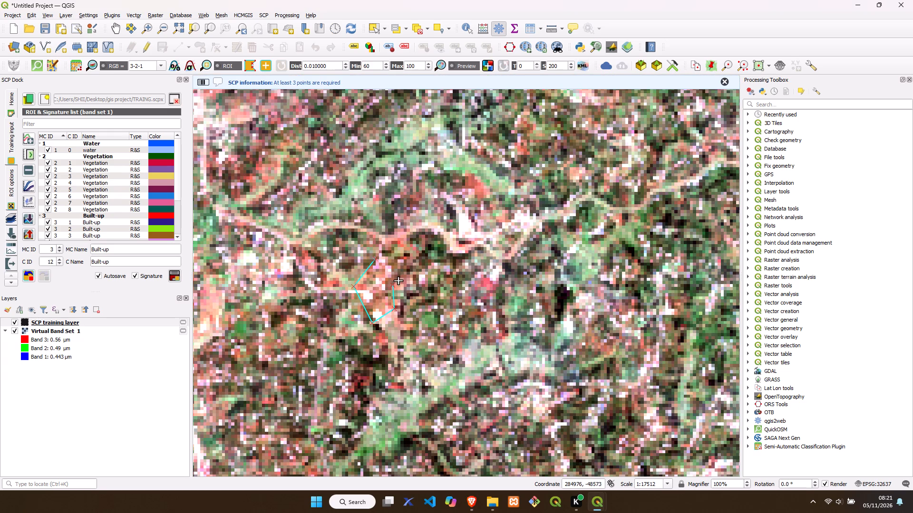
left_click(403, 272)
left_click(375, 257)
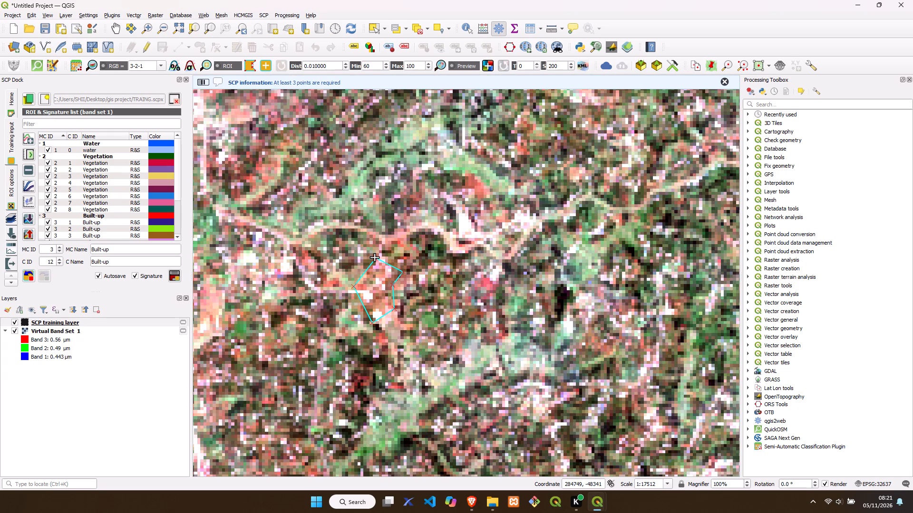
right_click(375, 257)
left_click(177, 275)
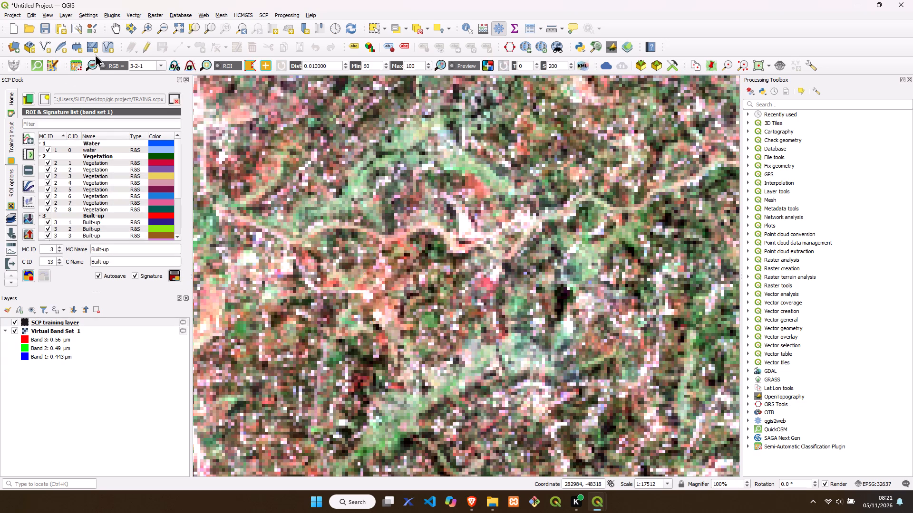
Draw a five-sided ROI polygon over the pinkish patch south of the small dark block near the image's southwestern edge; save it as Built-up class 13.
left_click(111, 23)
left_click_drag(310, 361, 412, 261)
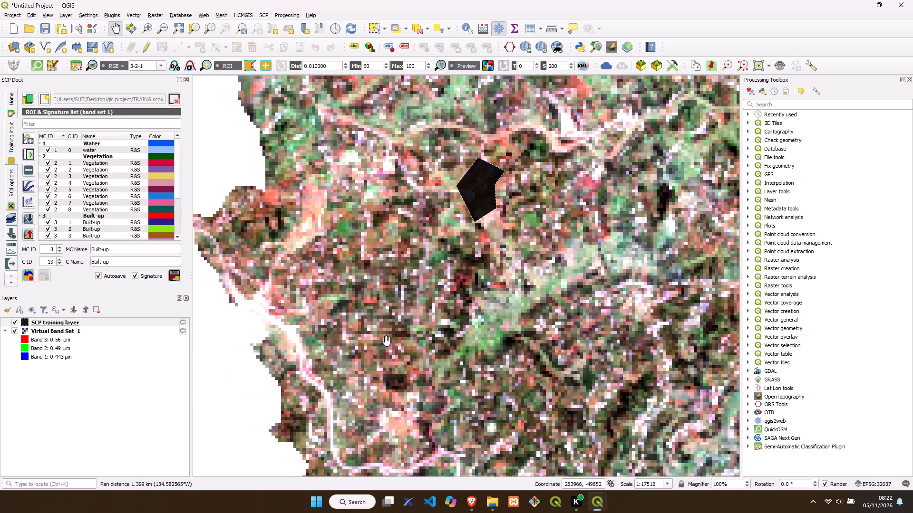
left_click_drag(374, 381, 326, 255)
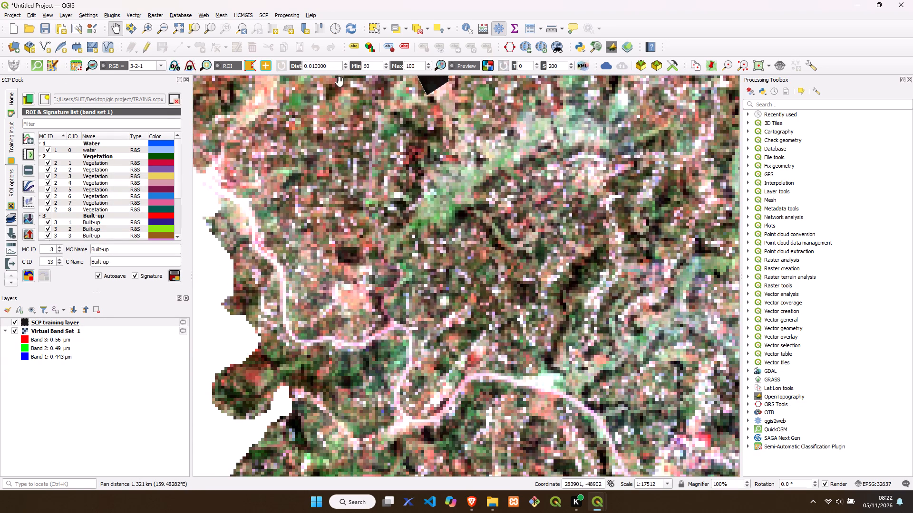
left_click(254, 65)
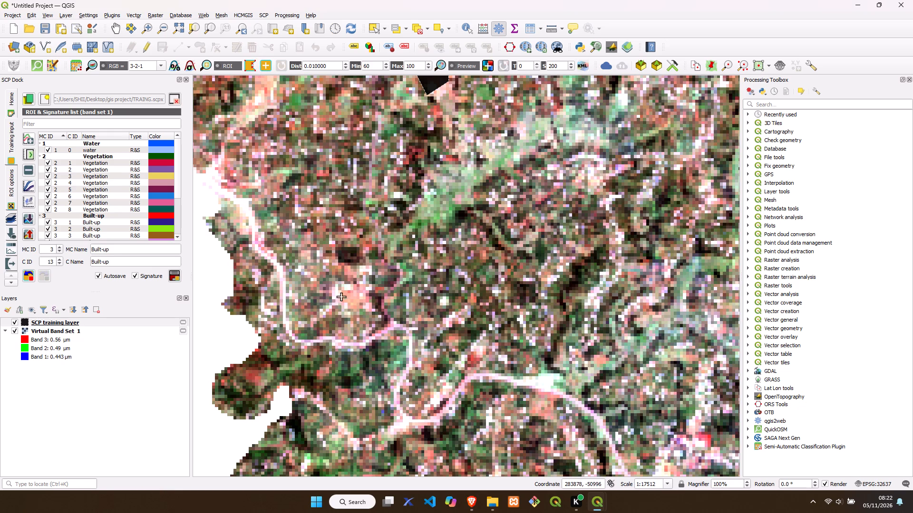
left_click(341, 287)
left_click(336, 309)
left_click(369, 314)
left_click(375, 291)
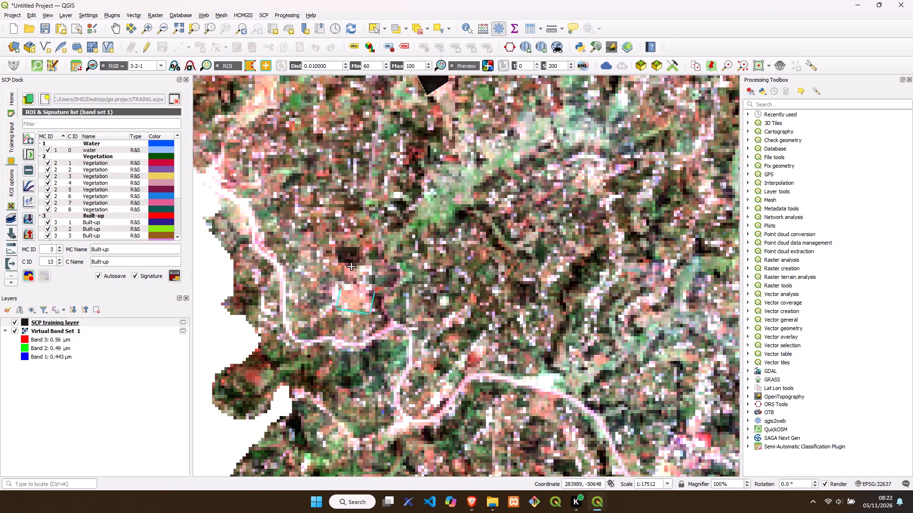
left_click(351, 266)
left_click(341, 287)
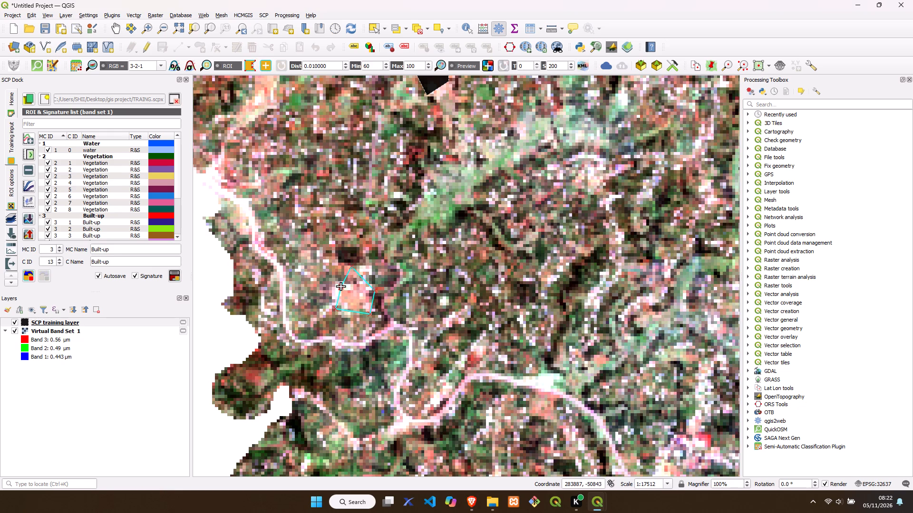
right_click(341, 286)
left_click(176, 275)
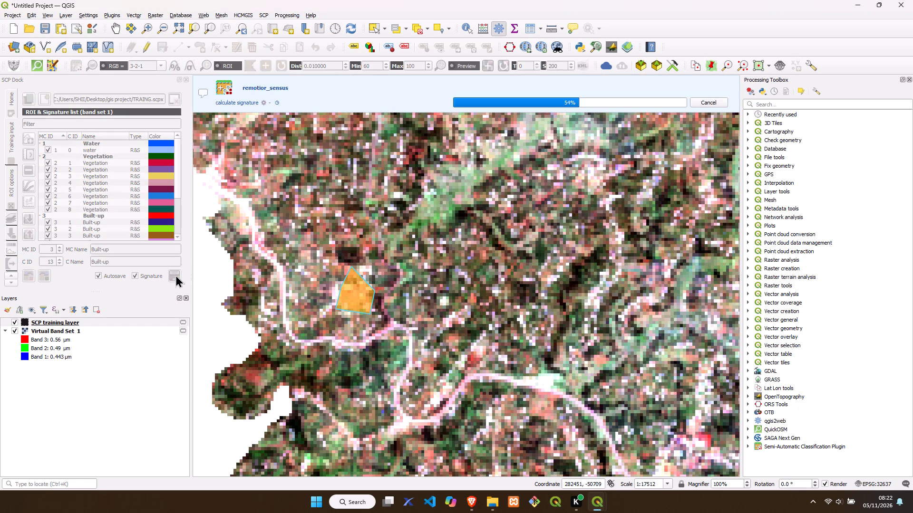
left_click_drag(178, 184, 176, 198)
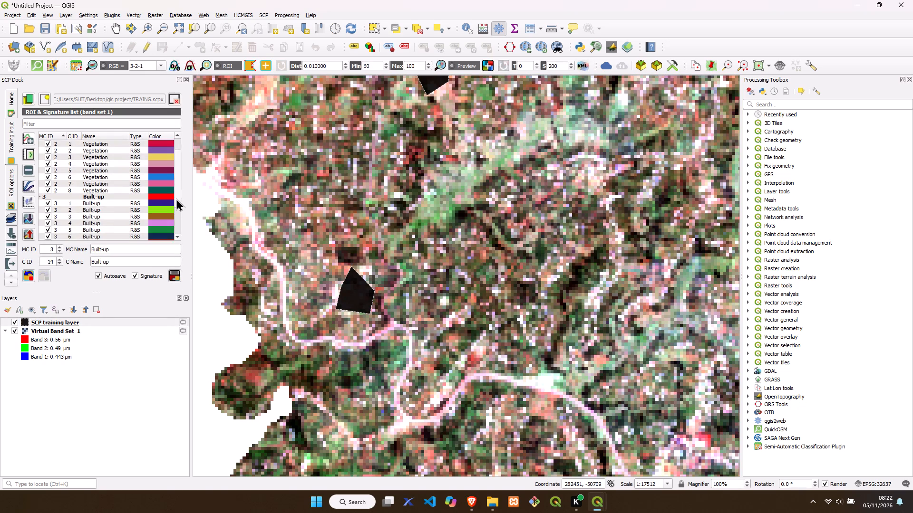
left_click_drag(176, 198, 176, 240)
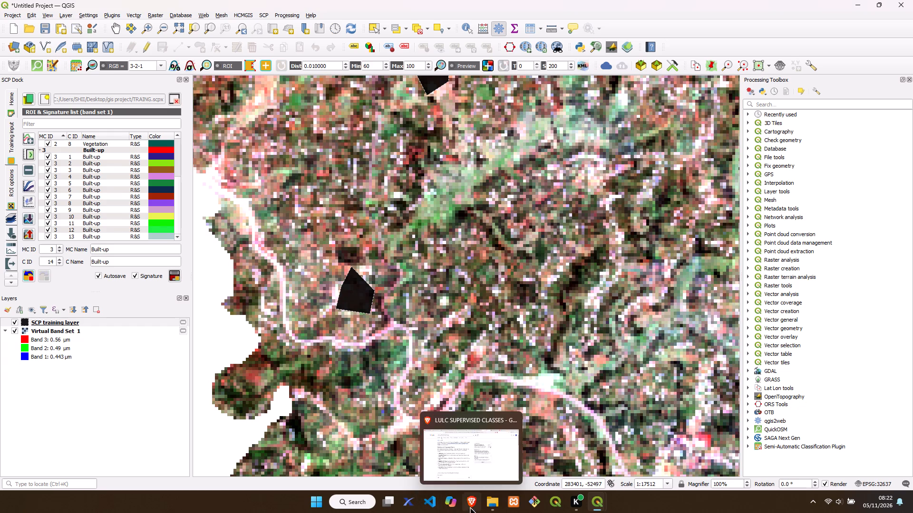
Switch to the LULC supervised classes search results in the browser and copy the class name Agriculture.
left_click(466, 468)
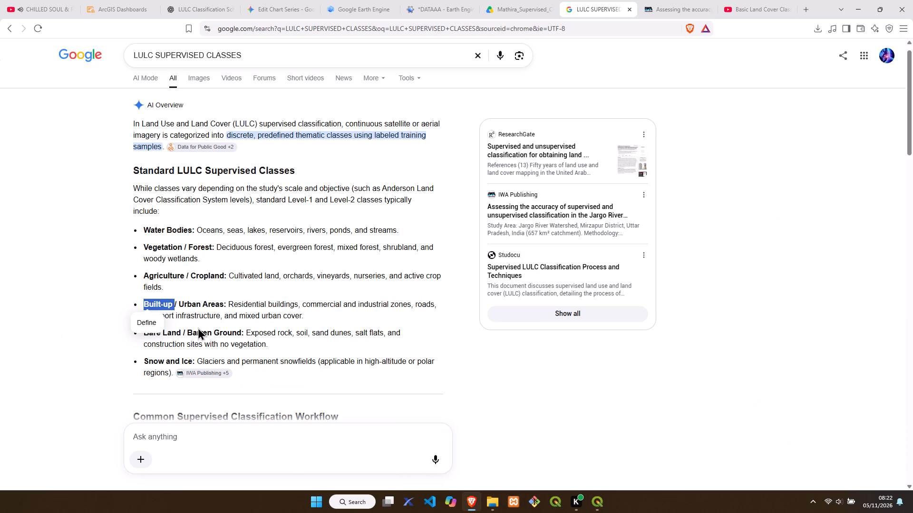
left_click(206, 327)
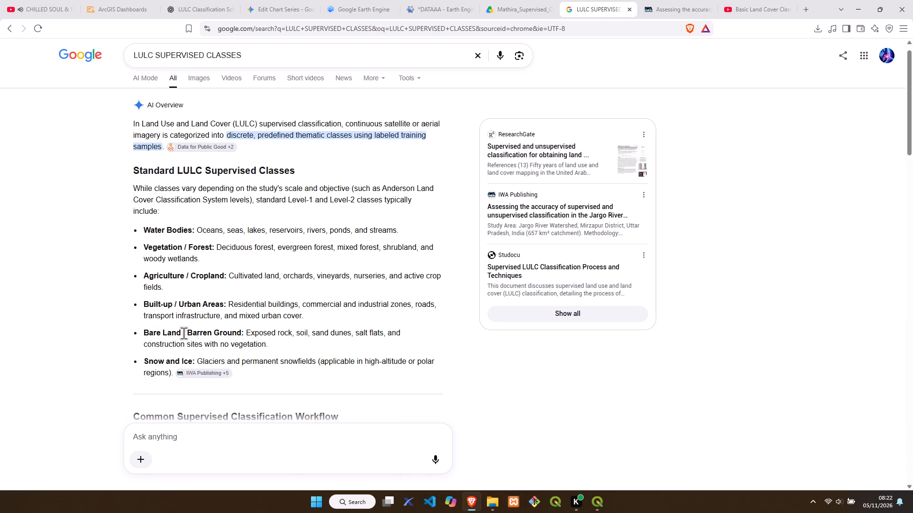
left_click_drag(180, 332, 140, 332)
left_click_drag(140, 332, 142, 332)
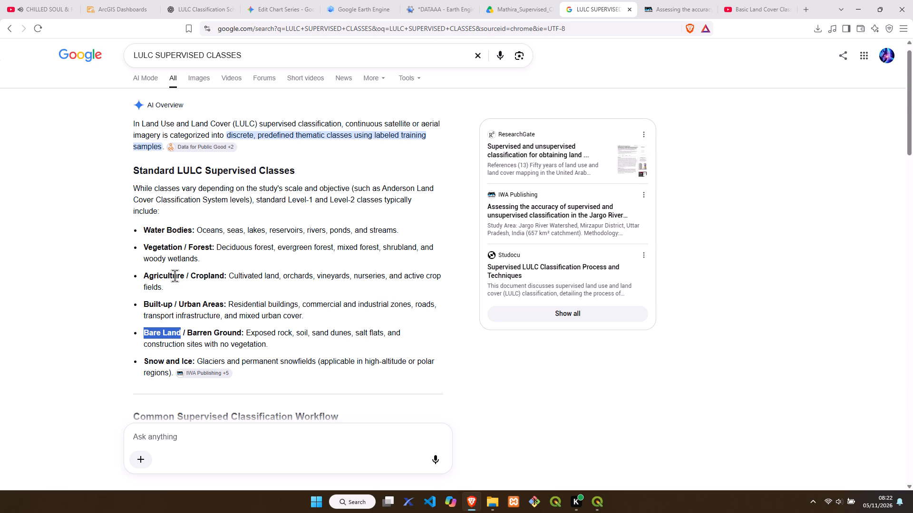
left_click_drag(185, 274, 144, 275)
right_click(158, 275)
left_click(178, 285)
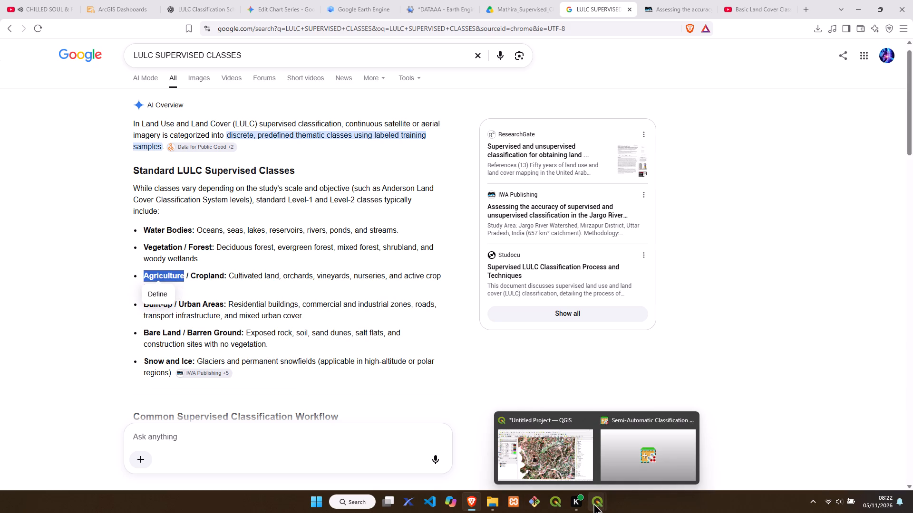
Switch back to QGIS and set the macroclass name for new ROIs to Agriculture with macroclass ID 4.
left_click(565, 463)
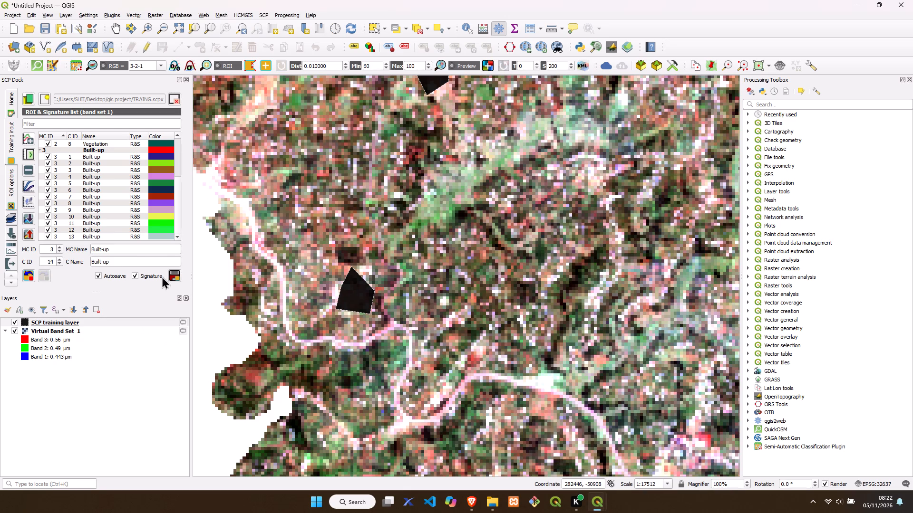
left_click(134, 252)
key("BackSpace")
key("BackSpace")
key("BackSpace")
key("BackSpace")
key("BackSpace")
key("BackSpace")
key("BackSpace")
key("BackSpace")
key("BackSpace")
key("BackSpace")
key("BackSpace")
key("BackSpace")
key("BackSpace")
key("BackSpace")
key("BackSpace")
key("BackSpace")
key("BackSpace")
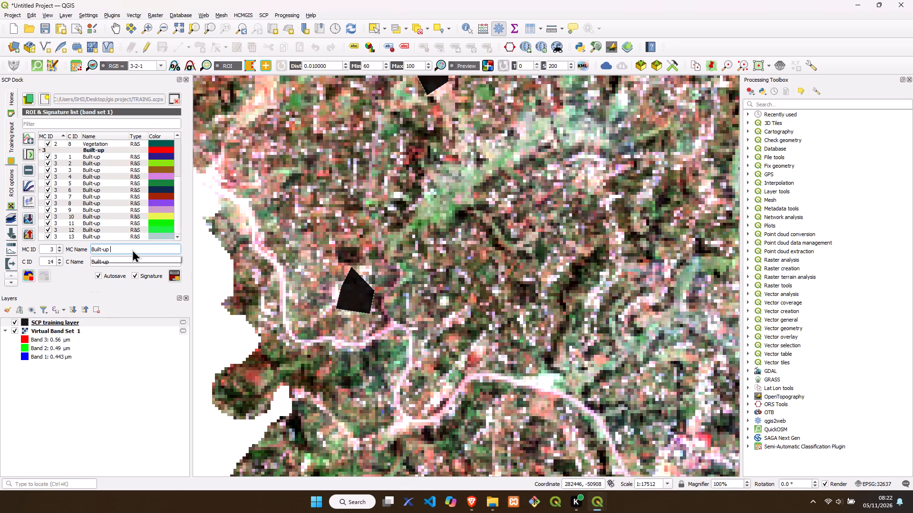
key("ctrl+v")
left_click(59, 246)
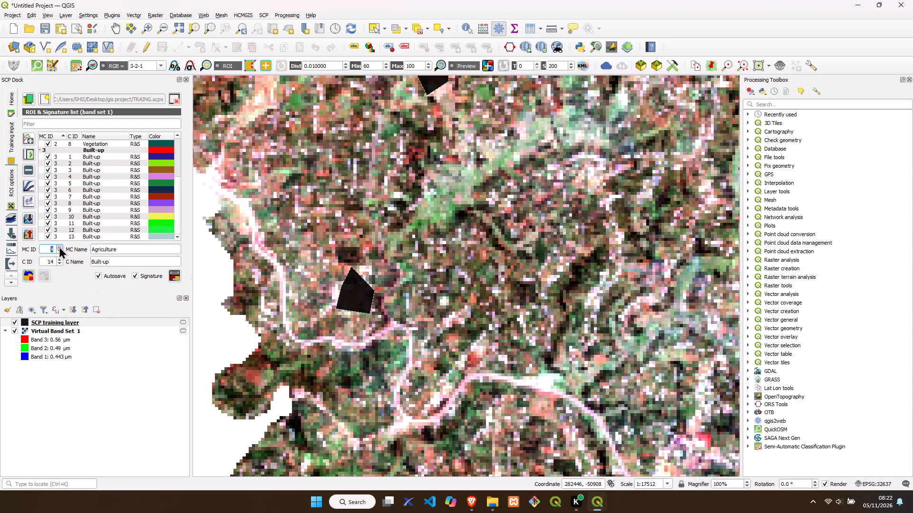
Set the class name for new ROIs to Agriculture with class ID 0.
left_click(120, 261)
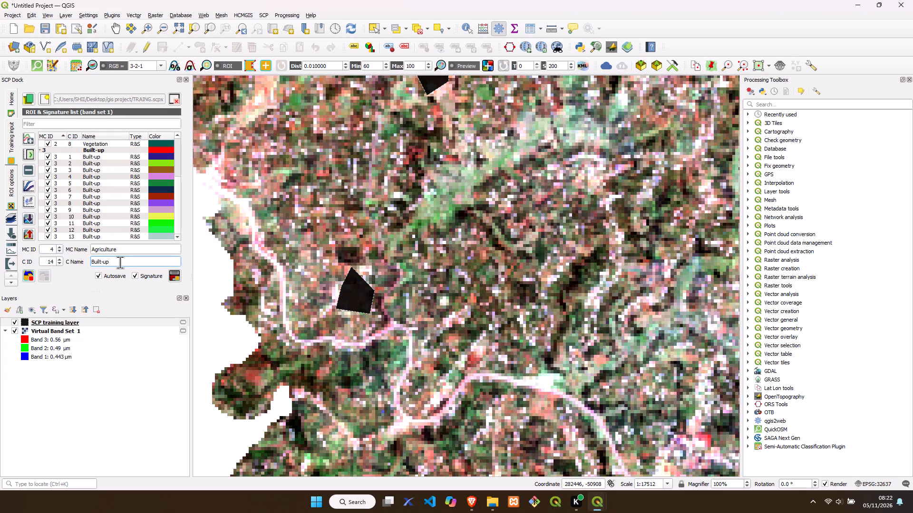
key("BackSpace")
key("BackSpace")
key("BackSpace")
key("BackSpace")
key("BackSpace")
key("BackSpace")
key("BackSpace")
key("BackSpace")
key("BackSpace")
key("BackSpace")
key("BackSpace")
key("BackSpace")
key("BackSpace")
key("BackSpace")
key("BackSpace")
key("BackSpace")
key("BackSpace")
key("BackSpace")
key("BackSpace")
key("BackSpace")
key("ctrl+v")
left_click(52, 261)
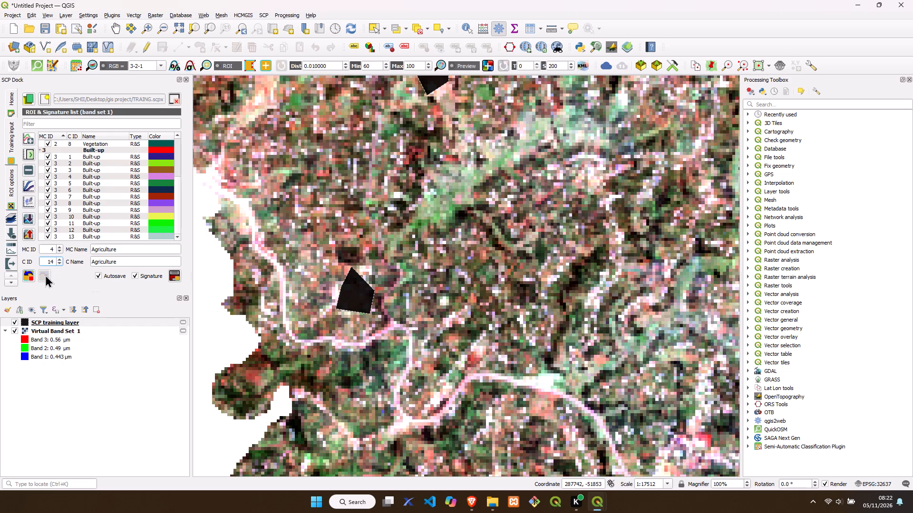
key("BackSpace")
key("BackSpace")
key("0")
Draw a five-sided ROI polygon over the bright green patch with the pink spot, south of the elongated ROI, and save it as Agriculture class 0.
left_click(115, 29)
left_click_drag(540, 203, 281, 315)
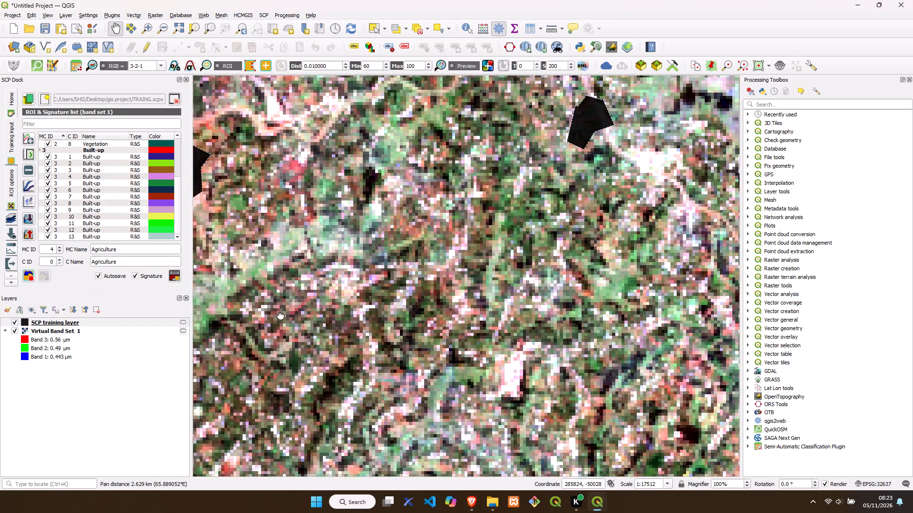
left_click_drag(281, 315, 278, 316)
left_click_drag(604, 277, 577, 369)
left_click_drag(667, 355, 456, 387)
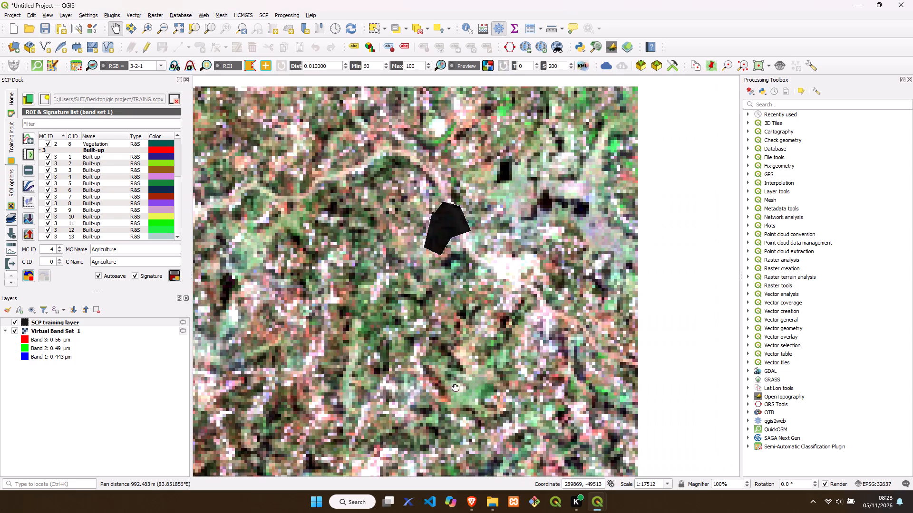
left_click_drag(456, 387, 336, 423)
left_click_drag(370, 292, 83, 332)
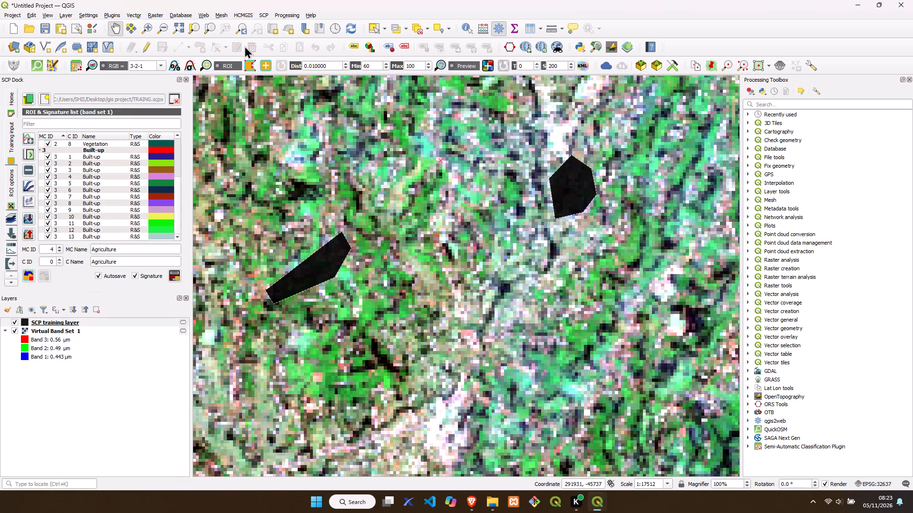
left_click_drag(151, 31, 154, 38)
left_click_drag(270, 272, 250, 104)
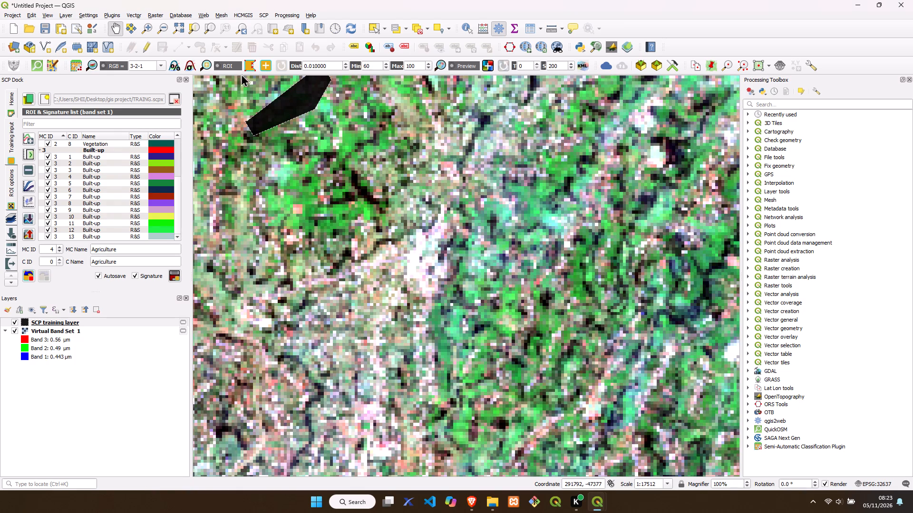
left_click(250, 65)
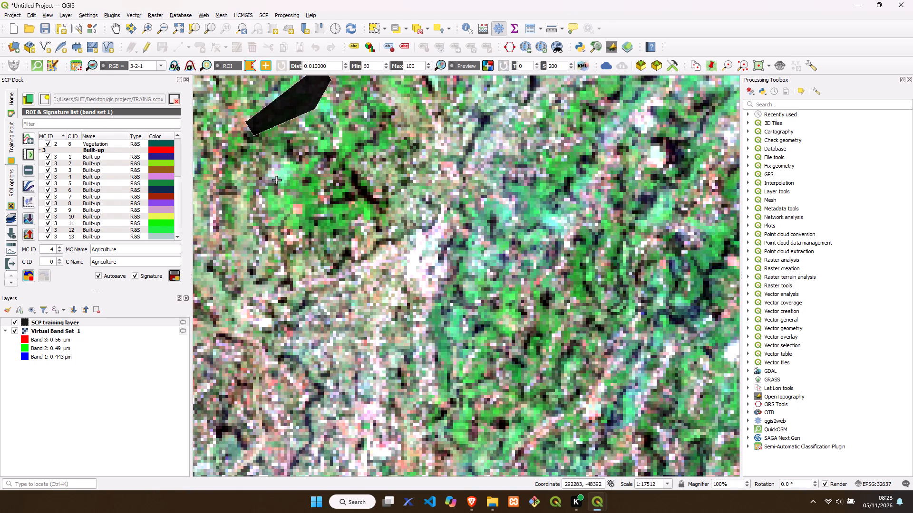
left_click(277, 180)
left_click(273, 218)
left_click(309, 228)
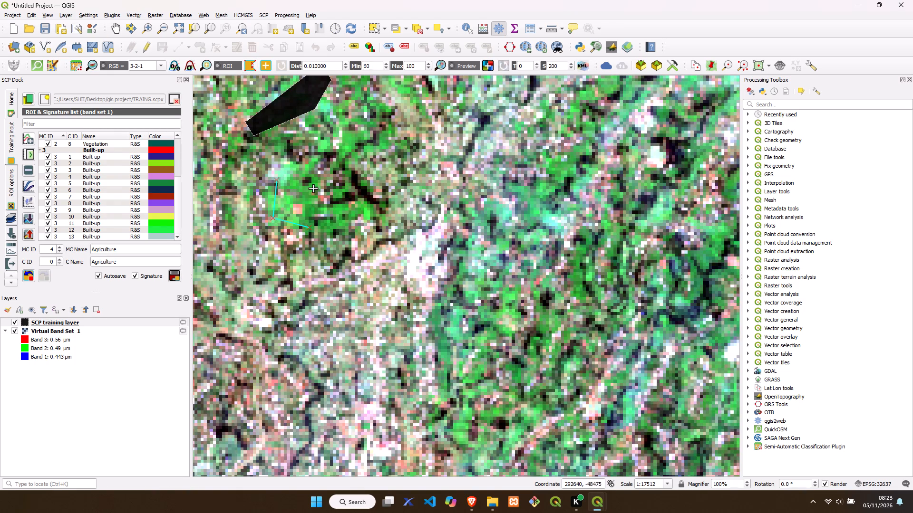
left_click(313, 189)
left_click(284, 163)
double_click(276, 179)
left_click(178, 277)
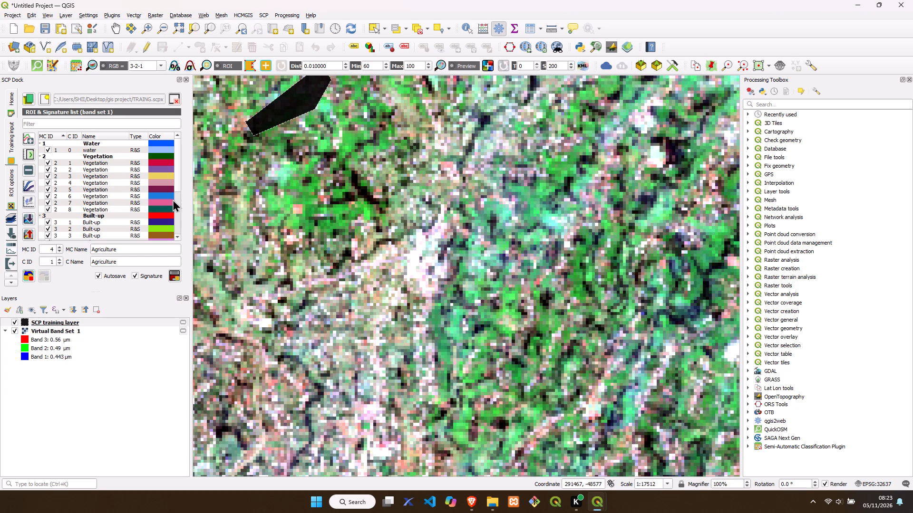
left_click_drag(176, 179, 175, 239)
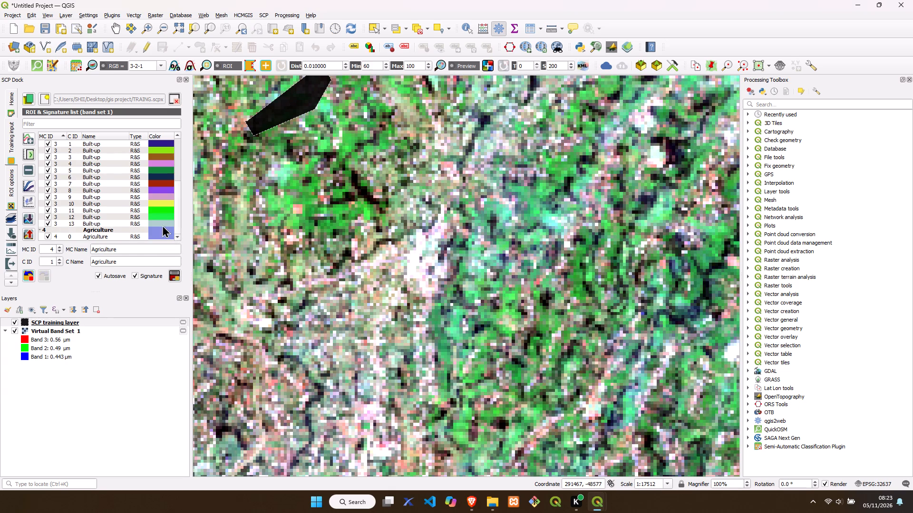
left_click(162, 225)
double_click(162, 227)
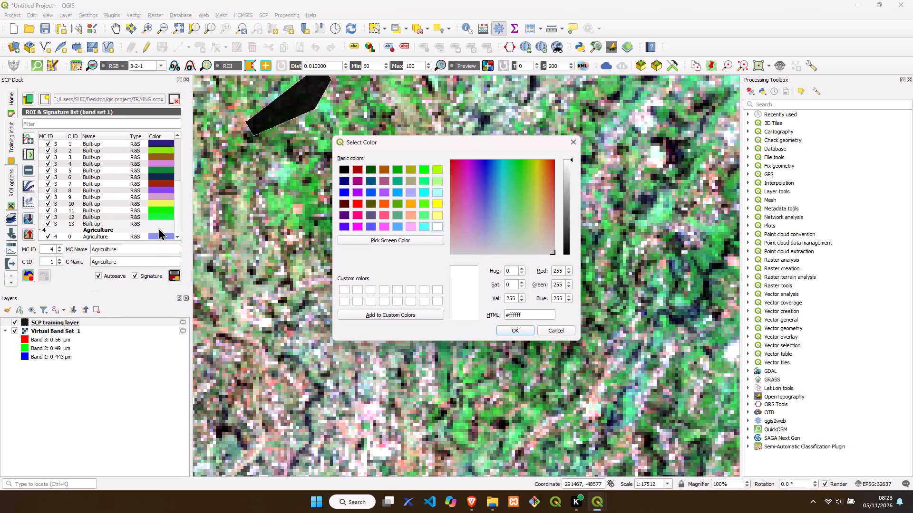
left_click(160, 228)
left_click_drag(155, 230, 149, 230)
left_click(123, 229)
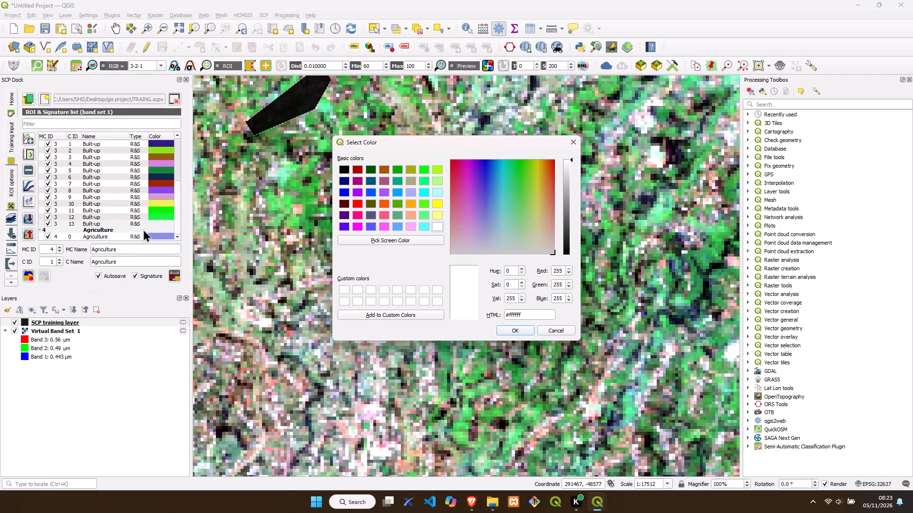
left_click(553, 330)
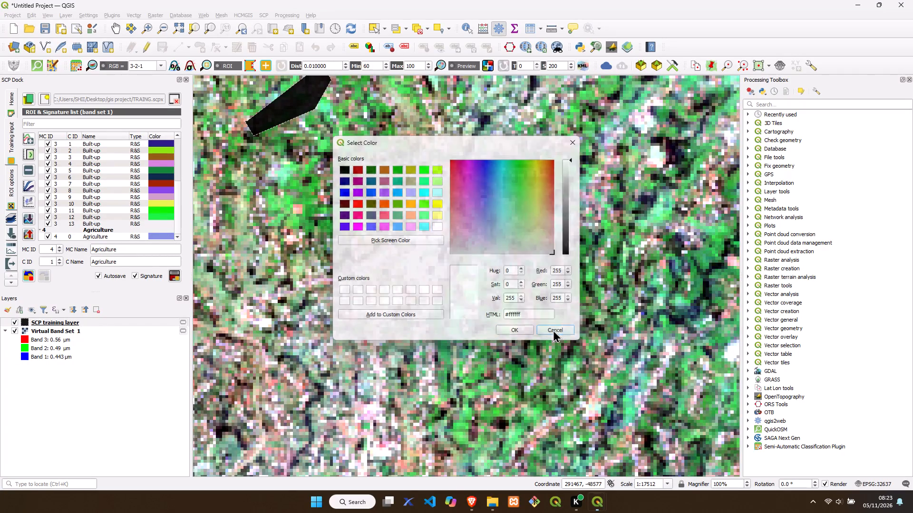
Set the colour of the Agriculture macroclass (ID 4) in the ROI and signature list to bright green #00ff00.
left_click(177, 235)
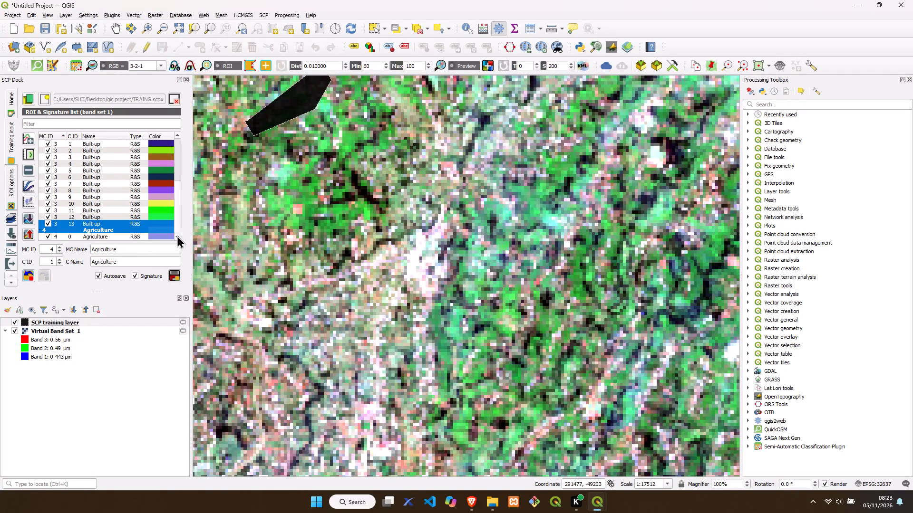
left_click(163, 230)
left_click(163, 230)
left_click(163, 230)
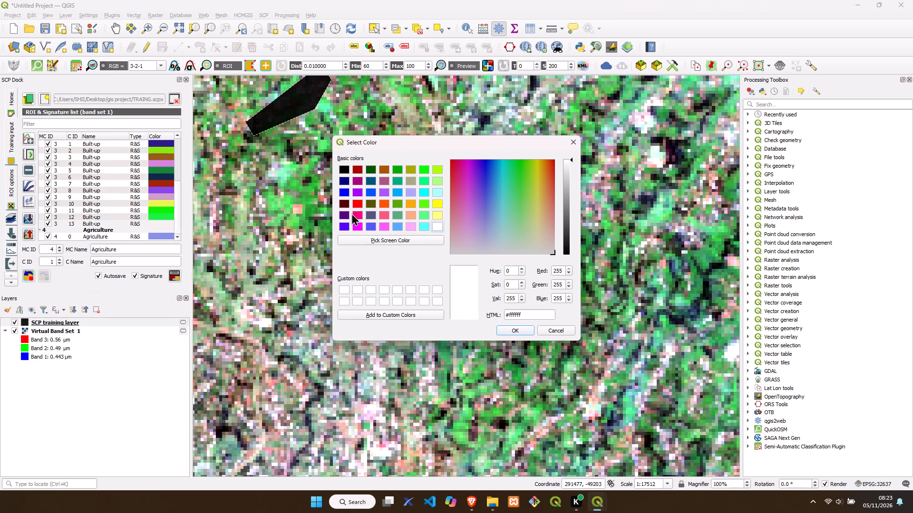
left_click(424, 171)
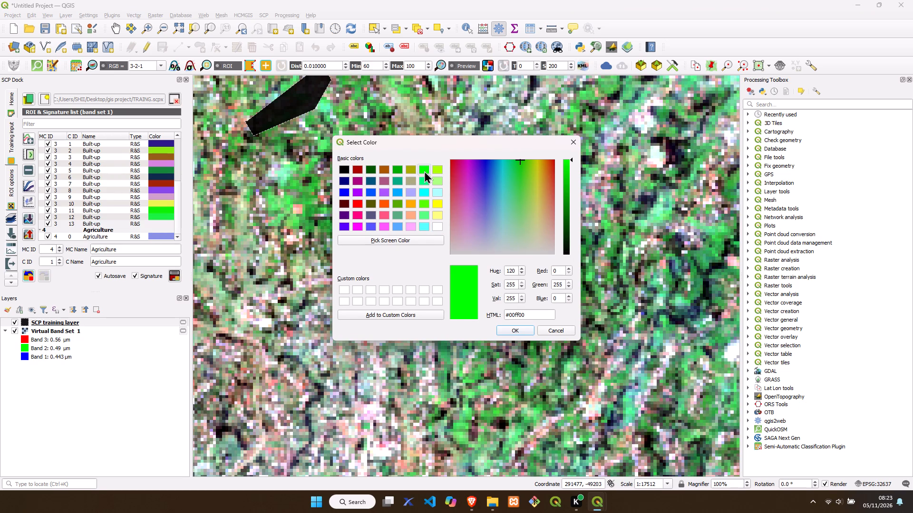
left_click(514, 334)
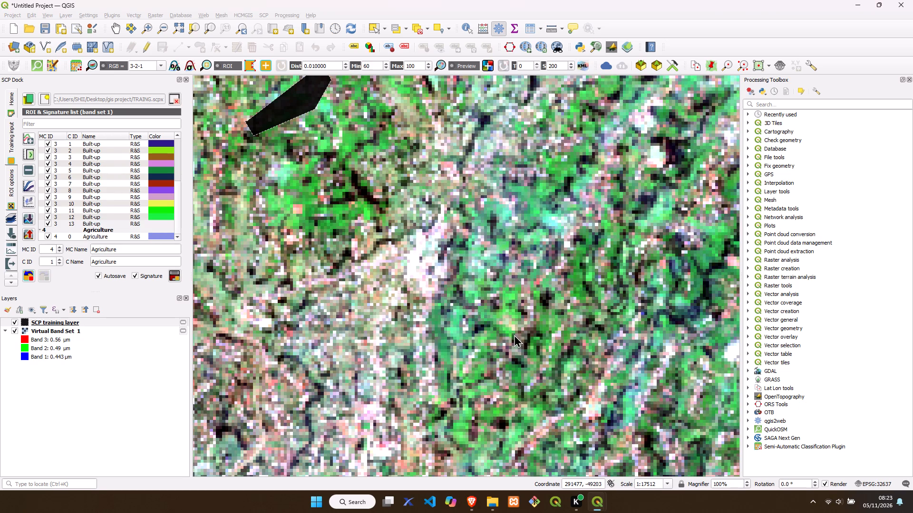
left_click(178, 233)
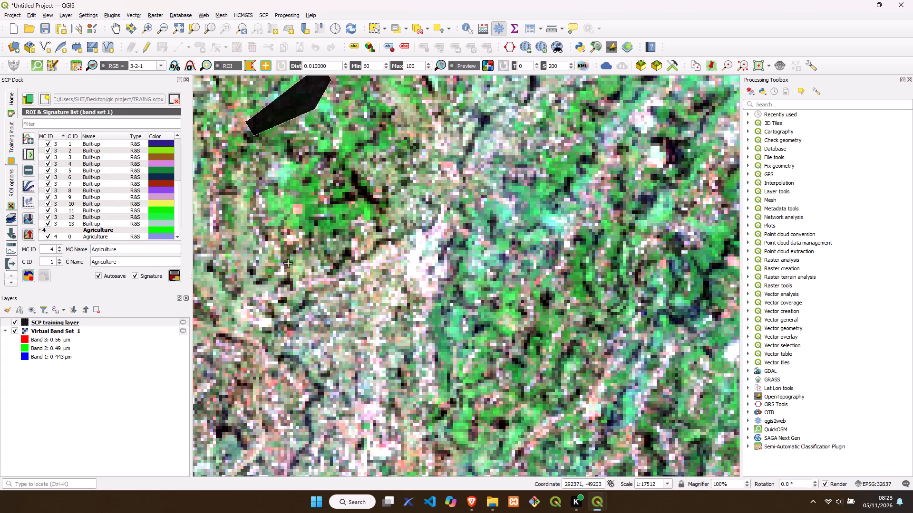
Draw a seven-sided ROI polygon around the bright green patch with the pink spot, south of the elongated ROI, and save it as Agriculture class 1.
left_click(251, 67)
left_click(270, 198)
left_click(278, 216)
left_click(301, 228)
left_click(315, 214)
left_click(312, 193)
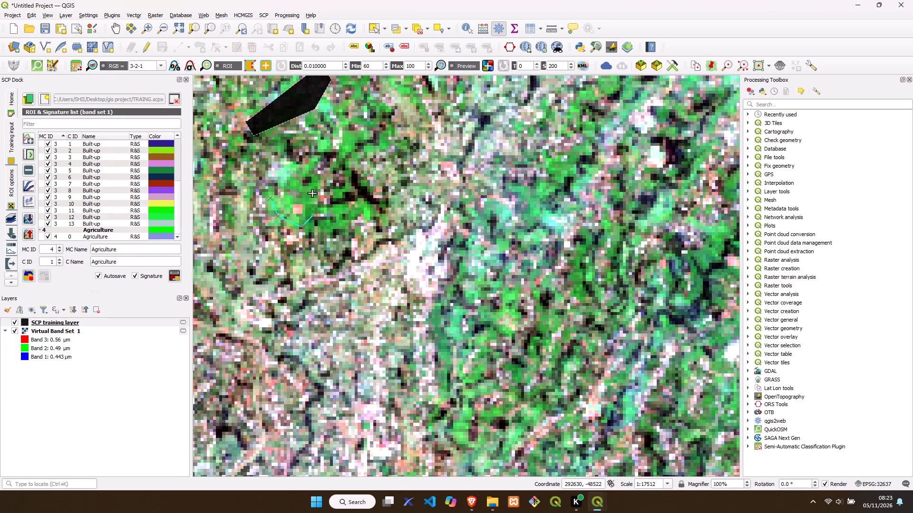
left_click(293, 171)
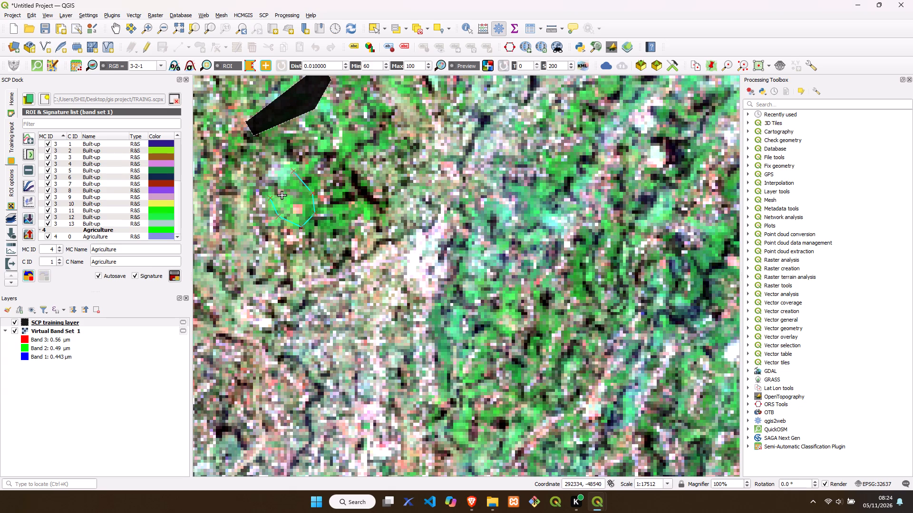
left_click(282, 195)
left_click(270, 199)
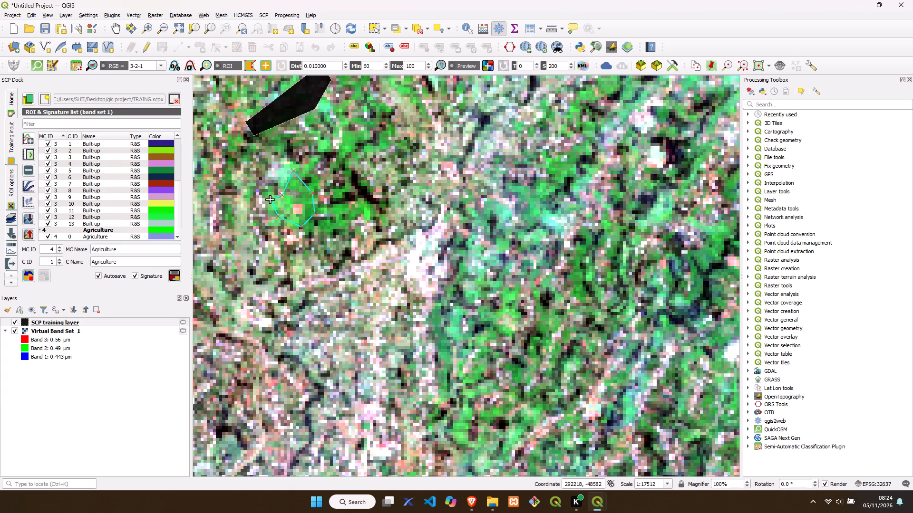
right_click(270, 199)
left_click(174, 275)
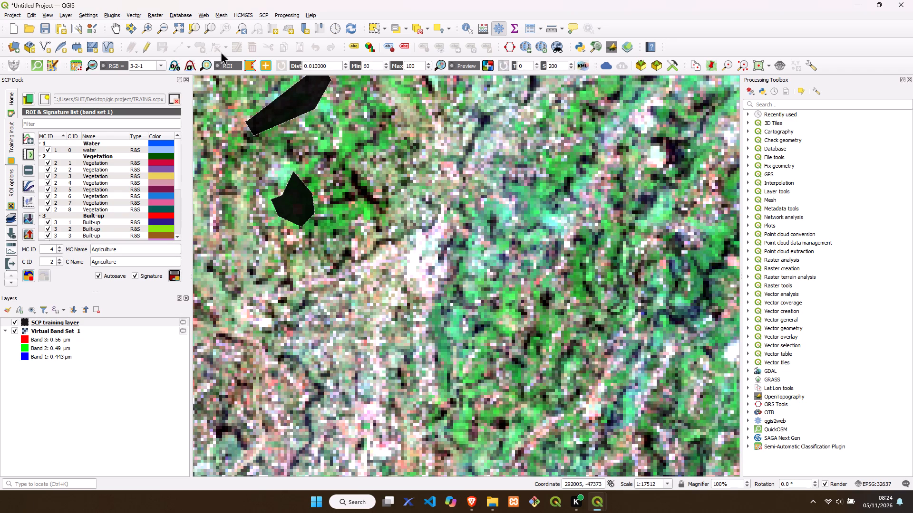
Draw a five-sided ROI polygon over the bright green patch near the image's eastern edge, north of the blank area, and save it as Agriculture class 2.
left_click(113, 27)
left_click_drag(533, 240, 441, 230)
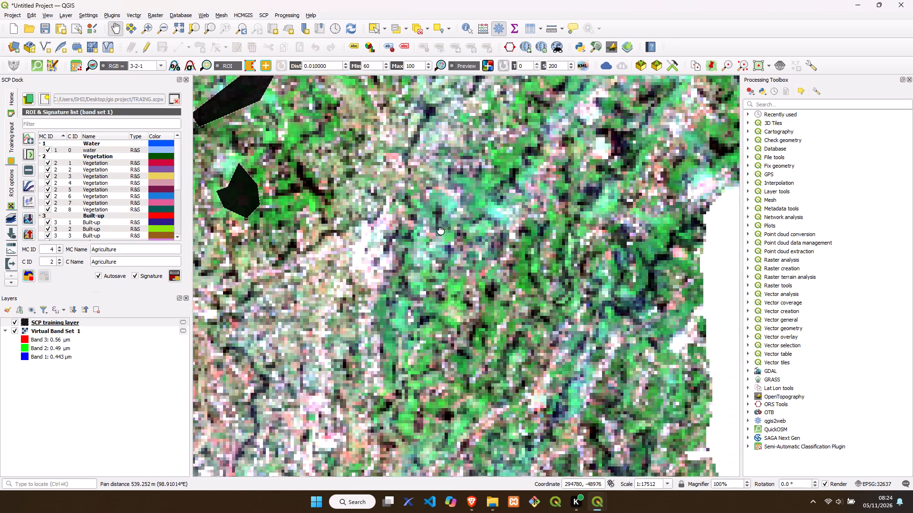
left_click_drag(441, 230, 287, 230)
left_click_drag(421, 227, 260, 244)
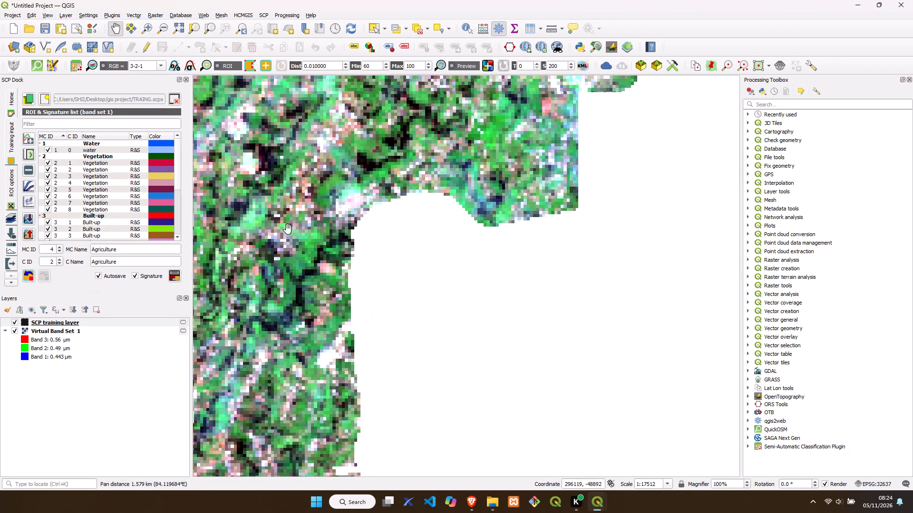
left_click_drag(316, 194, 273, 252)
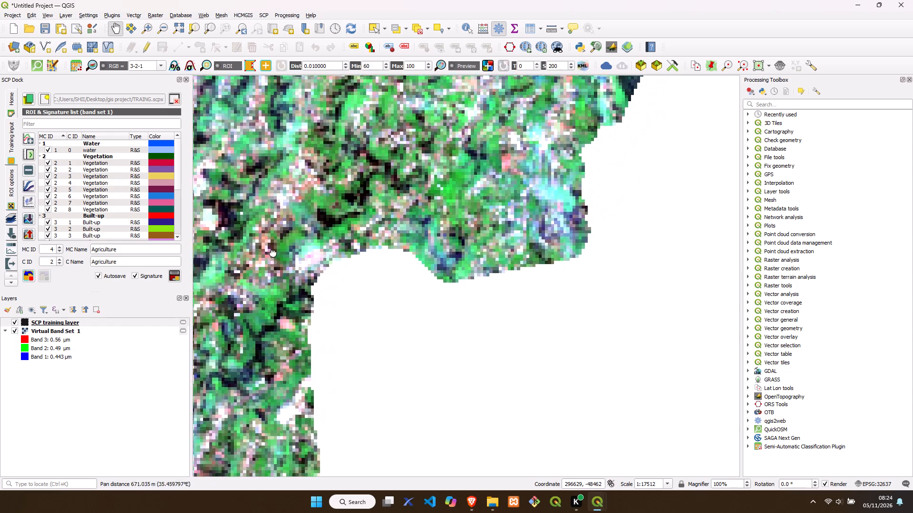
left_click_drag(273, 252, 215, 281)
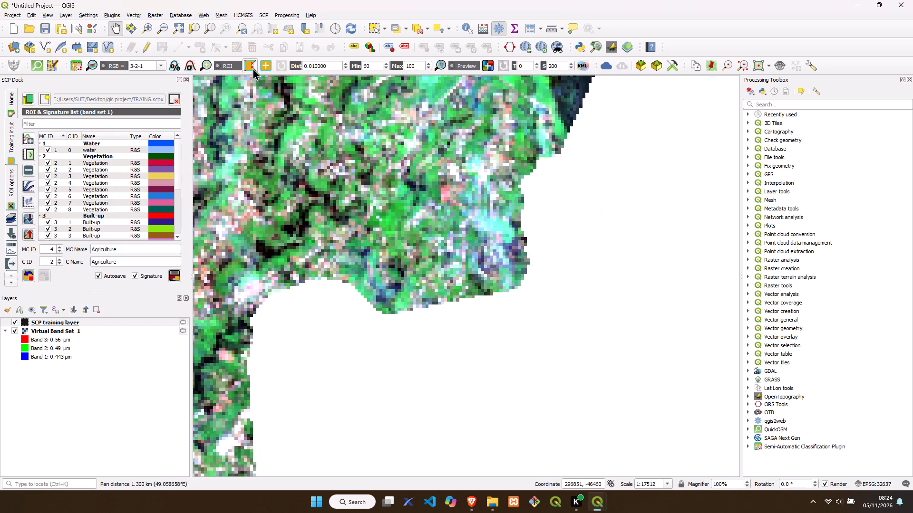
left_click(253, 67)
left_click(402, 192)
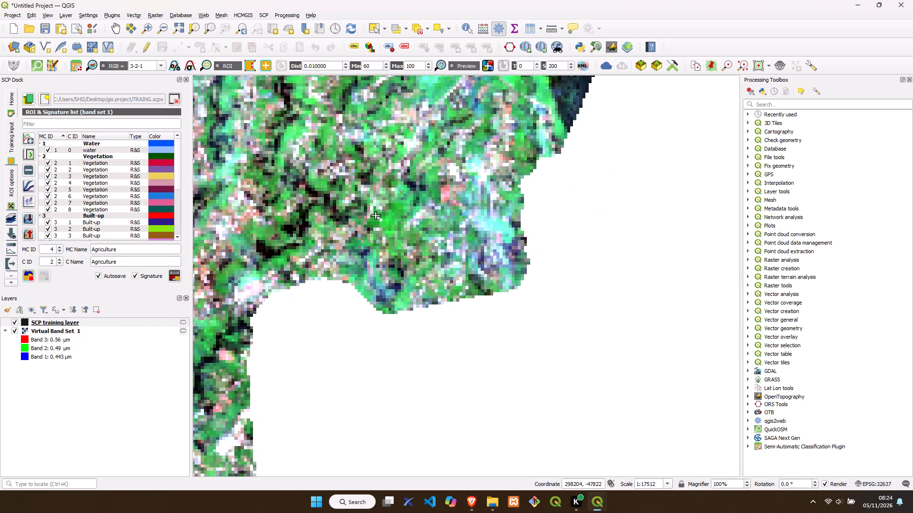
left_click(372, 217)
left_click(377, 233)
left_click(401, 228)
left_click(422, 205)
left_click(402, 193)
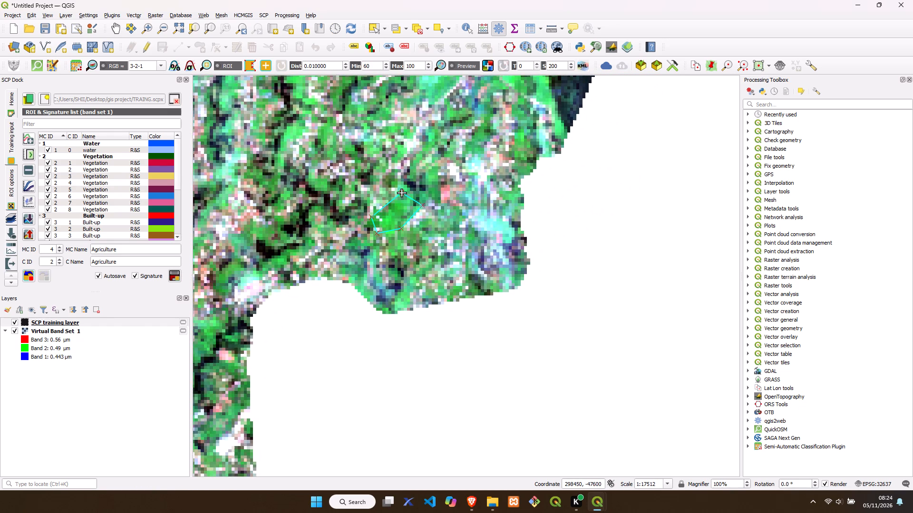
right_click(402, 193)
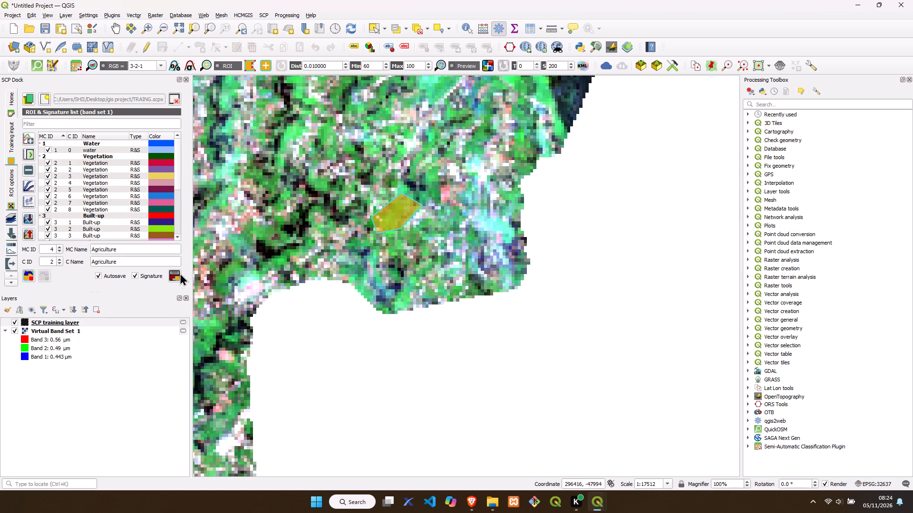
left_click(176, 274)
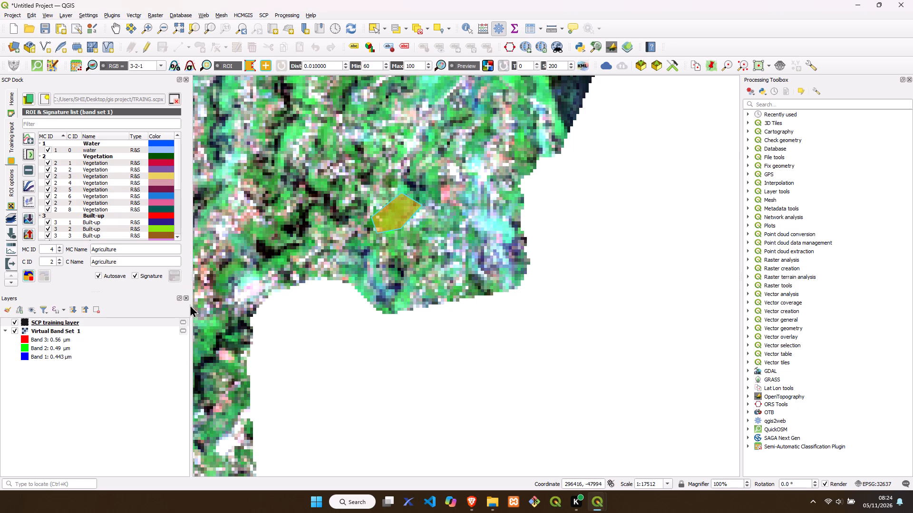
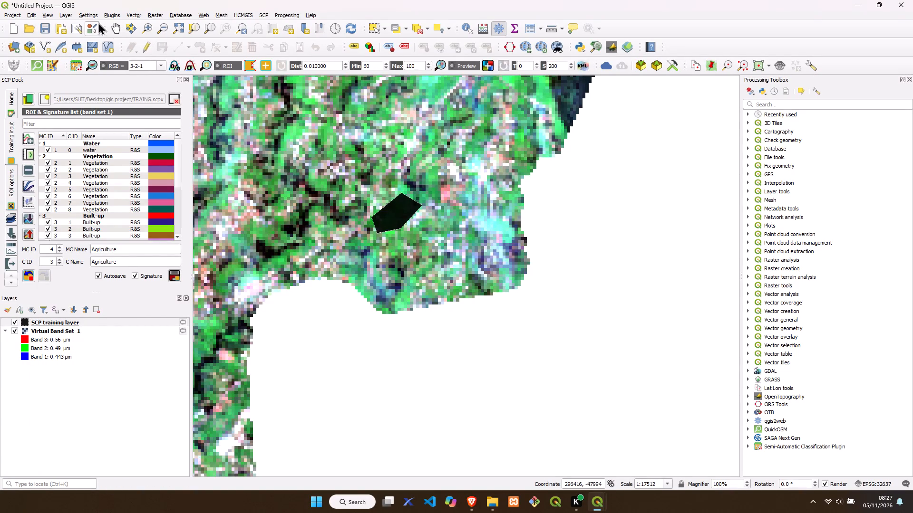
Draw a five-sided ROI polygon over the cyan-green patch north of the last ROI, west of the dark forest, and save it as Agriculture class 3.
left_click(110, 25)
left_click_drag(276, 123, 263, 290)
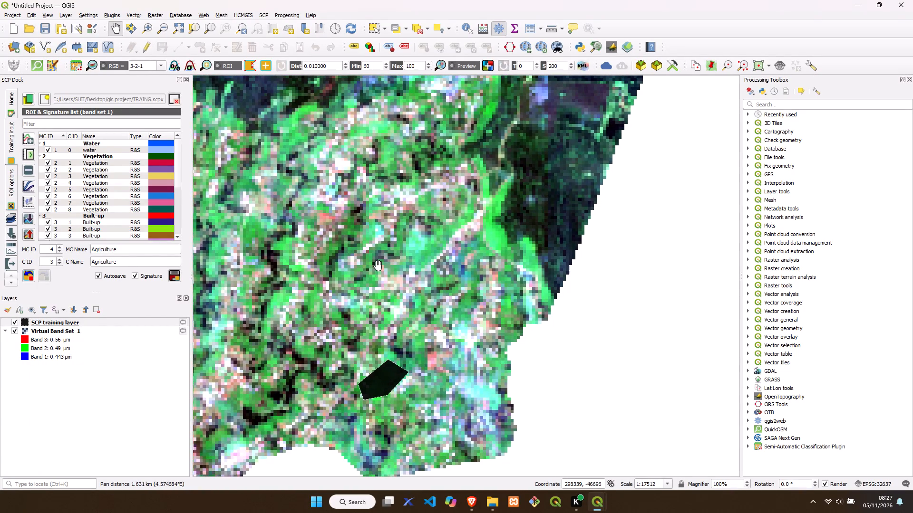
left_click_drag(378, 266, 337, 261)
left_click(252, 67)
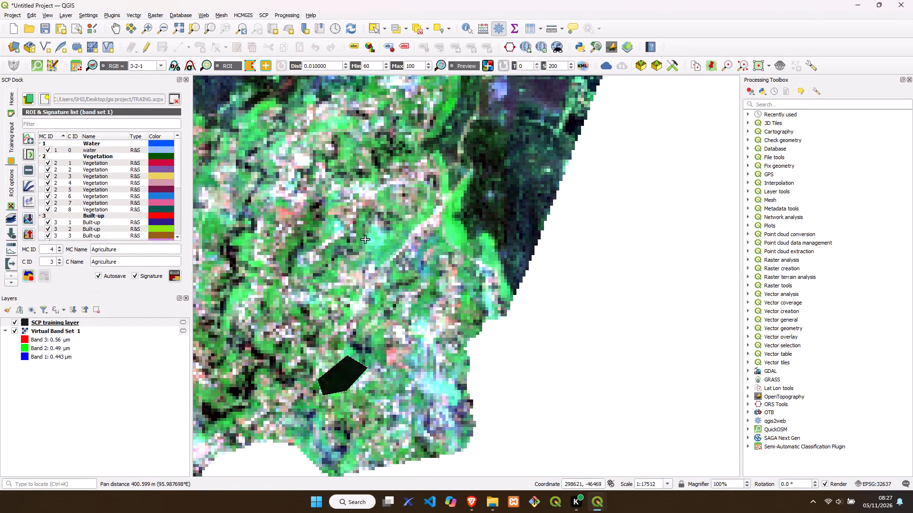
left_click(372, 227)
left_click(360, 254)
left_click(386, 256)
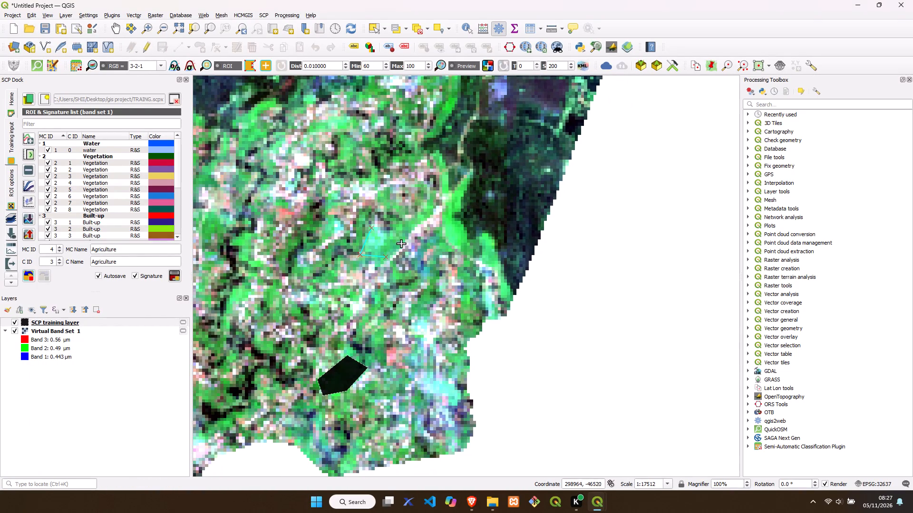
left_click(403, 241)
left_click(398, 234)
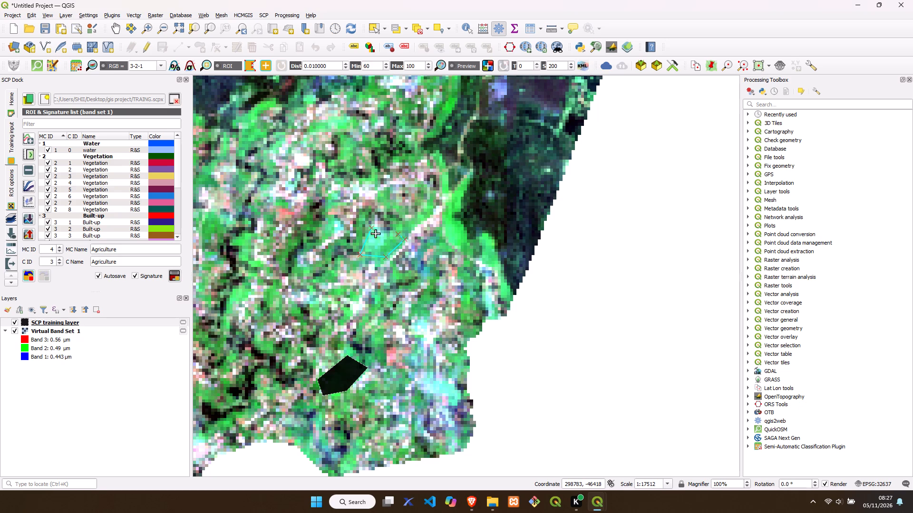
left_click(374, 230)
right_click(374, 230)
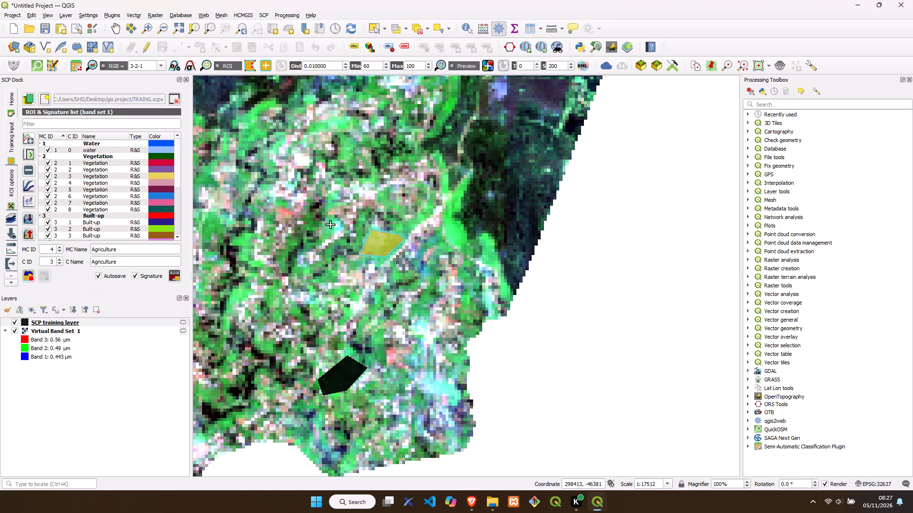
left_click(178, 276)
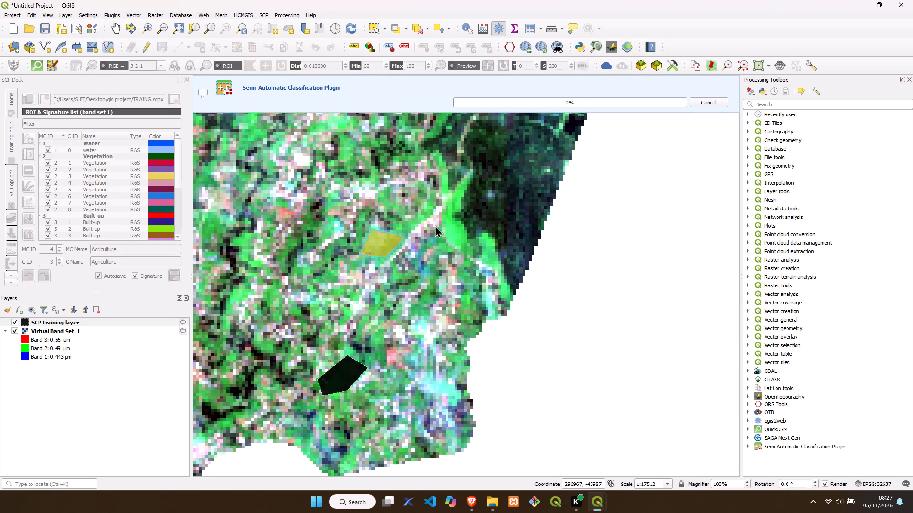
Draw a small five-sided ROI polygon over the bright green patch at the dark forest's edge, east of the last ROI; save it as Agriculture class 4.
left_click(447, 225)
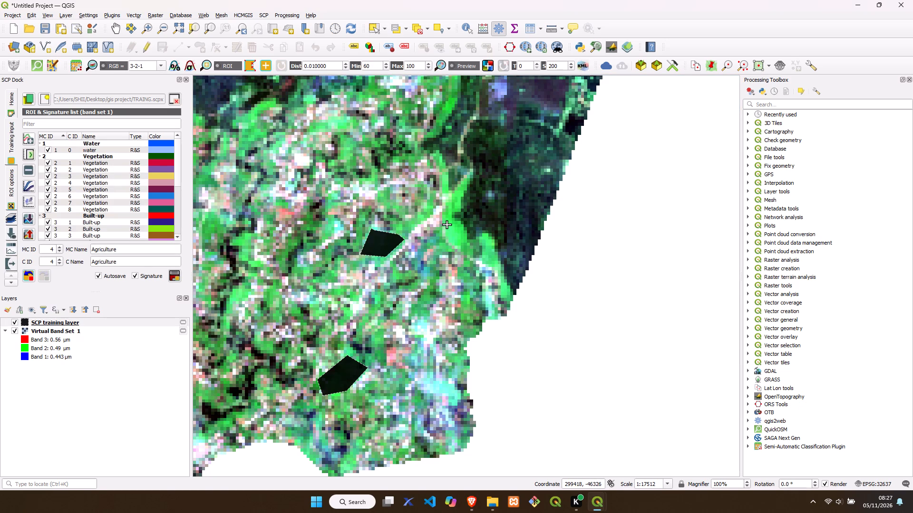
left_click(445, 238)
left_click(459, 248)
left_click(464, 237)
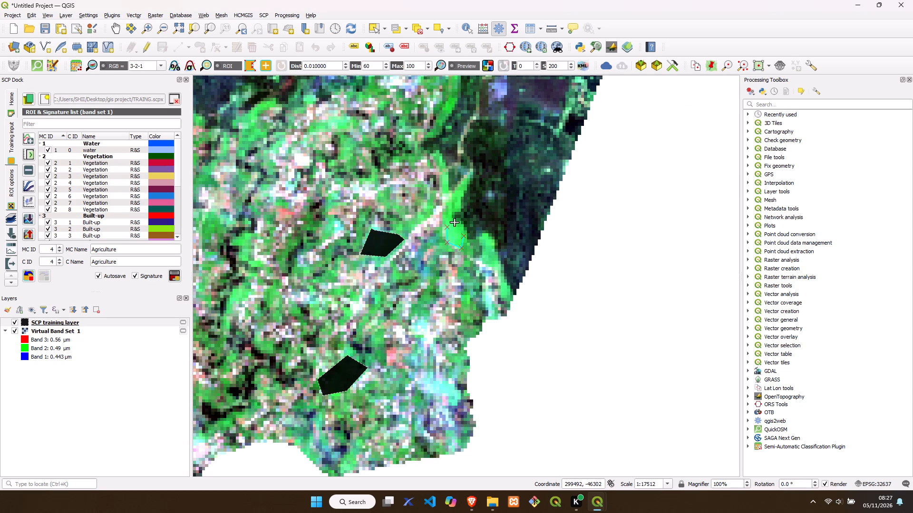
left_click(455, 222)
left_click(446, 228)
right_click(446, 228)
left_click(175, 275)
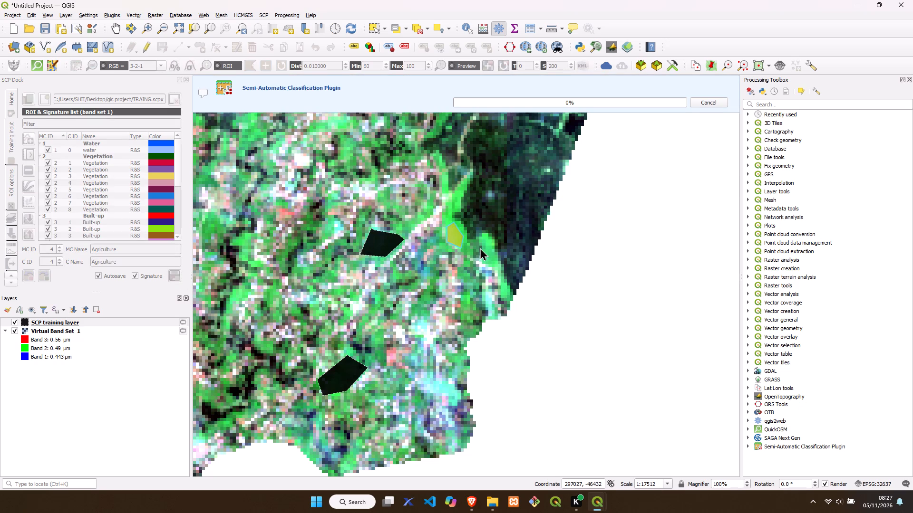
Draw a narrow elongated ROI polygon along the bright green strip southeast of the last ROI, by the image edge, and save it as Agriculture class 5.
left_click(482, 235)
left_click(478, 249)
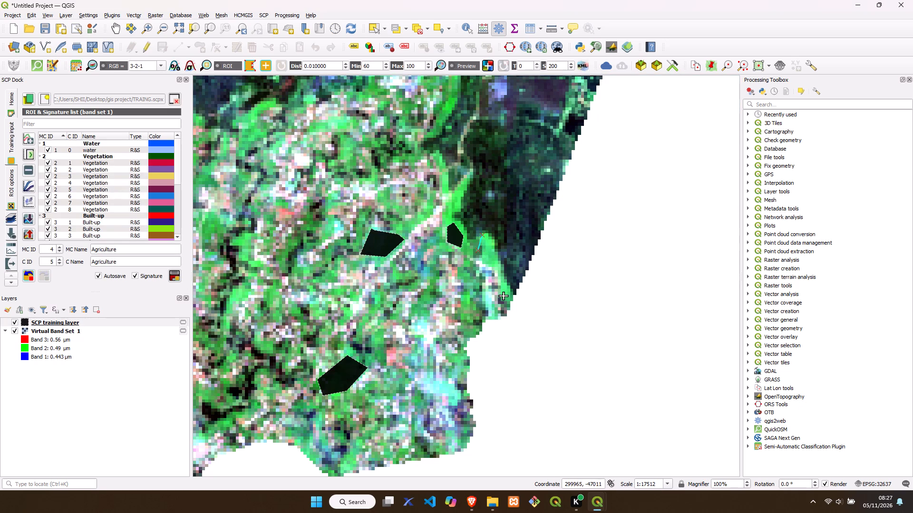
left_click(505, 299)
left_click(512, 291)
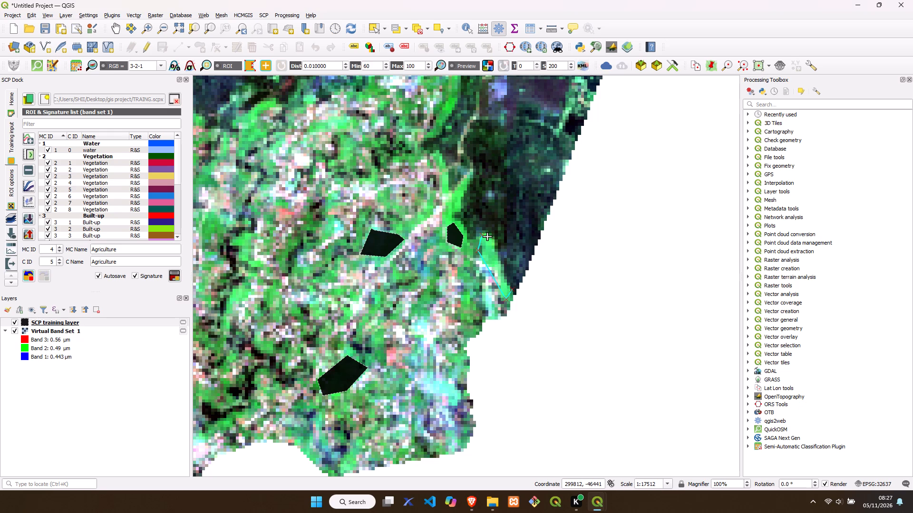
left_click(487, 236)
left_click(482, 236)
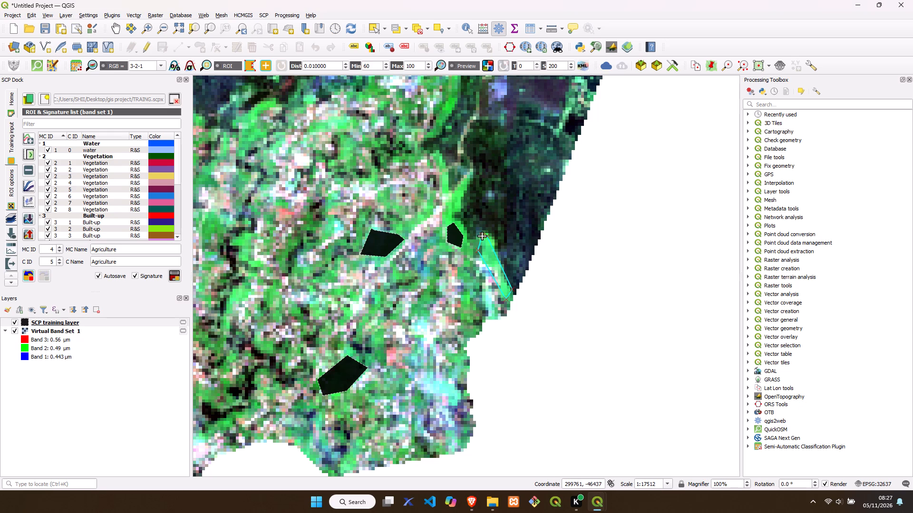
right_click(482, 236)
left_click(176, 276)
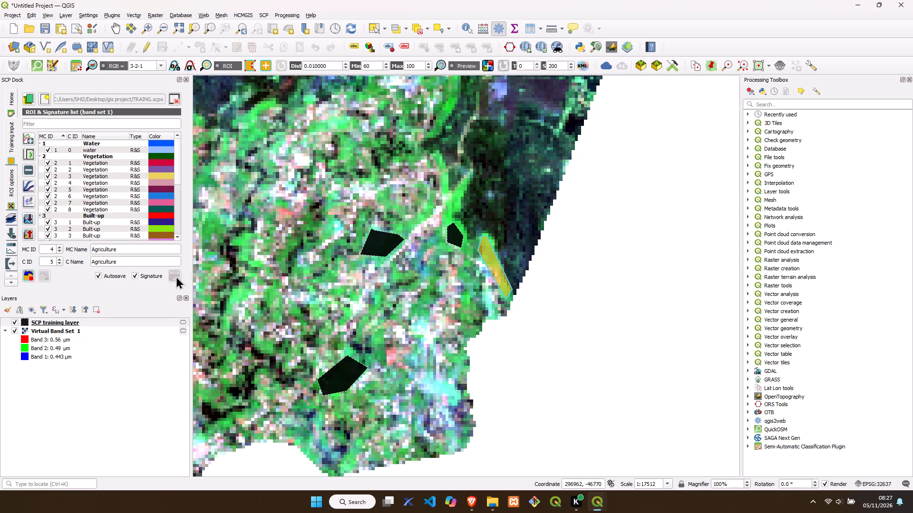
Draw a curved ROI polygon around the green patch at the dark forest's southwestern edge and save it as Agriculture class 6.
left_click(120, 29)
left_click_drag(217, 184, 380, 328)
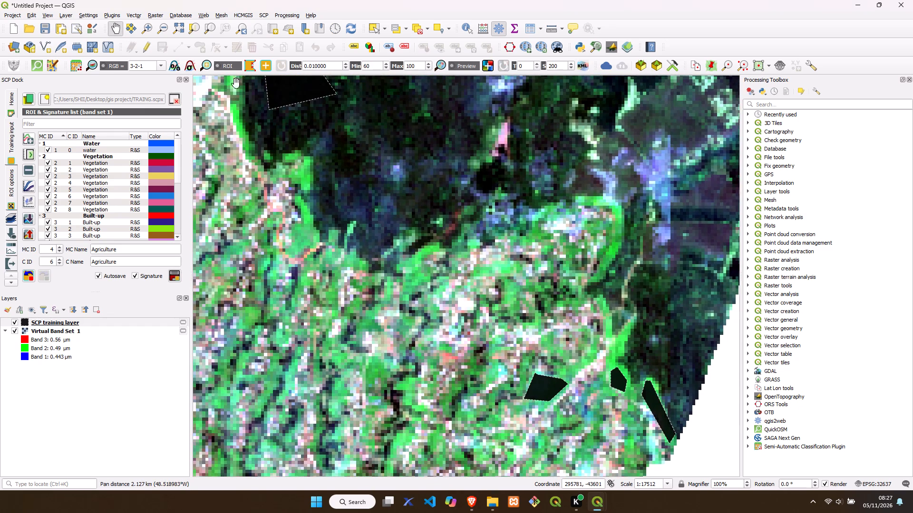
left_click(249, 64)
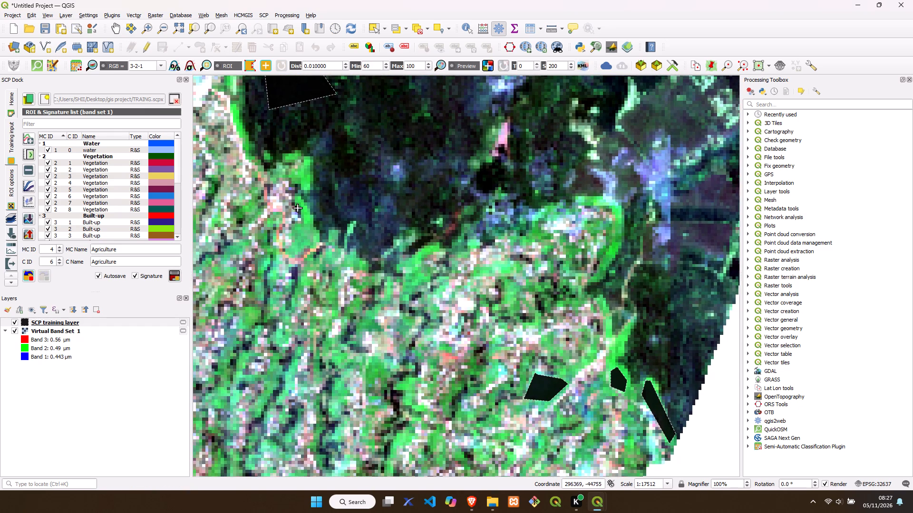
left_click(298, 208)
left_click(301, 221)
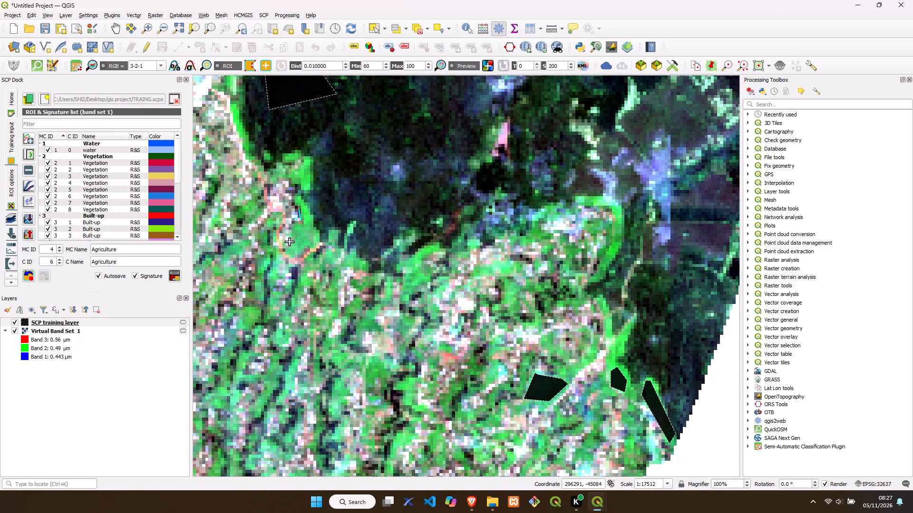
left_click(290, 242)
left_click(291, 257)
left_click_drag(305, 256, 308, 251)
left_click(316, 240)
left_click(318, 224)
left_click(307, 204)
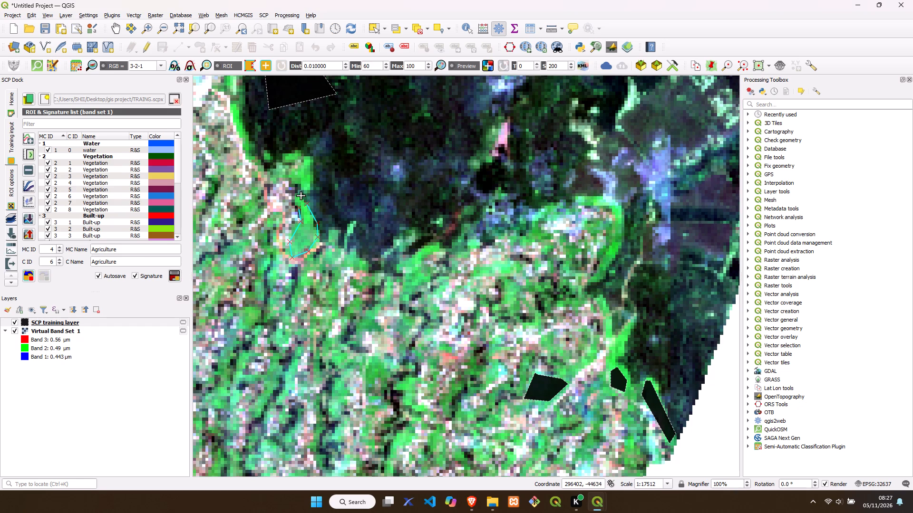
left_click(300, 193)
left_click(298, 207)
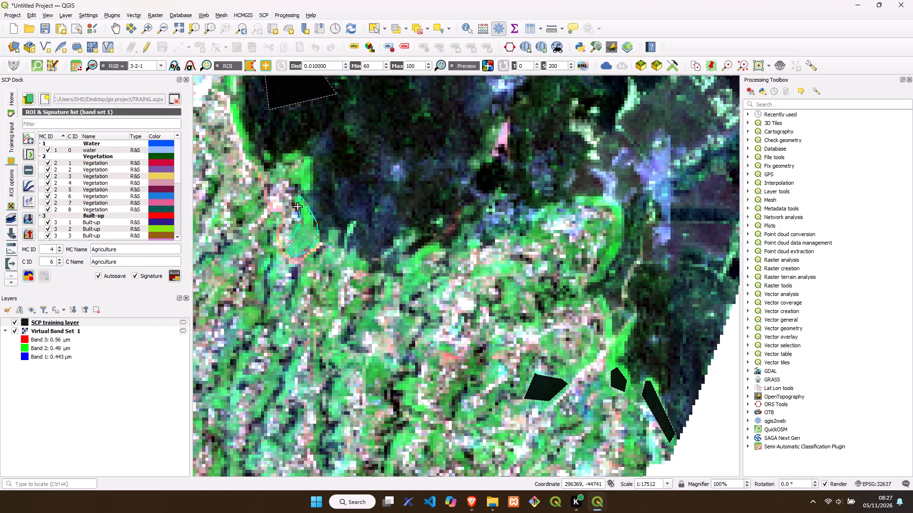
right_click(298, 207)
left_click(174, 274)
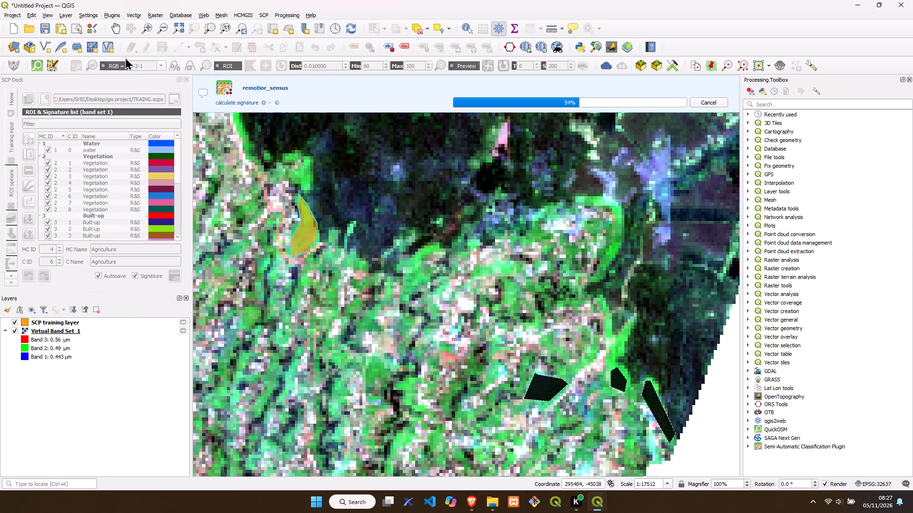
Draw a bent ROI polygon over the green patch southeast of the curved ROI and save it as Agriculture class 7.
left_click(122, 27)
left_click_drag(261, 175, 281, 195)
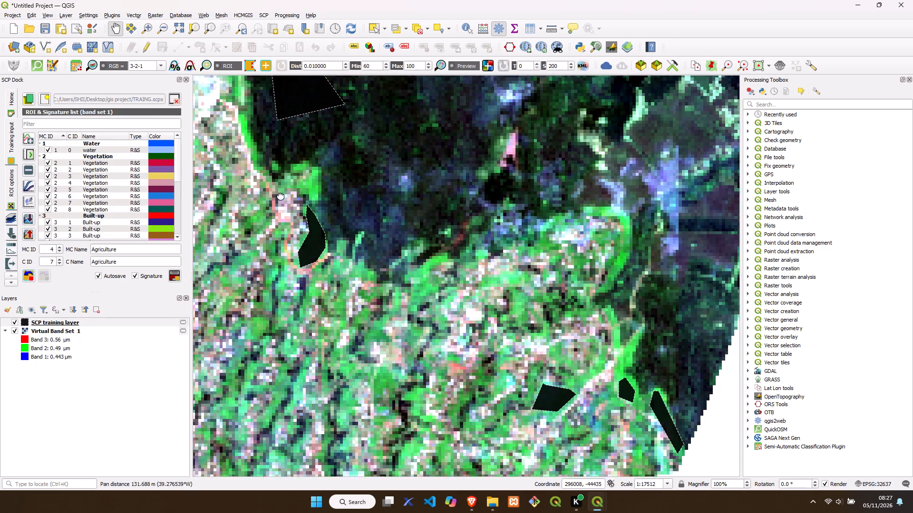
left_click_drag(281, 195, 408, 227)
left_click_drag(379, 332, 359, 192)
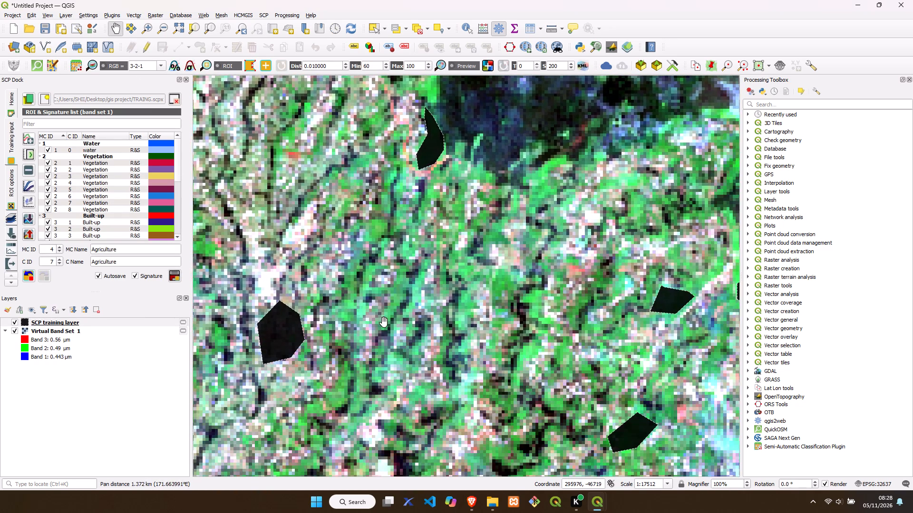
left_click_drag(384, 318, 366, 222)
left_click_drag(348, 323, 302, 322)
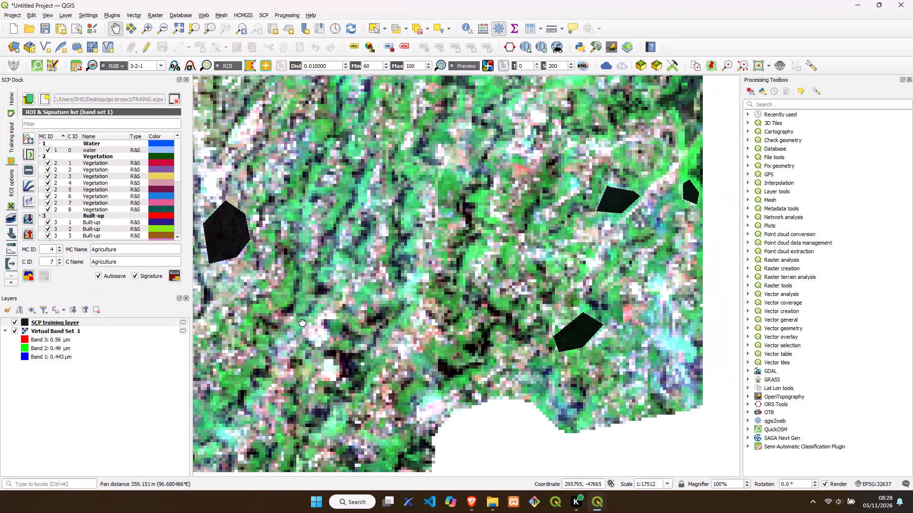
left_click_drag(302, 322, 242, 381)
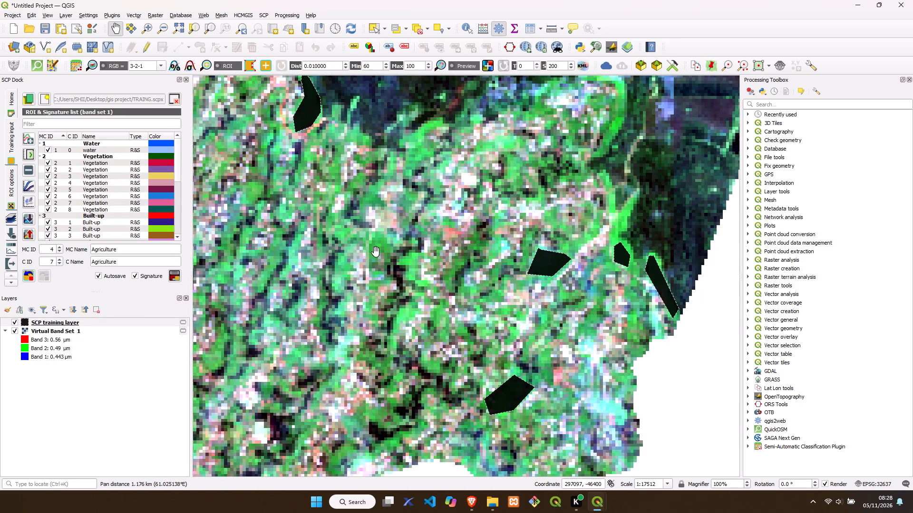
left_click(248, 67)
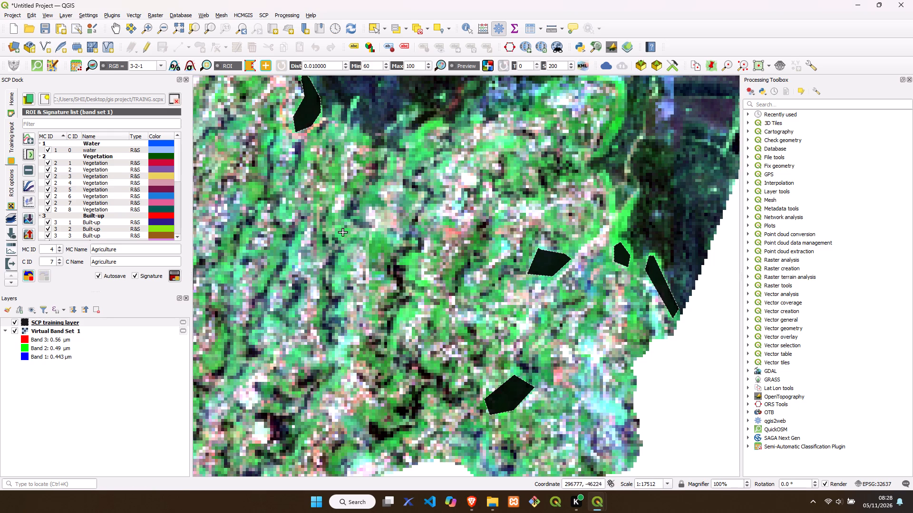
left_click(340, 226)
left_click(341, 243)
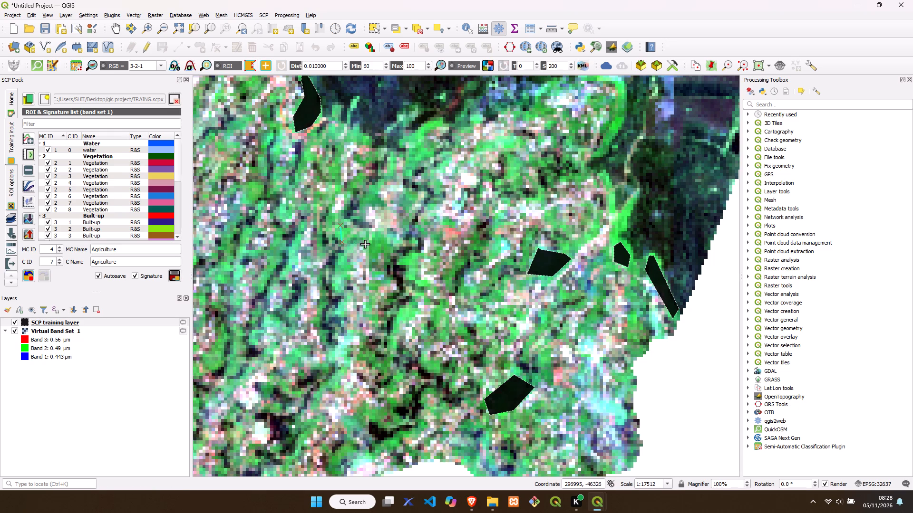
left_click(365, 244)
left_click(372, 264)
left_click(389, 253)
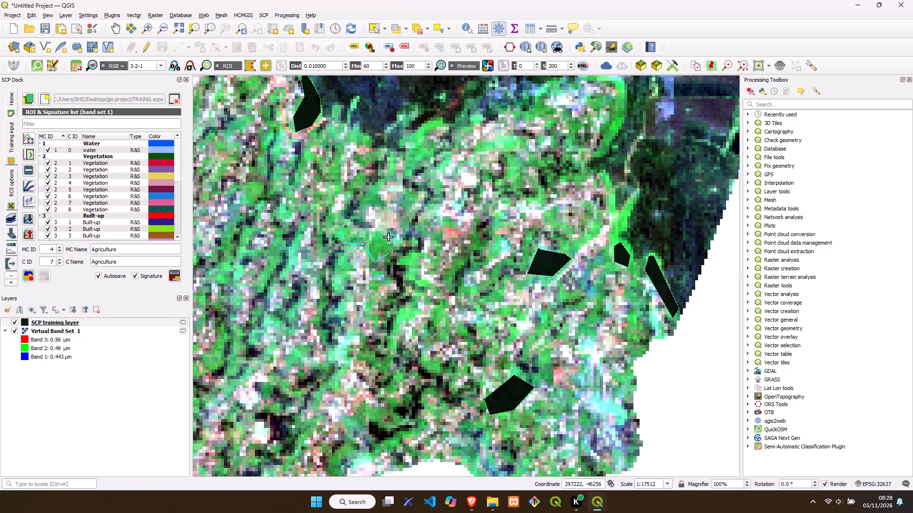
left_click(386, 239)
left_click(369, 229)
left_click(341, 227)
right_click(340, 227)
left_click(175, 274)
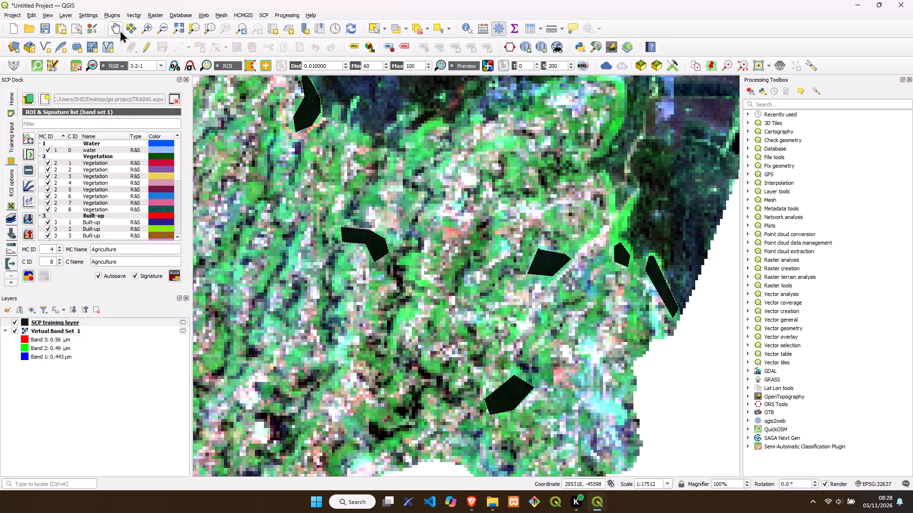
Draw a narrow triangular ROI polygon over the green patch south of the six-sided ROI and save it as Agriculture class 8.
left_click_drag(120, 30, 122, 36)
left_click_drag(316, 261, 396, 180)
left_click(116, 27)
left_click_drag(283, 278, 457, 226)
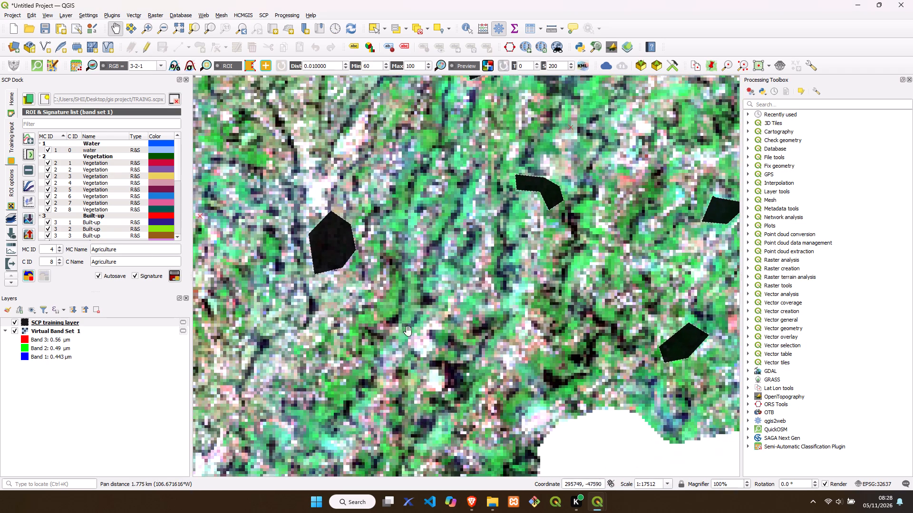
left_click_drag(396, 344, 374, 222)
left_click_drag(375, 314, 375, 295)
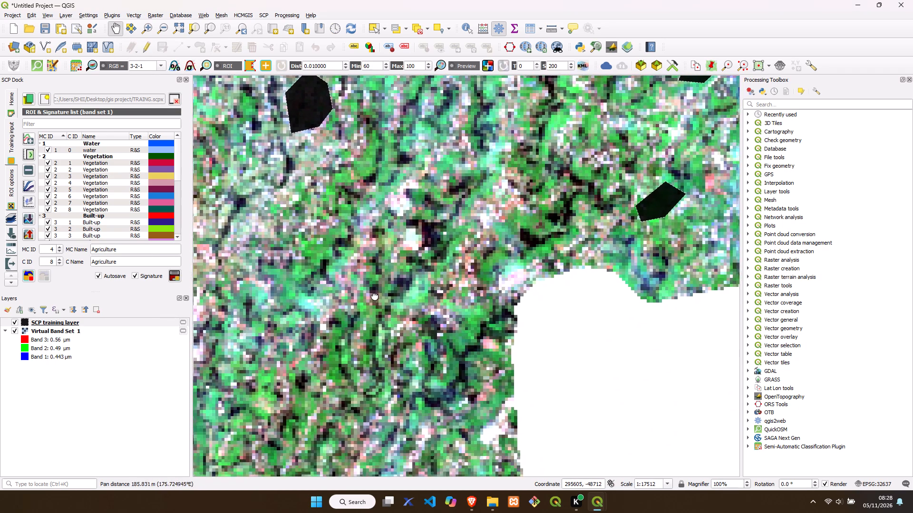
left_click_drag(375, 295, 471, 249)
left_click_drag(247, 66, 252, 85)
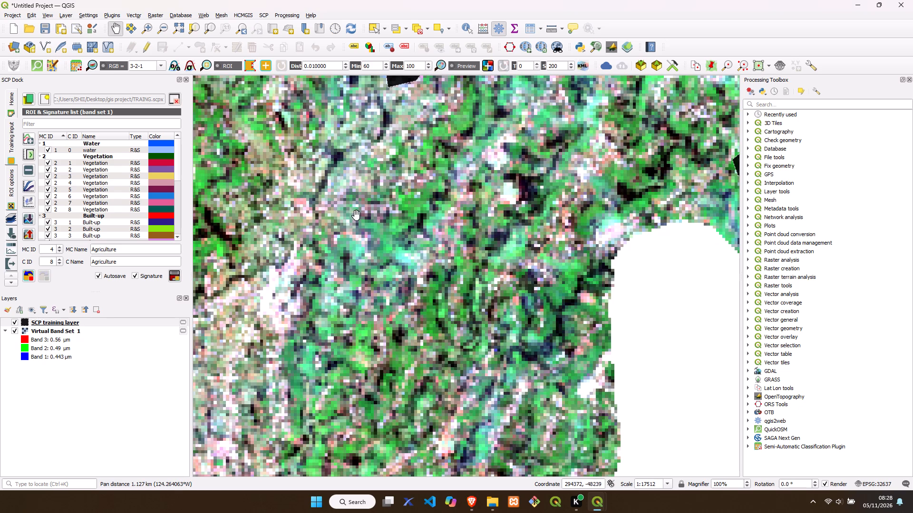
left_click_drag(249, 65, 249, 66)
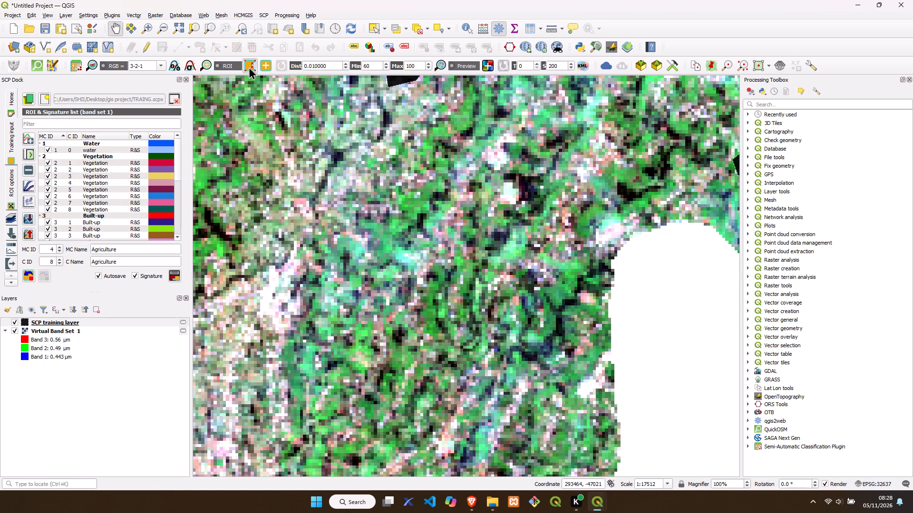
left_click_drag(249, 66, 249, 70)
left_click(371, 226)
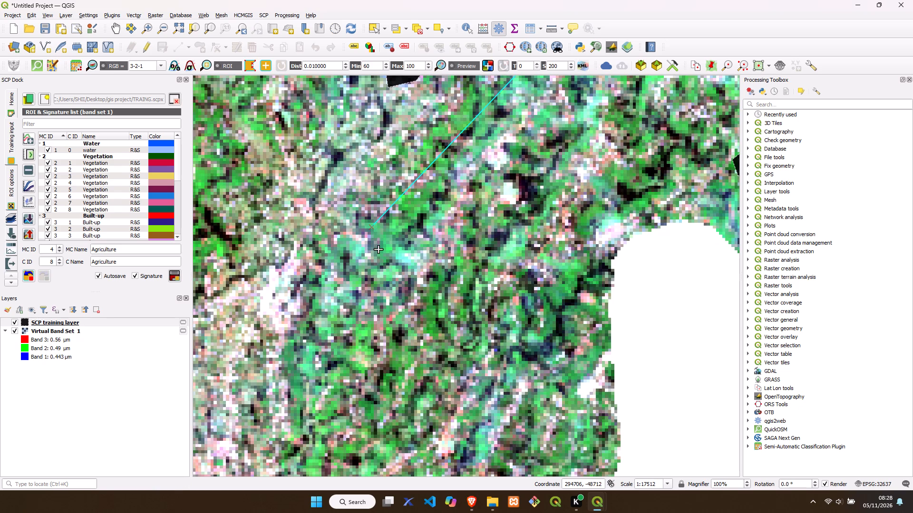
left_click(382, 259)
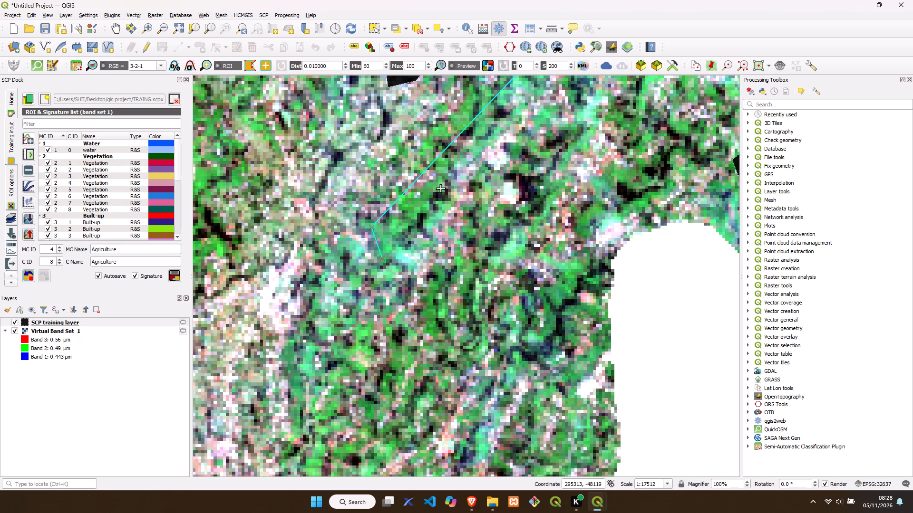
left_click(440, 188)
left_click(372, 227)
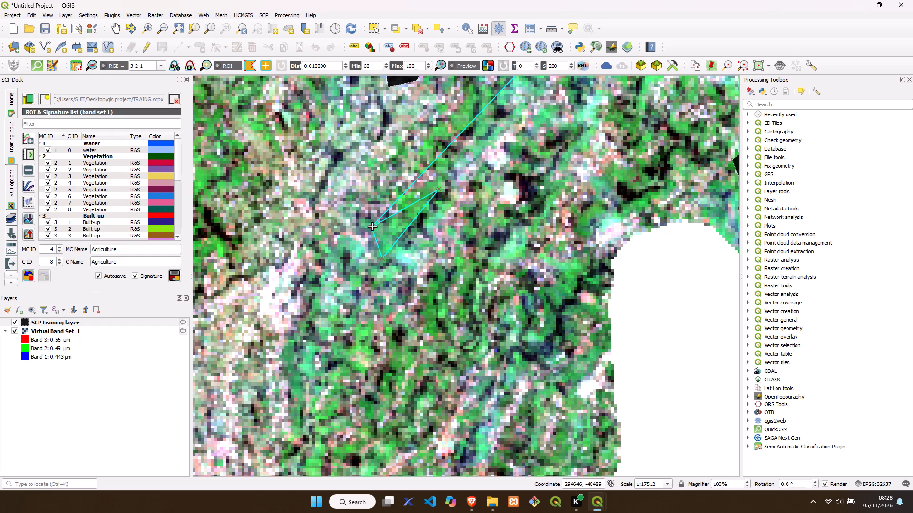
right_click(372, 227)
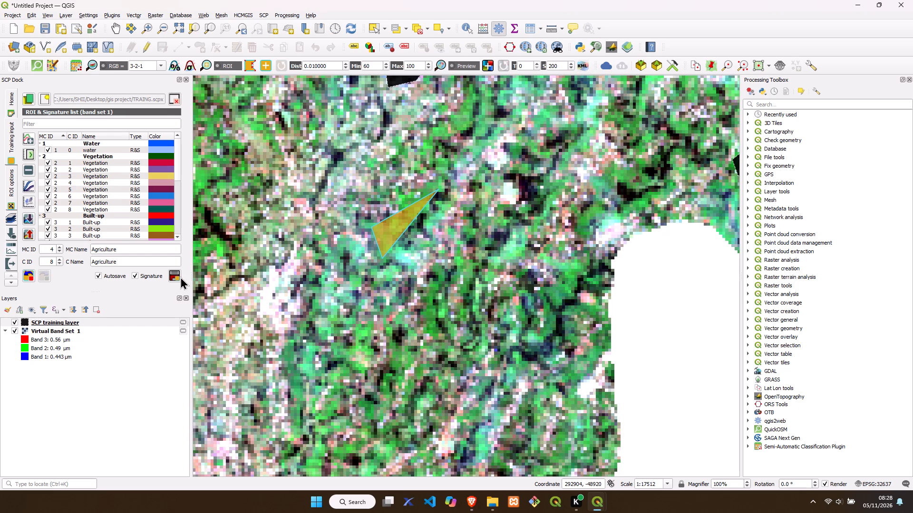
left_click(175, 275)
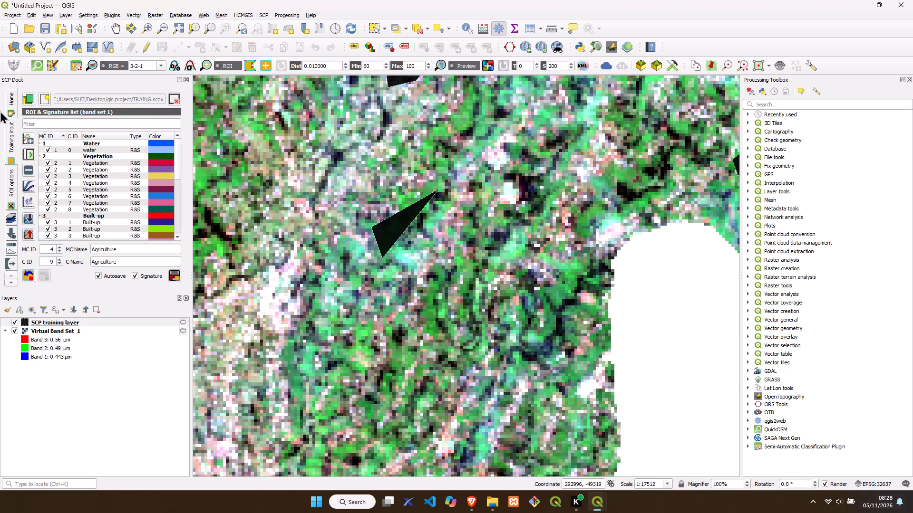
Draw a narrow five-sided ROI polygon along the bright green strip at the dark forest's edge, north of the zigzag ROI; save it as Agriculture class 9.
left_click(110, 25)
left_click_drag(227, 196, 405, 251)
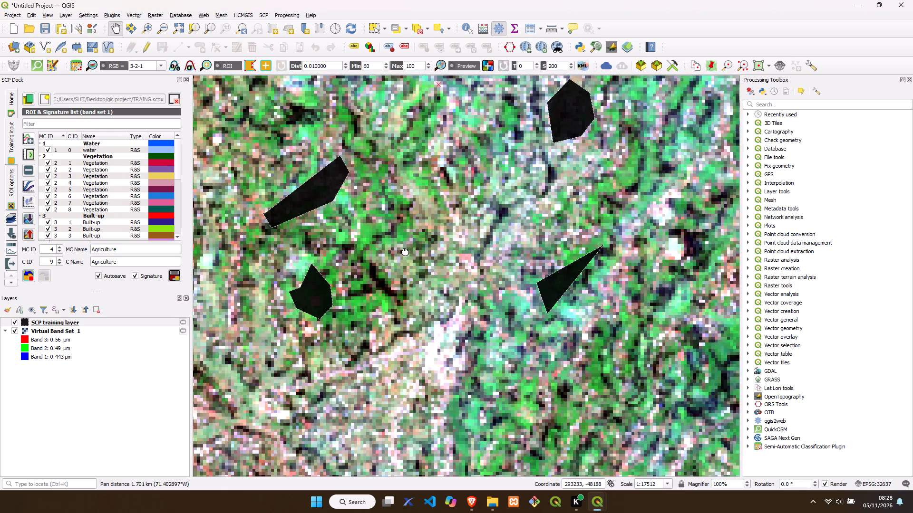
left_click_drag(405, 251, 417, 243)
left_click_drag(343, 232, 332, 383)
left_click_drag(313, 256, 363, 369)
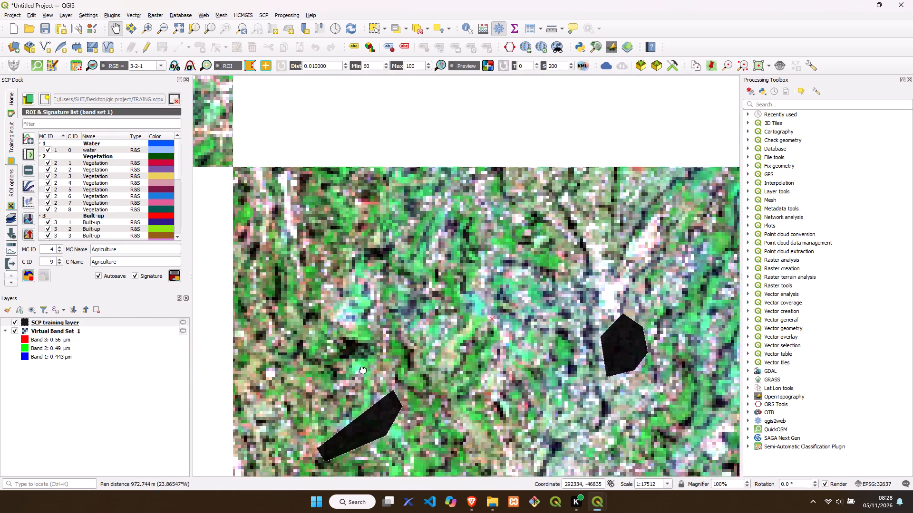
left_click_drag(363, 369, 381, 393)
left_click_drag(360, 258, 455, 398)
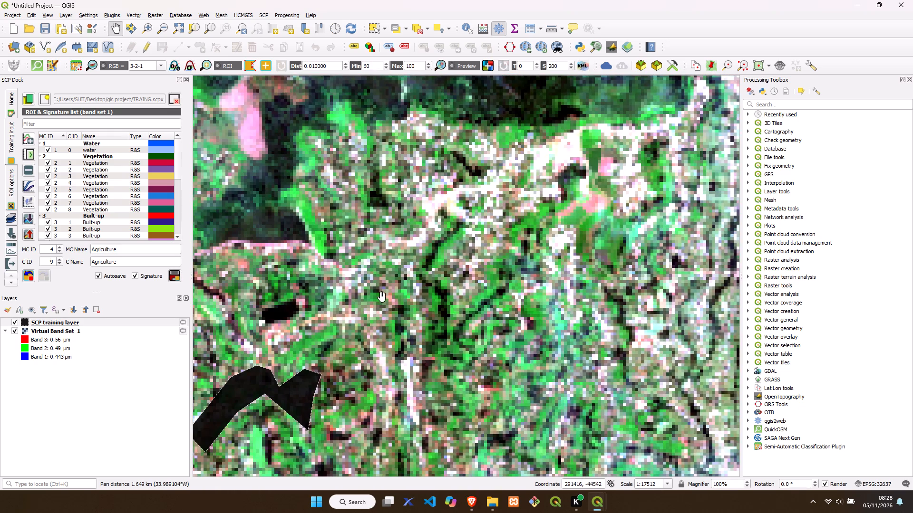
left_click_drag(382, 301, 485, 346)
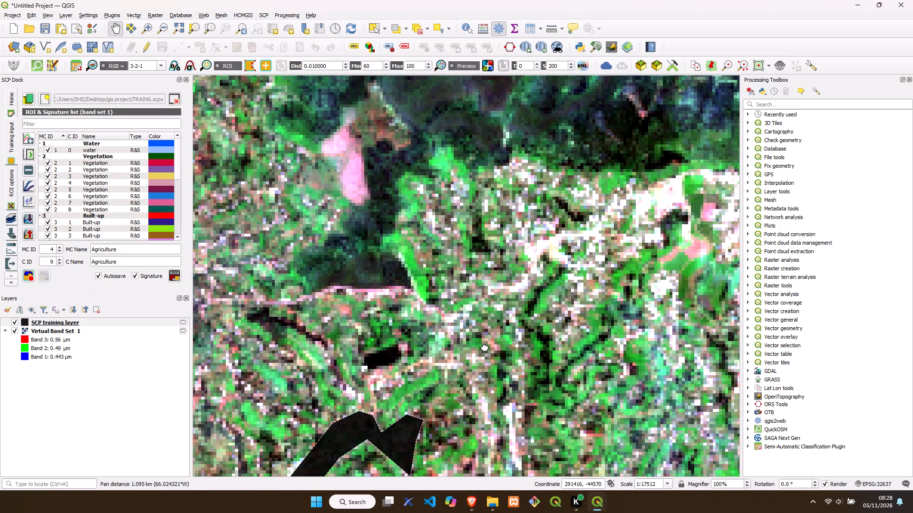
left_click_drag(485, 346, 464, 382)
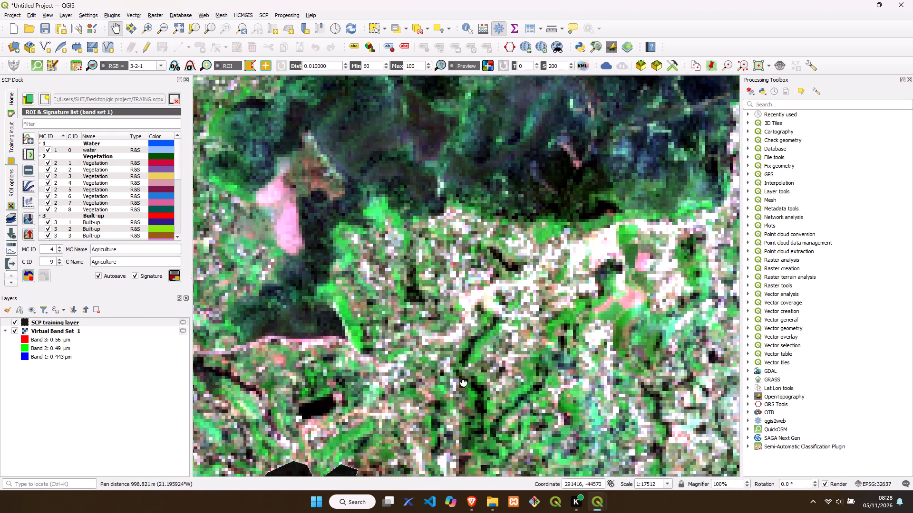
left_click_drag(464, 382, 431, 313)
left_click(246, 67)
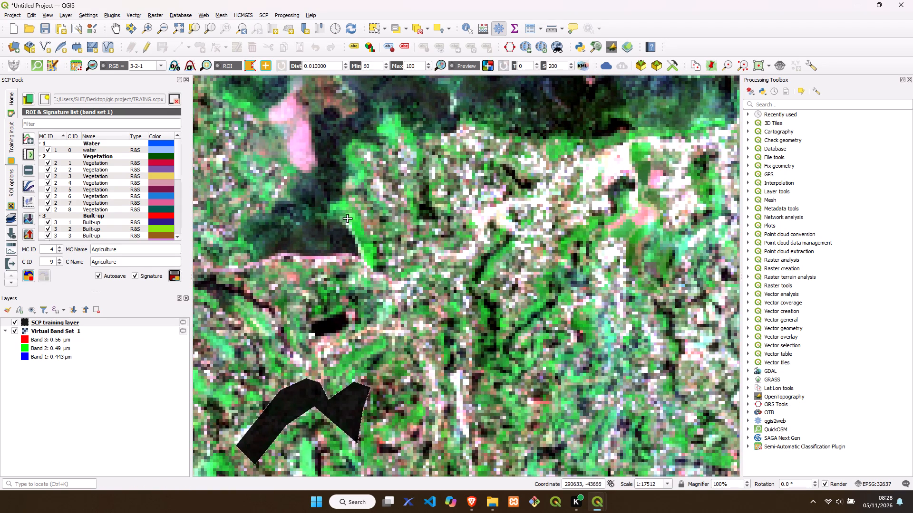
left_click(345, 200)
left_click(329, 214)
left_click(371, 269)
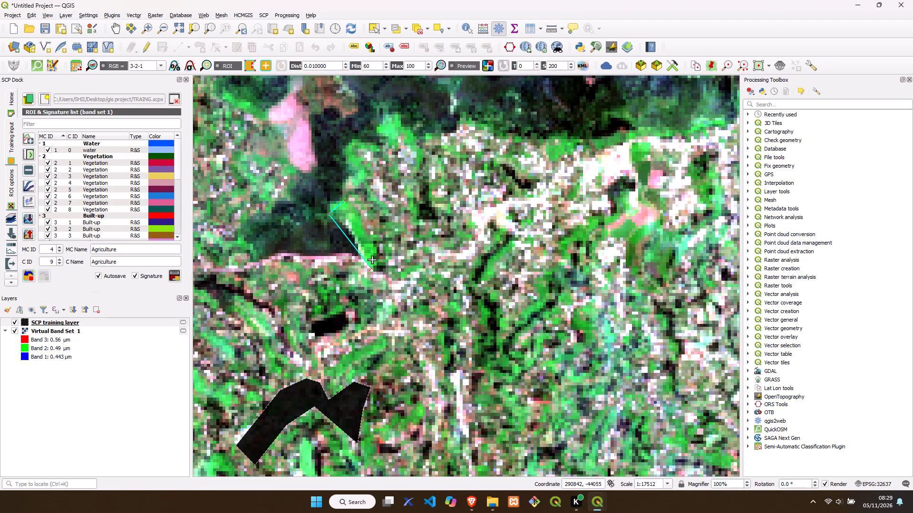
left_click(374, 256)
left_click(365, 231)
left_click(345, 199)
right_click(345, 199)
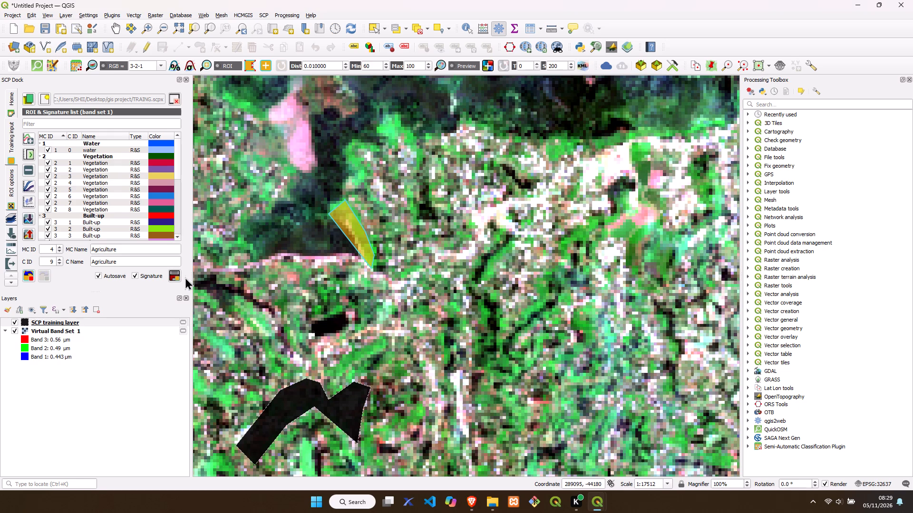
left_click(171, 275)
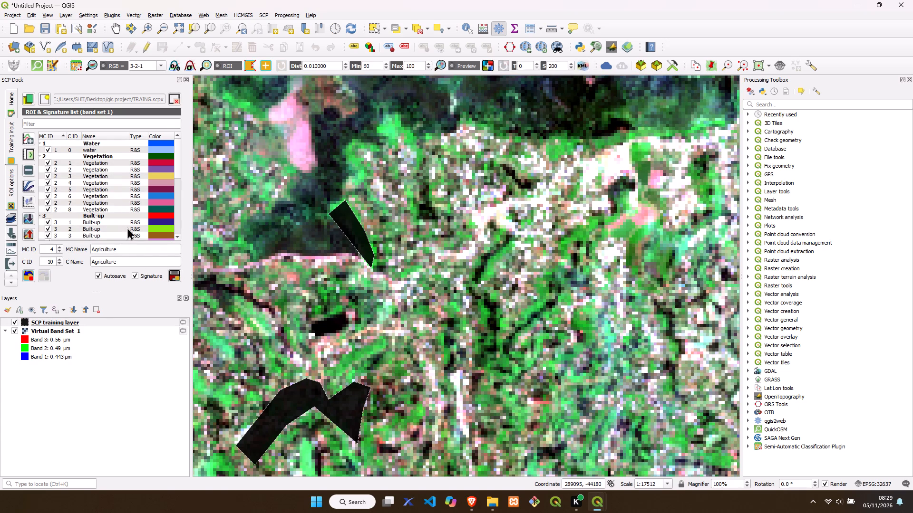
Clear the Agriculture macroclass name, set the class ID to 1 and the macroclass ID to 5.
left_click_drag(176, 170, 178, 201)
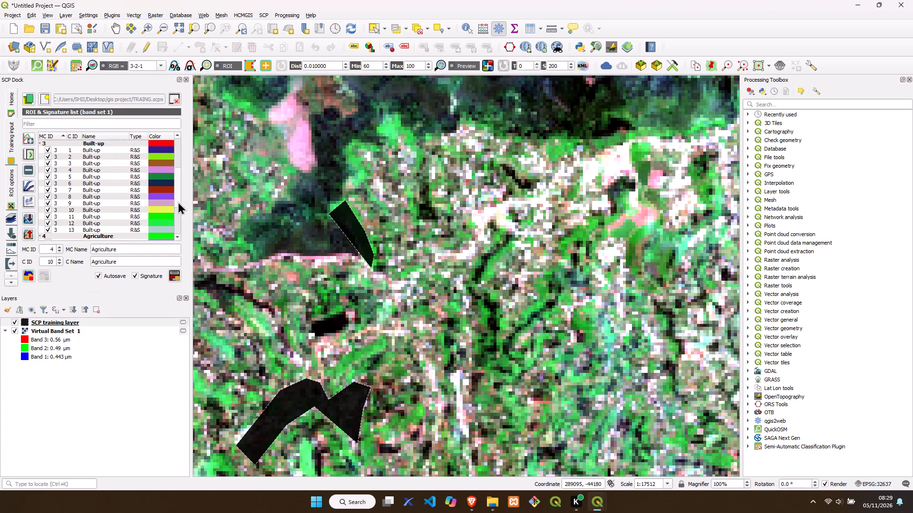
left_click_drag(178, 201, 179, 234)
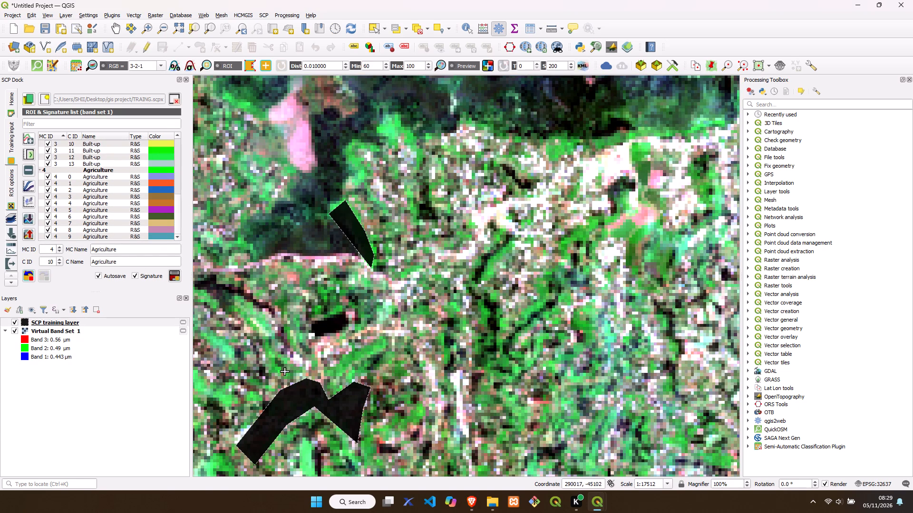
left_click(137, 253)
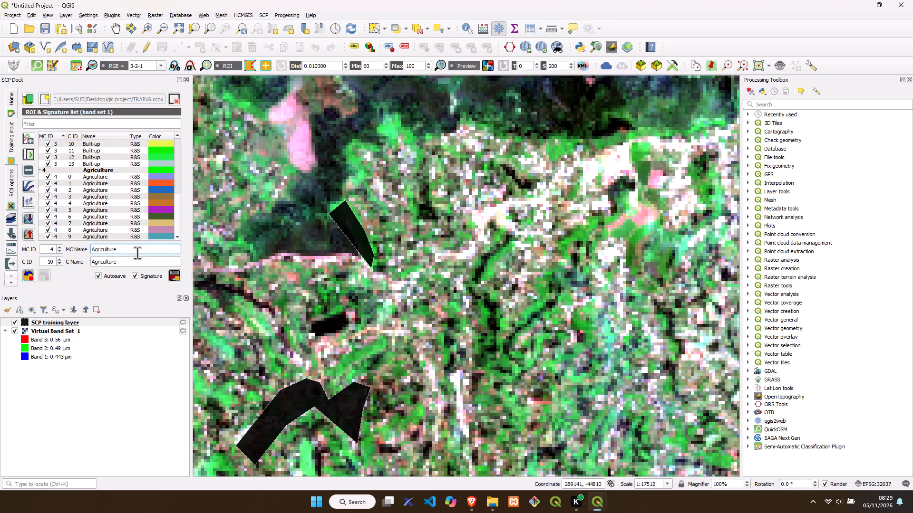
key("BackSpace")
key("BackSpace")
key("BackSpace")
key("BackSpace")
key("BackSpace")
key("BackSpace")
key("BackSpace")
key("BackSpace")
key("BackSpace")
key("BackSpace")
key("BackSpace")
key("BackSpace")
key("BackSpace")
key("BackSpace")
key("BackSpace")
key("BackSpace")
key("BackSpace")
left_click(52, 261)
key("BackSpace")
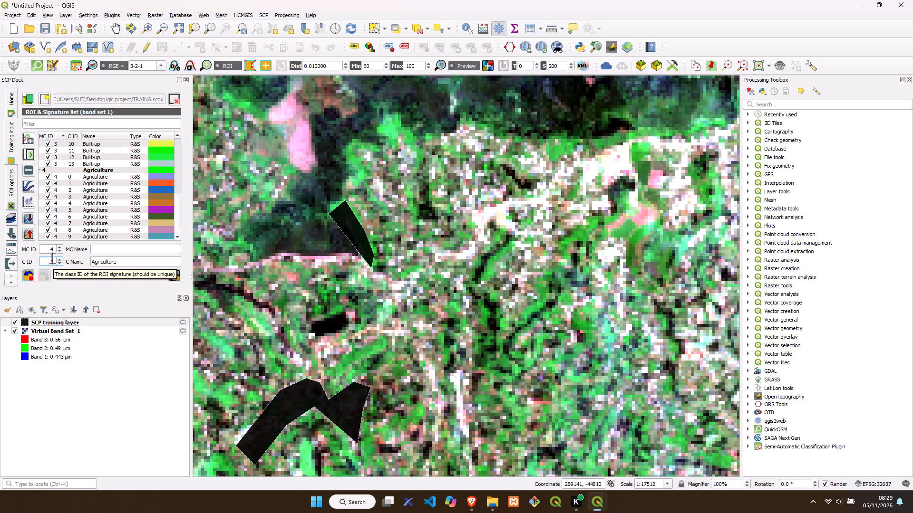
left_click(53, 246)
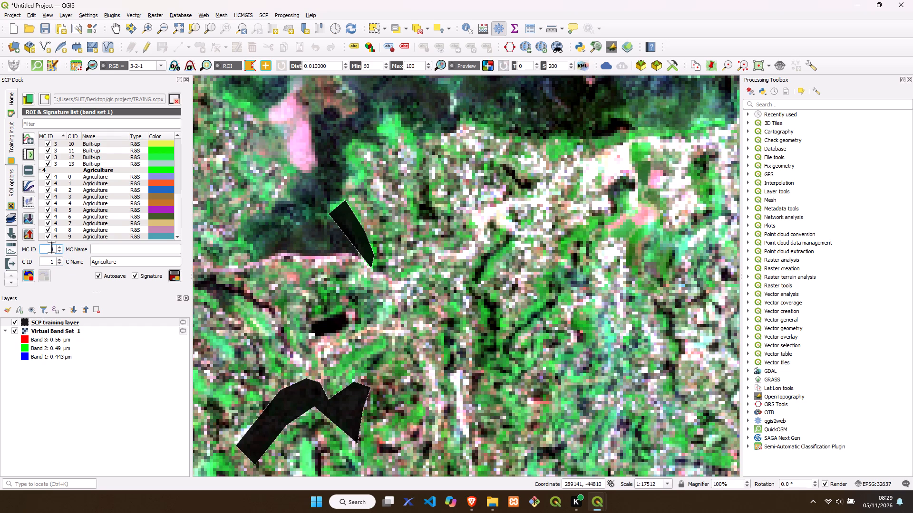
key("BackSpace")
key("5")
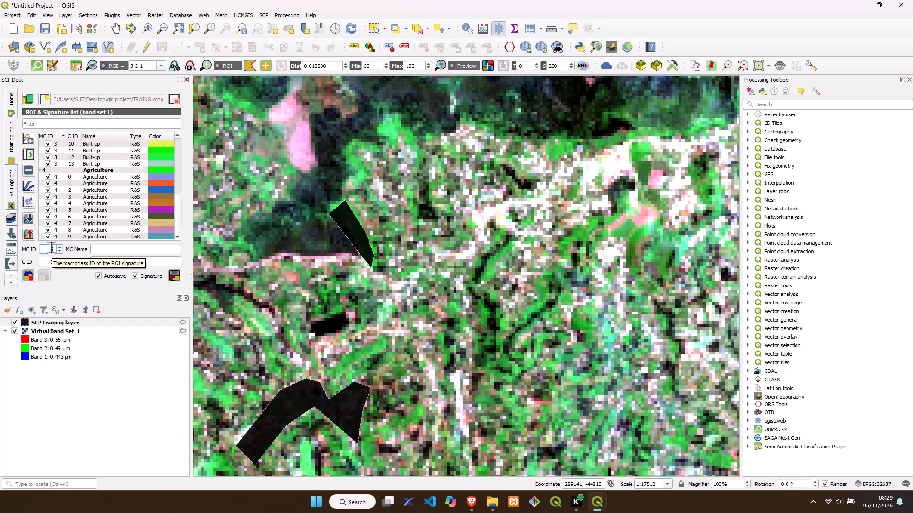
Replace the class name with "Bare Land", copied from the LULC supervised classes search results in the Brave browser.
left_click(131, 252)
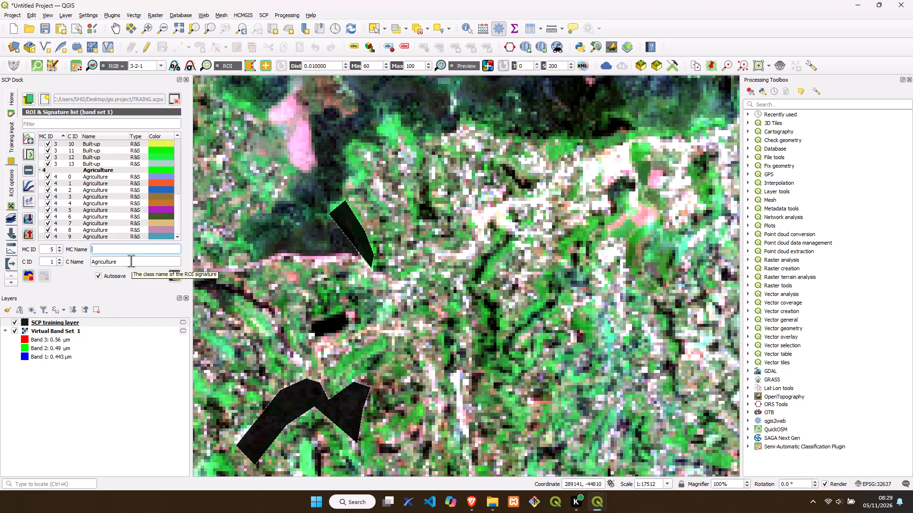
left_click(131, 263)
key("BackSpace")
key("BackSpace")
key("BackSpace")
key("BackSpace")
key("BackSpace")
key("BackSpace")
key("BackSpace")
key("BackSpace")
key("BackSpace")
key("BackSpace")
key("BackSpace")
key("BackSpace")
key("BackSpace")
key("BackSpace")
key("BackSpace")
key("BackSpace")
key("BackSpace")
key("BackSpace")
key("BackSpace")
key("BackSpace")
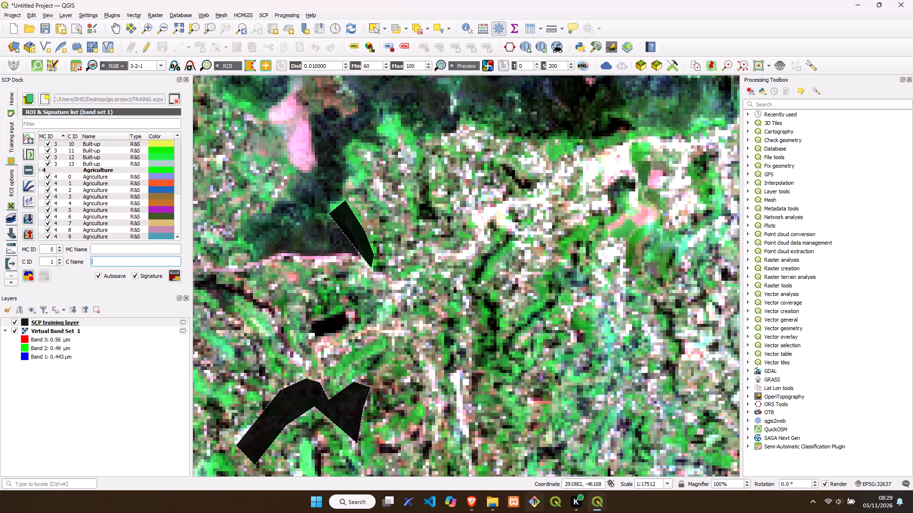
left_click(459, 461)
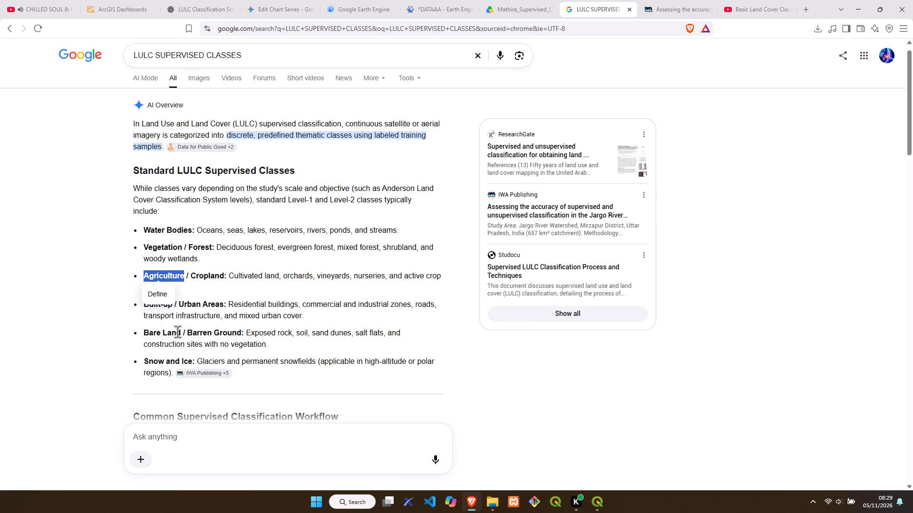
left_click_drag(180, 332, 138, 333)
right_click(155, 331)
left_click(167, 340)
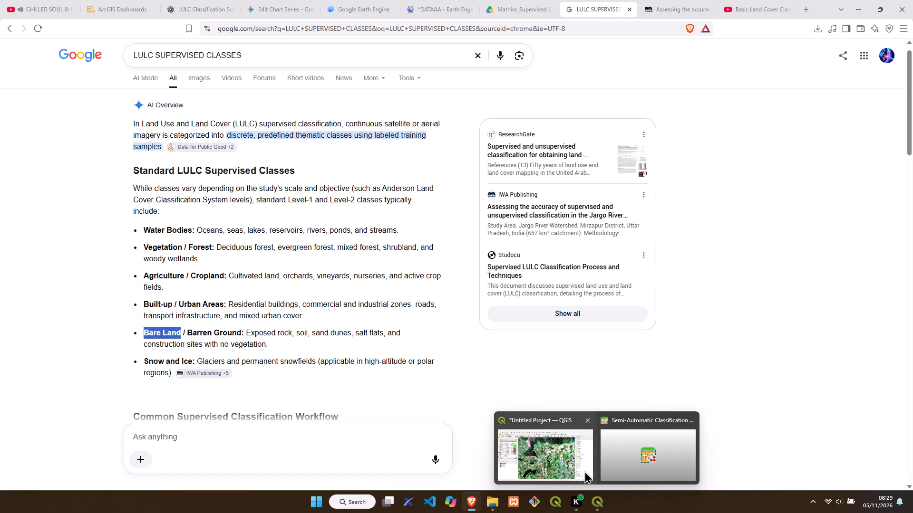
left_click(555, 458)
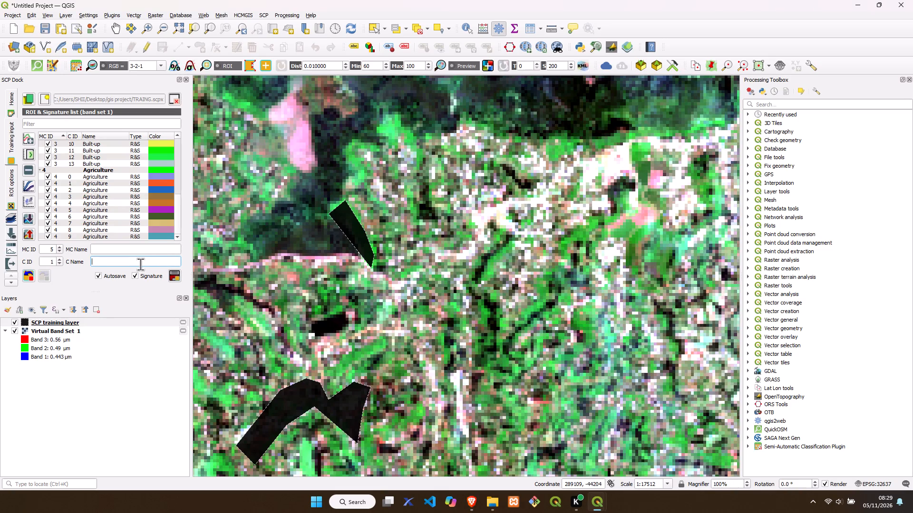
key("ctrl+v")
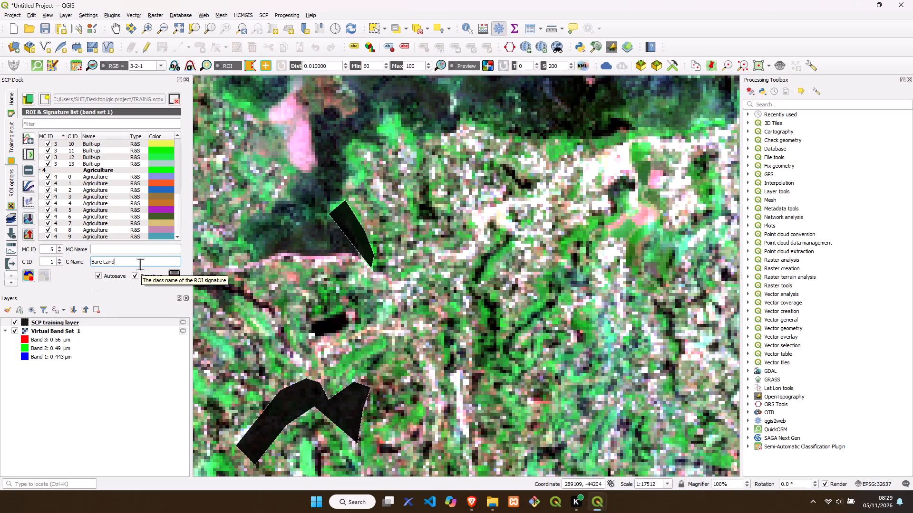
Set the macroclass name for macroclass ID 5 to "Bare Land".
left_click(98, 244)
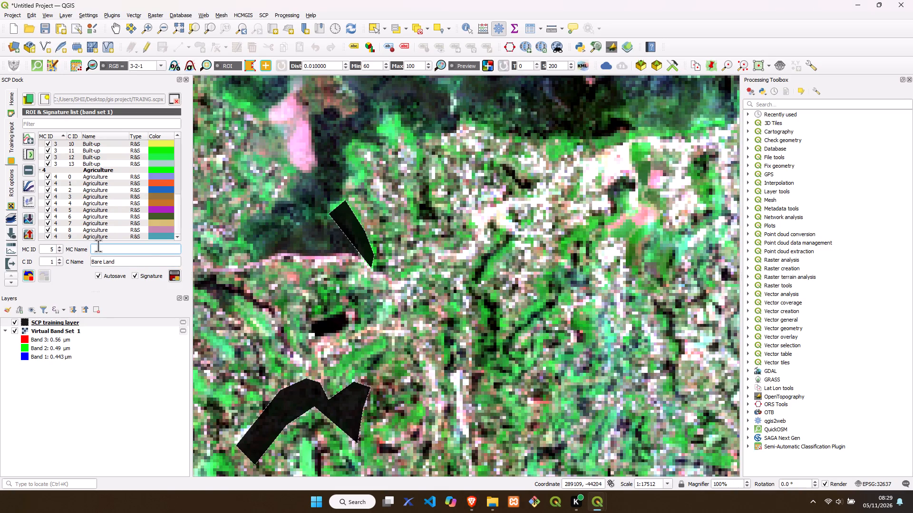
key("ctrl+v")
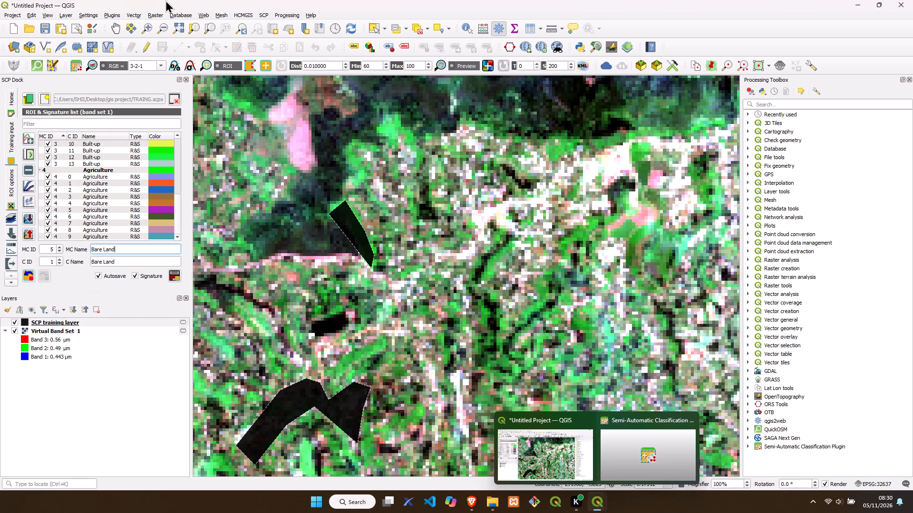
Draw a small diamond-shaped ROI polygon over the southern part of the bright pink patch beside the dark forest and save it as Bare Land class 1.
left_click(117, 28)
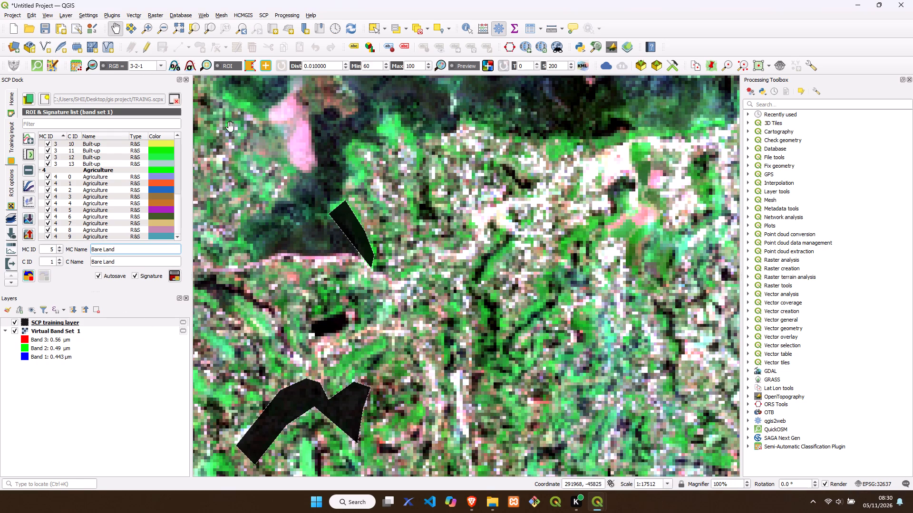
left_click_drag(254, 157, 370, 211)
left_click_drag(392, 198, 355, 261)
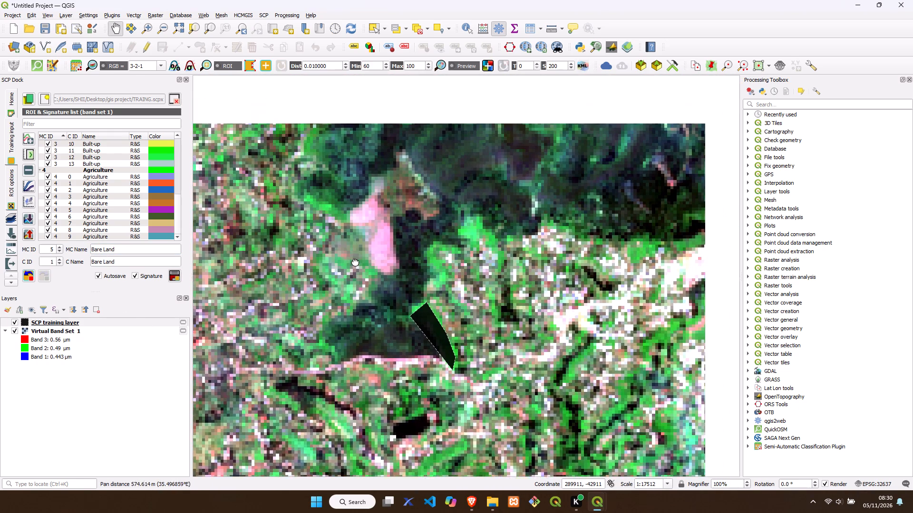
left_click_drag(355, 261, 201, 272)
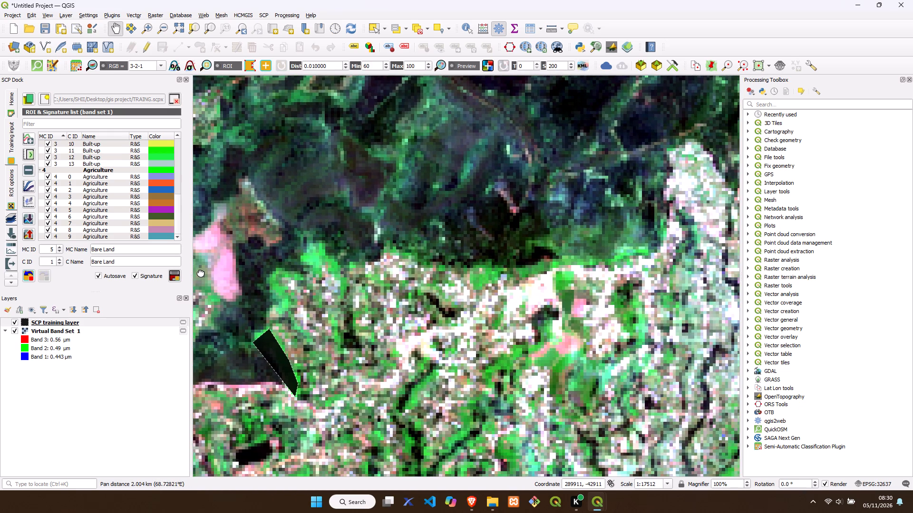
left_click_drag(201, 272, 214, 292)
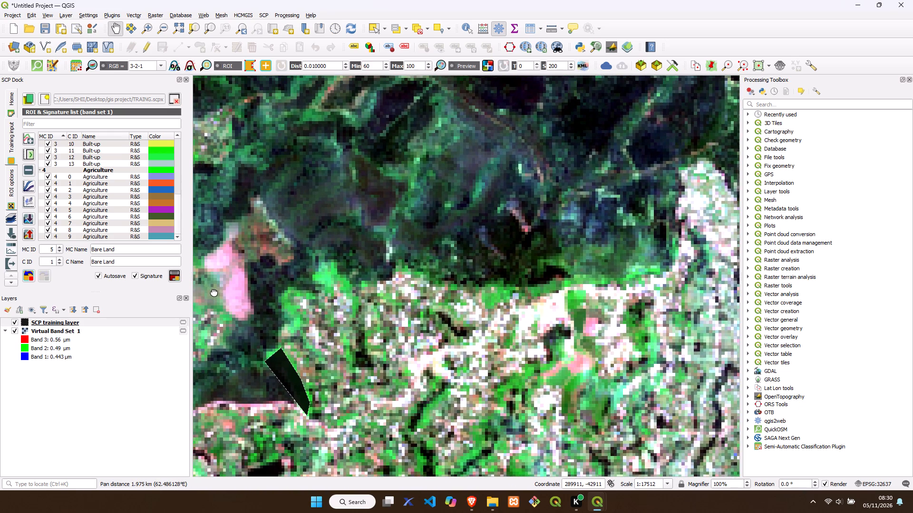
left_click_drag(214, 292, 213, 290)
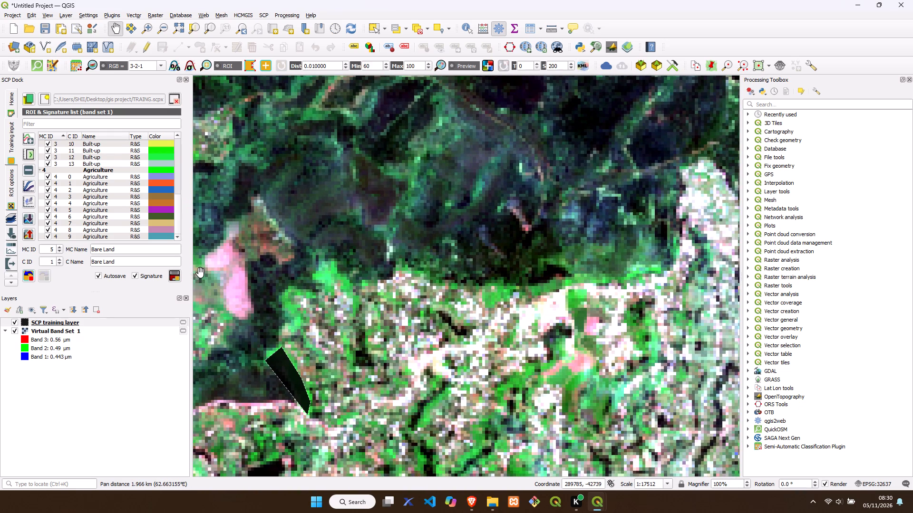
left_click(248, 67)
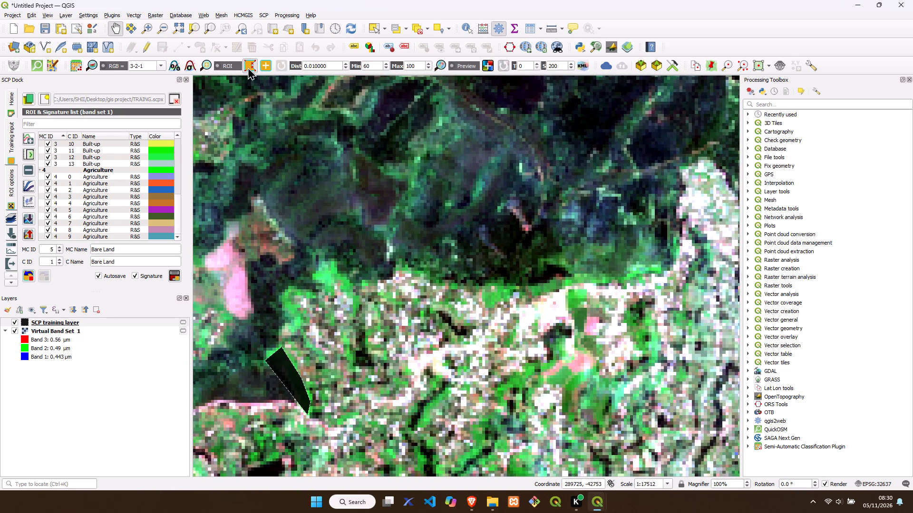
left_click(235, 272)
left_click(226, 297)
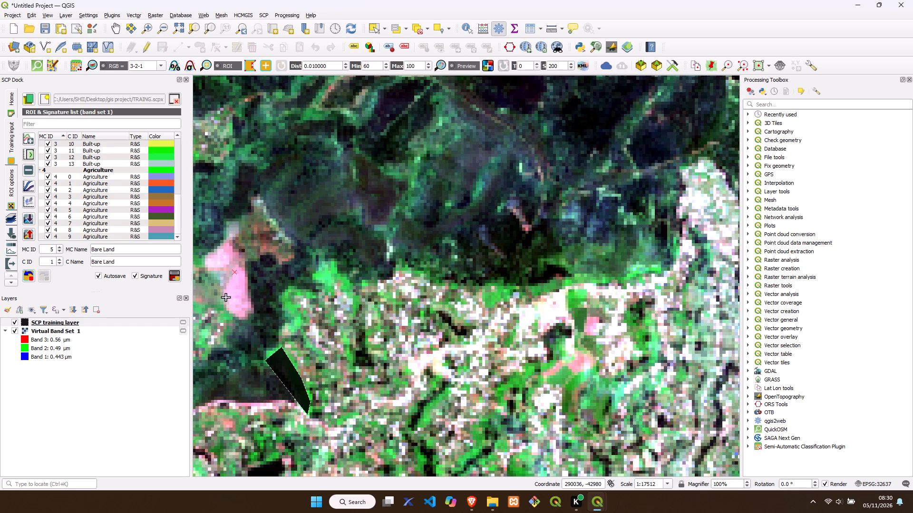
left_click(239, 320)
left_click_drag(252, 306, 251, 301)
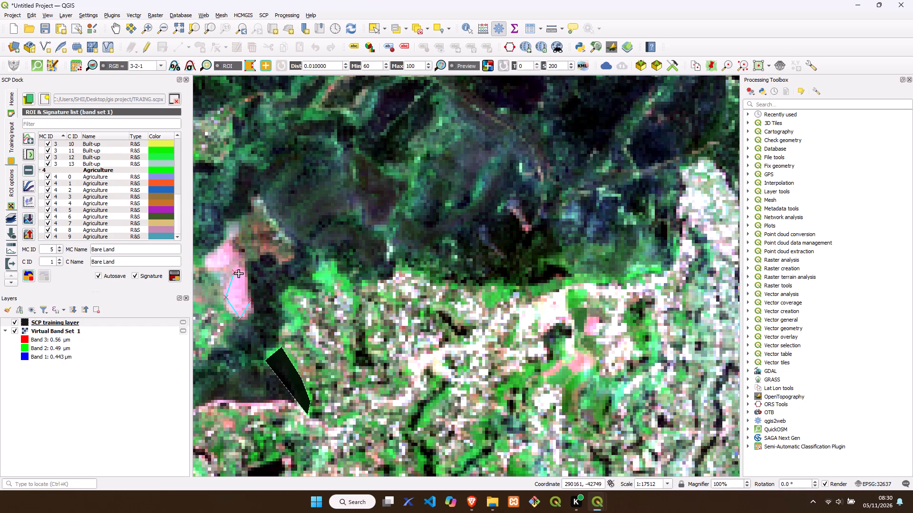
left_click(237, 273)
right_click(237, 273)
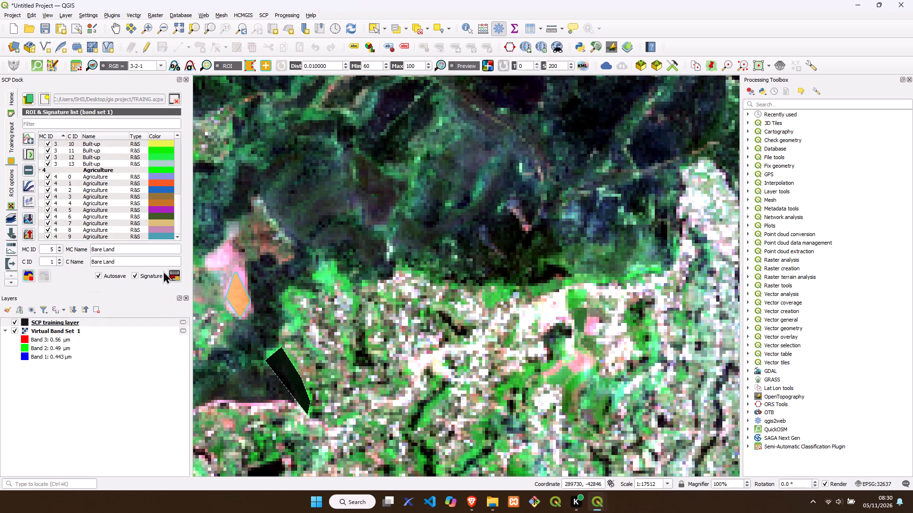
left_click(174, 272)
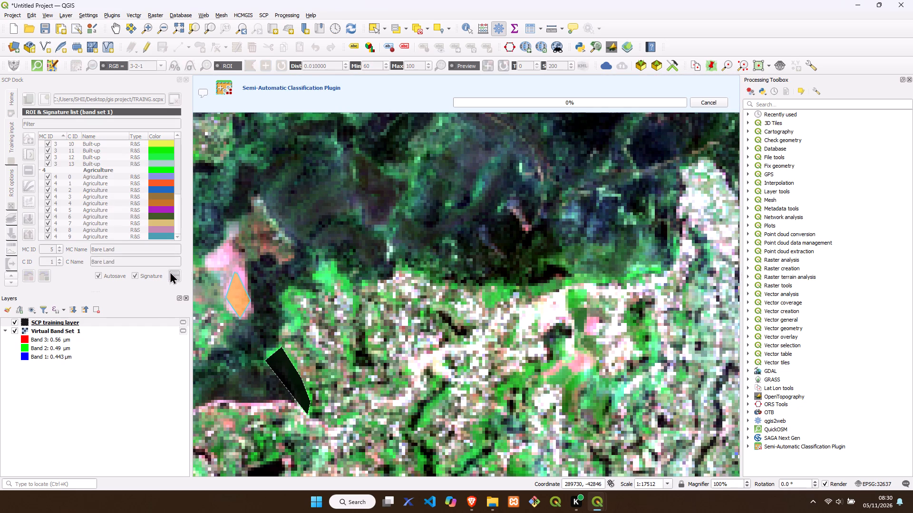
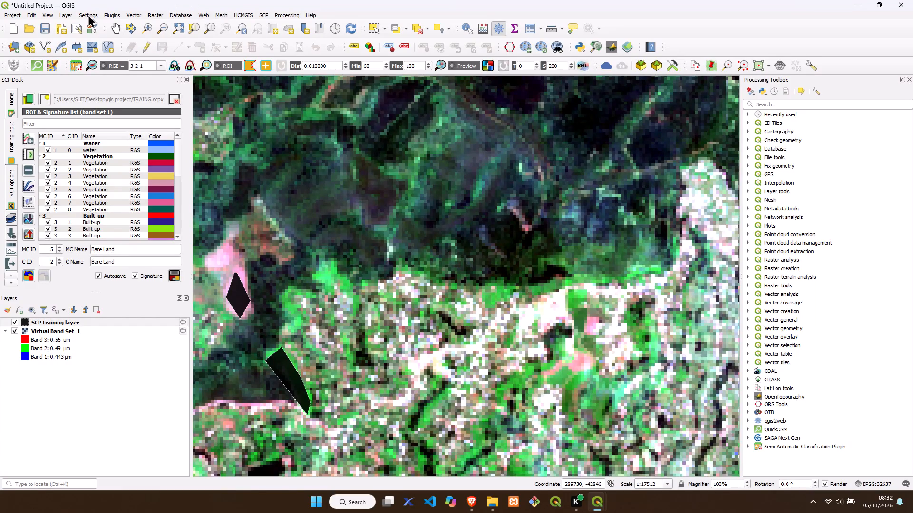
Begin a manual ROI polygon for the Bare Land class in the pinkish area at the satellite image's northeastern edge.
left_click(113, 25)
left_click_drag(503, 125, 299, 312)
left_click_drag(482, 218, 408, 403)
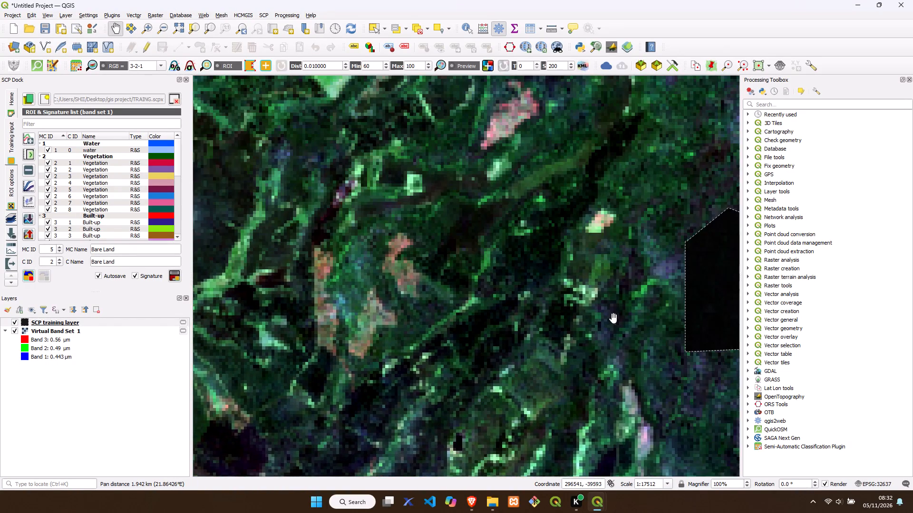
left_click_drag(606, 321, 415, 498)
left_click_drag(443, 273, 300, 488)
left_click_drag(484, 325, 214, 500)
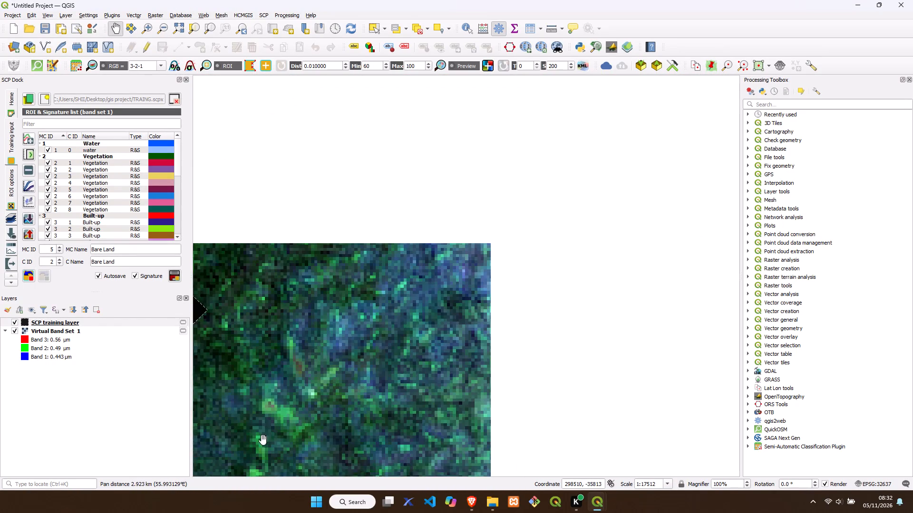
left_click_drag(405, 315, 216, 475)
left_click_drag(458, 289, 379, 478)
left_click_drag(516, 295, 514, 306)
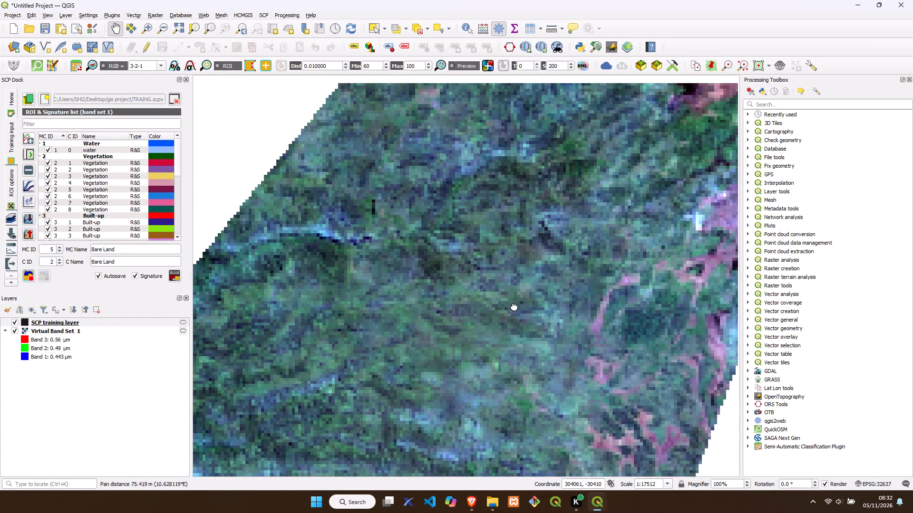
left_click_drag(514, 306, 245, 370)
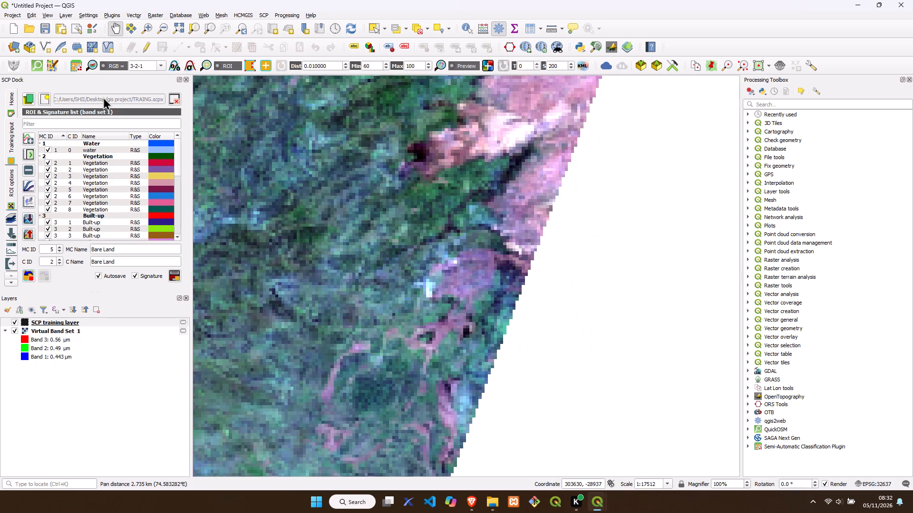
left_click(248, 65)
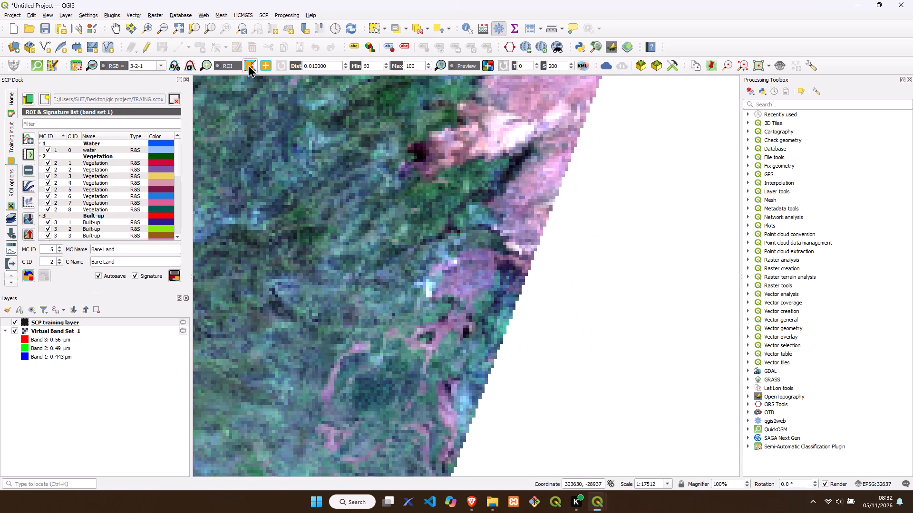
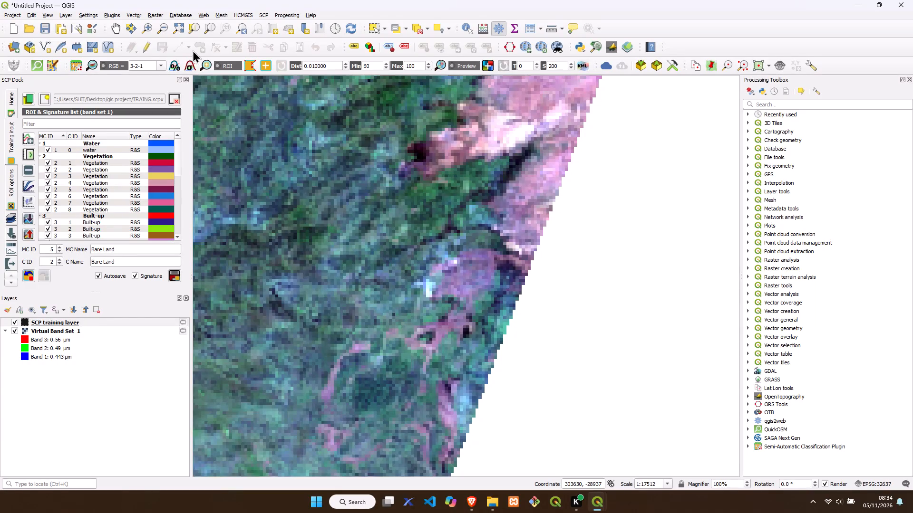
Draw a V-shaped ROI polygon over the pink and white bare ground at the image's eastern edge and save it as Bare Land.
left_click(250, 65)
left_click(499, 103)
left_click(431, 150)
left_click_drag(432, 172, 437, 171)
left_click_drag(501, 152, 507, 150)
left_click(535, 133)
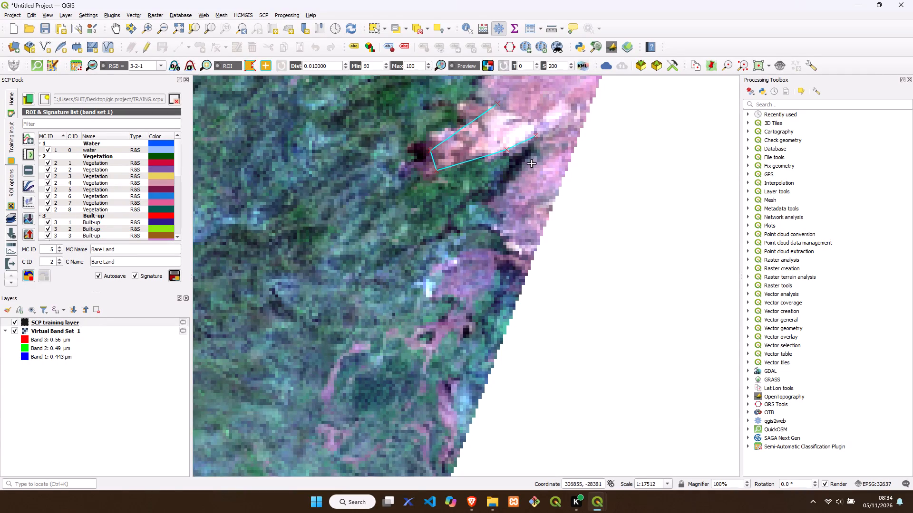
left_click(494, 205)
left_click_drag(529, 231, 534, 223)
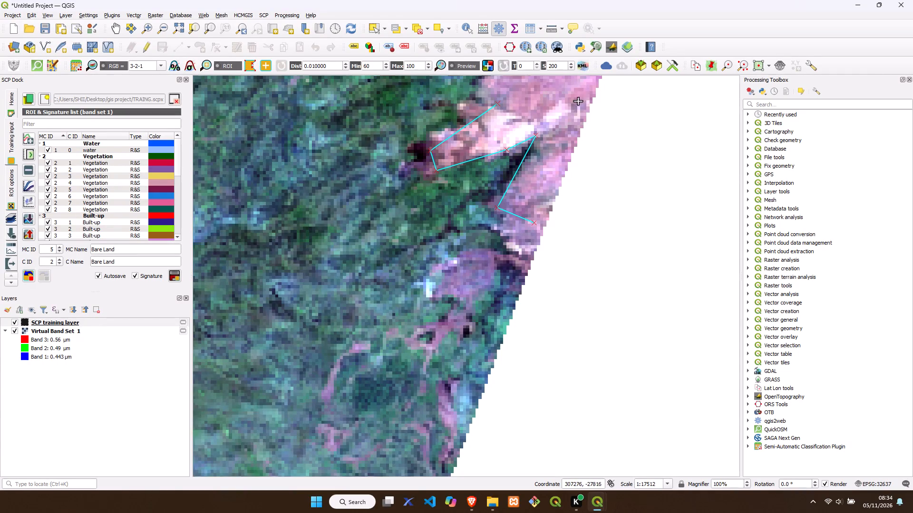
left_click(581, 97)
left_click(524, 88)
left_click(499, 103)
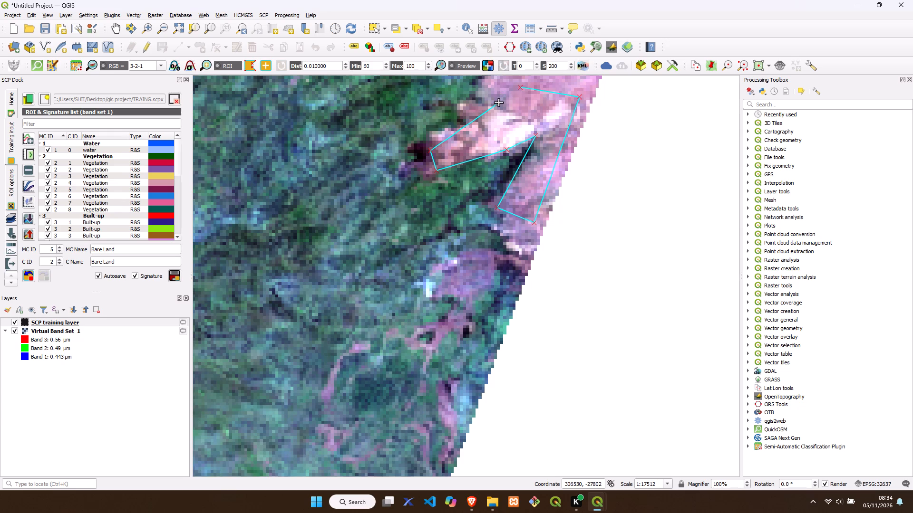
right_click(498, 103)
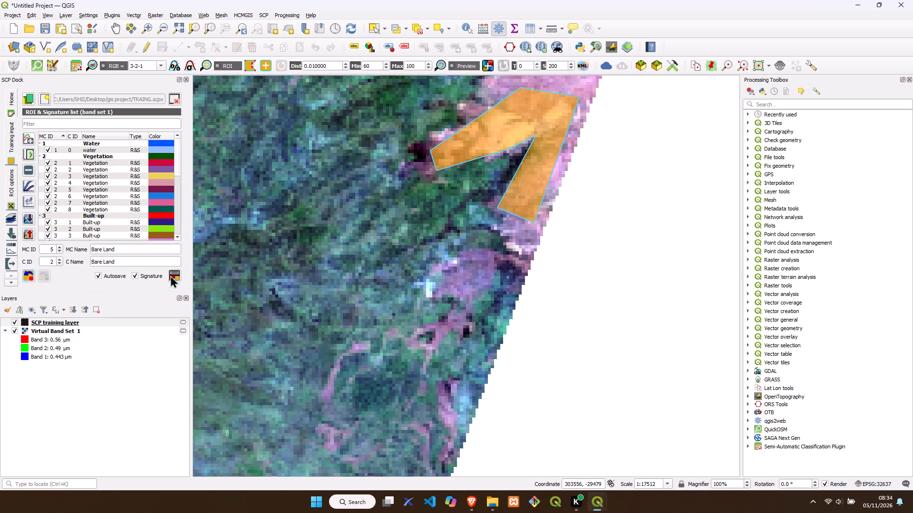
left_click(169, 274)
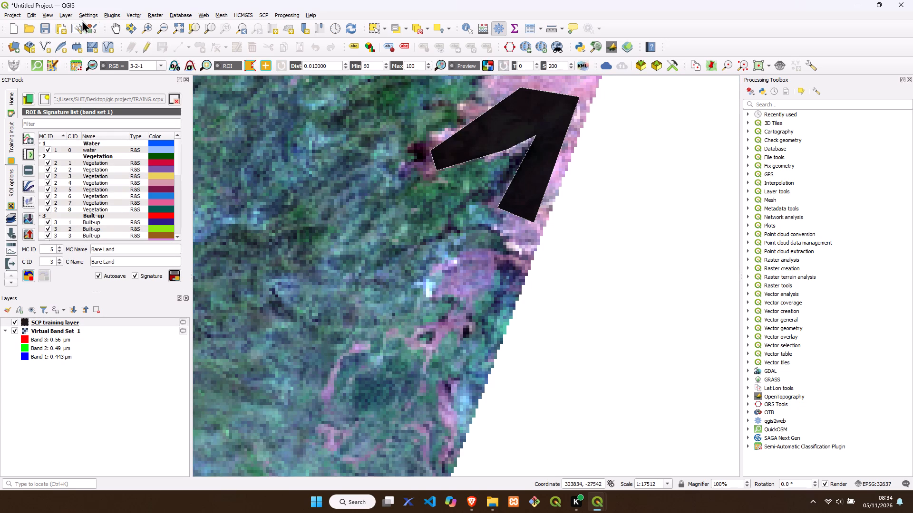
Draw a seven-sided ROI over the brownish-pink ground northwest of the V-shaped polygon and save it to the Bare Land class.
left_click(113, 30)
left_click_drag(352, 124, 297, 358)
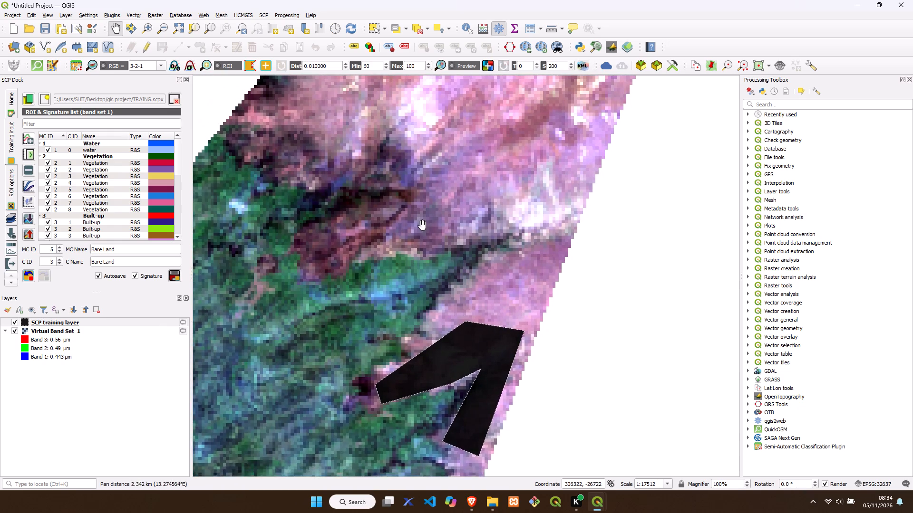
left_click_drag(419, 233, 340, 280)
left_click(249, 63)
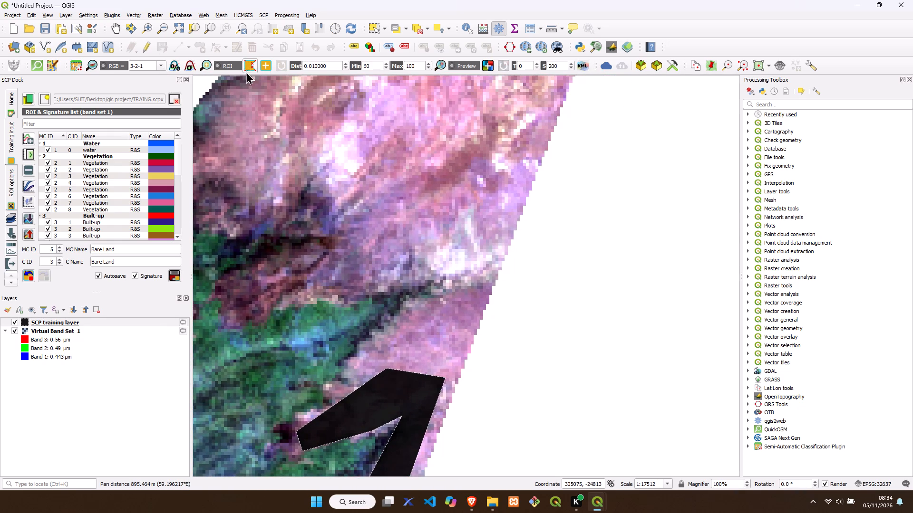
left_click_drag(212, 130, 210, 141)
left_click_drag(204, 209, 211, 207)
left_click_drag(261, 211, 272, 206)
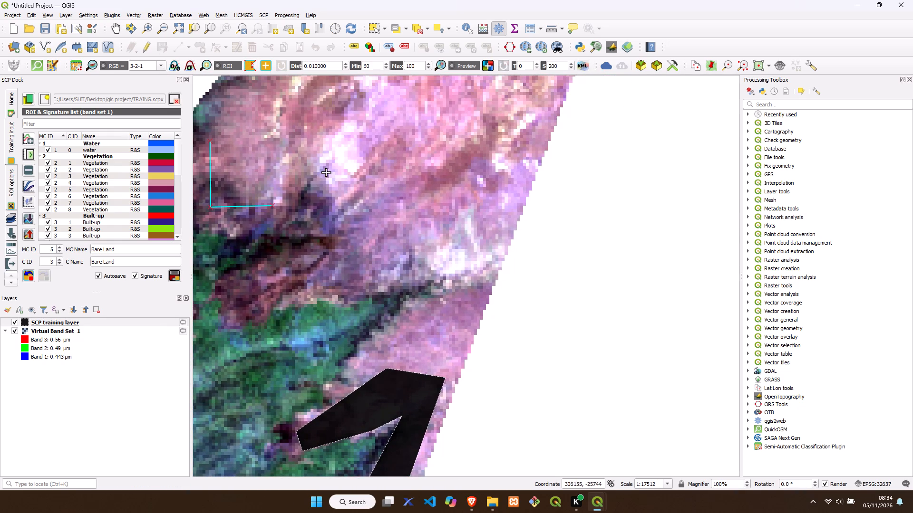
left_click(326, 172)
left_click_drag(341, 129, 337, 123)
left_click_drag(273, 89, 268, 88)
left_click(236, 90)
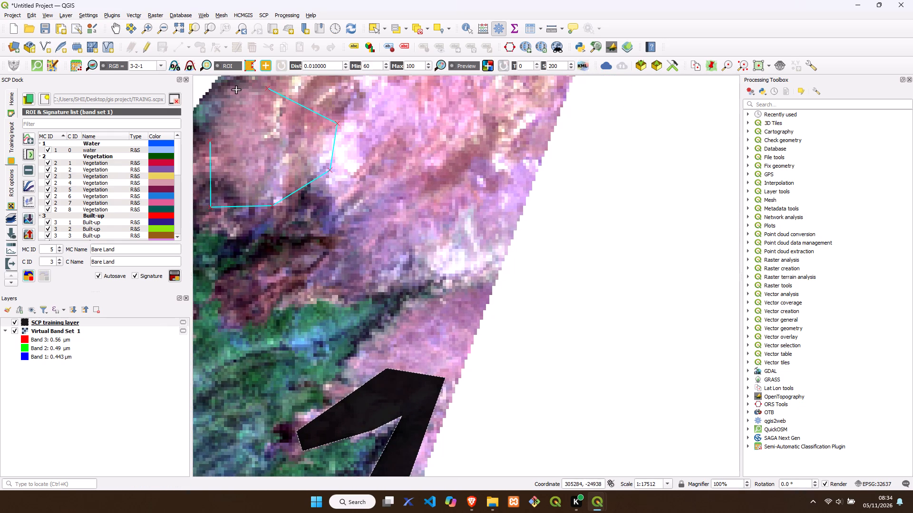
left_click(211, 141)
right_click(211, 141)
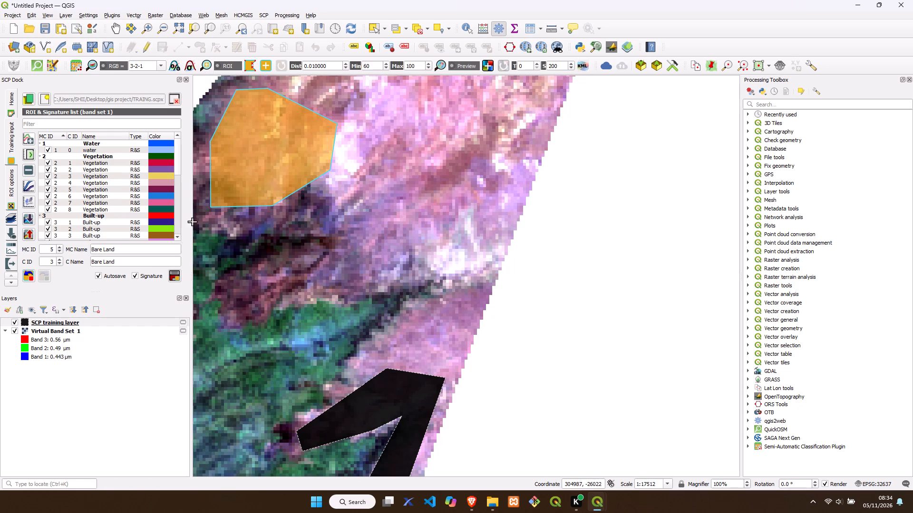
left_click(175, 275)
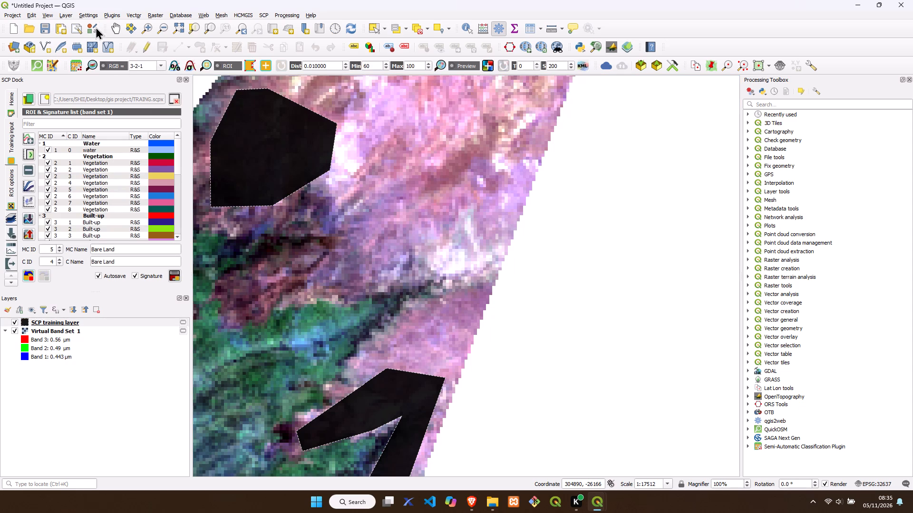
Draw a five-sided ROI on the pink ground just east of the seven-sided polygon and save it as a Bare Land signature.
left_click(117, 28)
left_click_drag(401, 149, 303, 336)
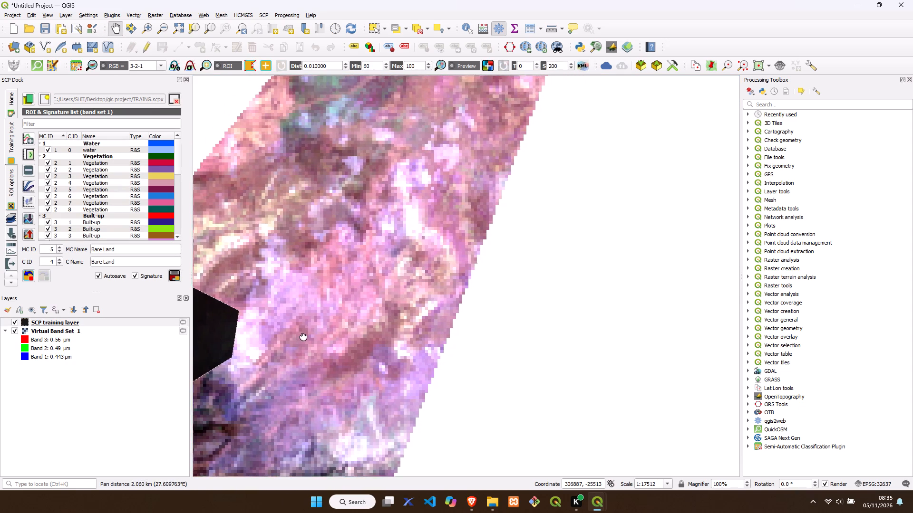
left_click_drag(303, 336, 296, 316)
left_click_drag(248, 67, 250, 72)
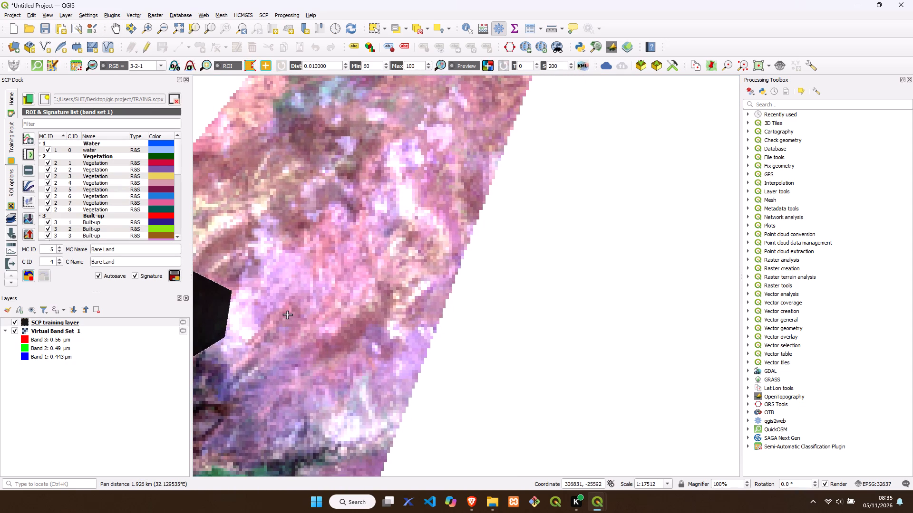
left_click(284, 330)
left_click(309, 382)
left_click(388, 329)
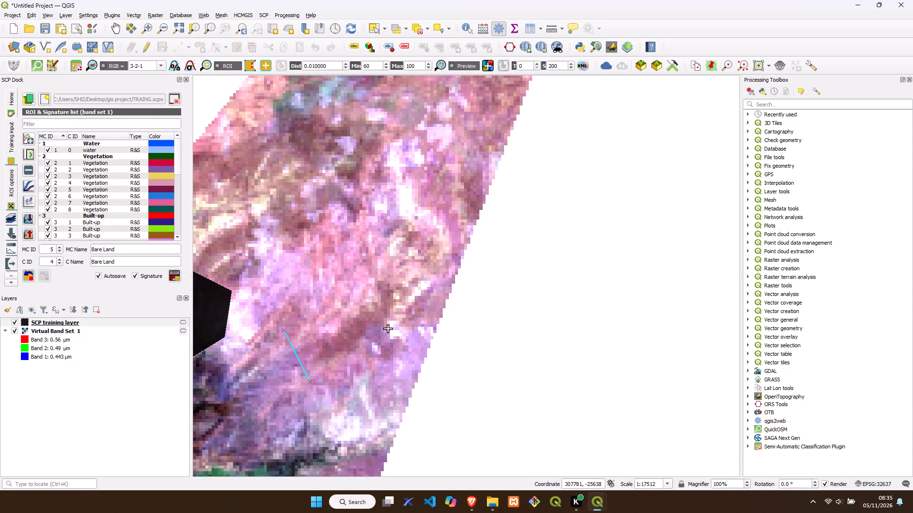
left_click(363, 265)
left_click(279, 291)
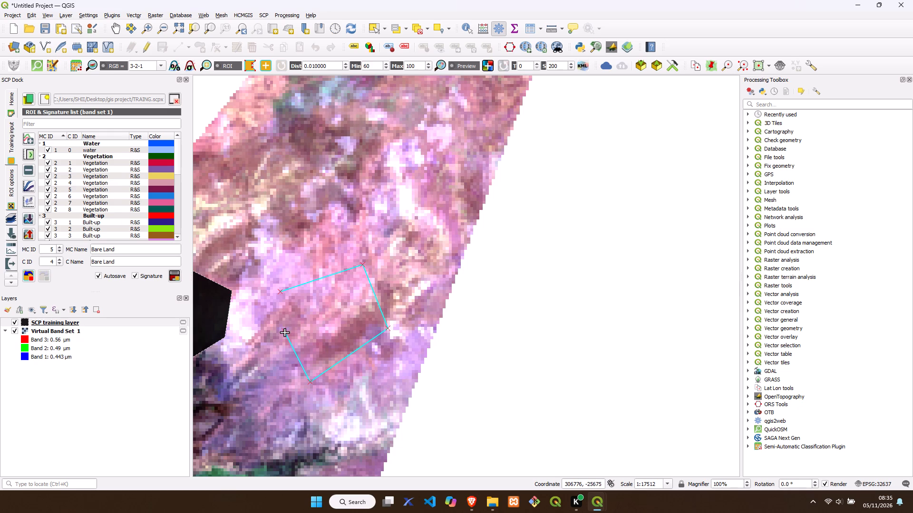
left_click(285, 332)
right_click(285, 332)
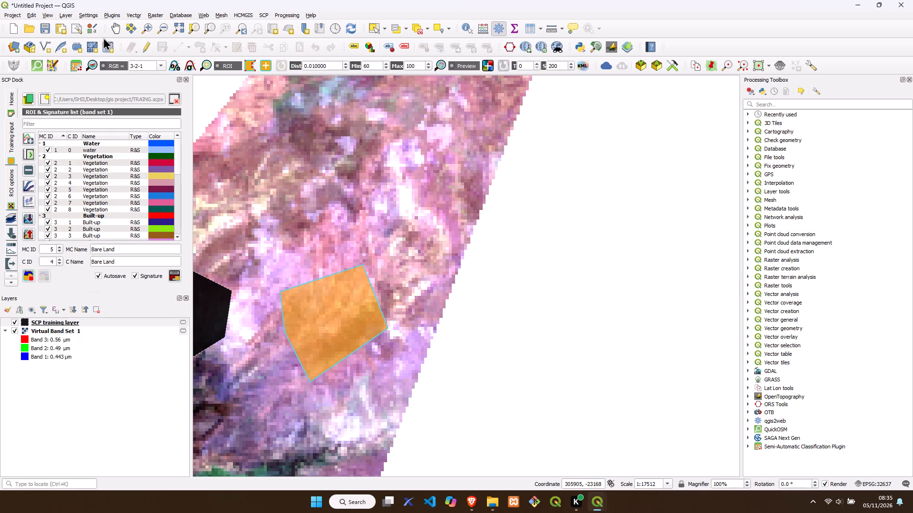
left_click(173, 277)
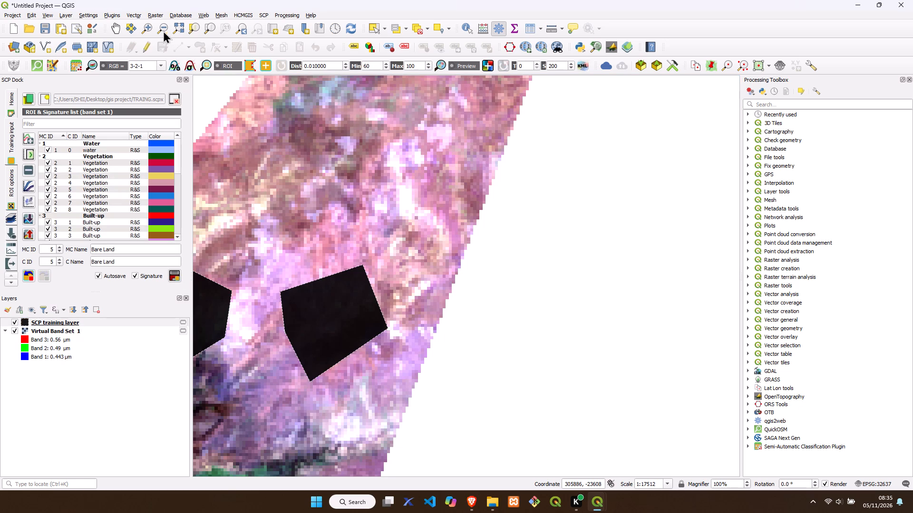
Draw a long ROI tapering northeast along the image's eastern edge, north of the five-sided polygon, and save it as Bare Land.
left_click_drag(120, 28, 121, 32)
left_click_drag(364, 211, 402, 365)
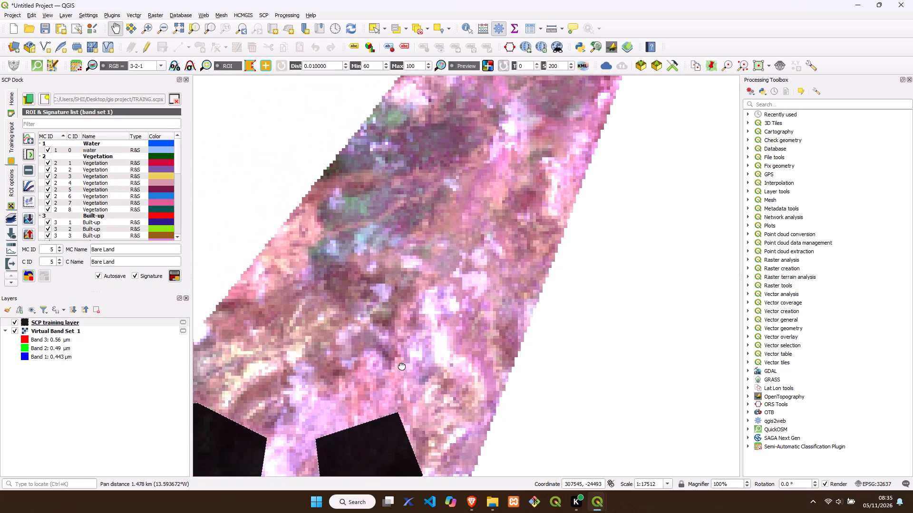
left_click_drag(402, 365, 404, 367)
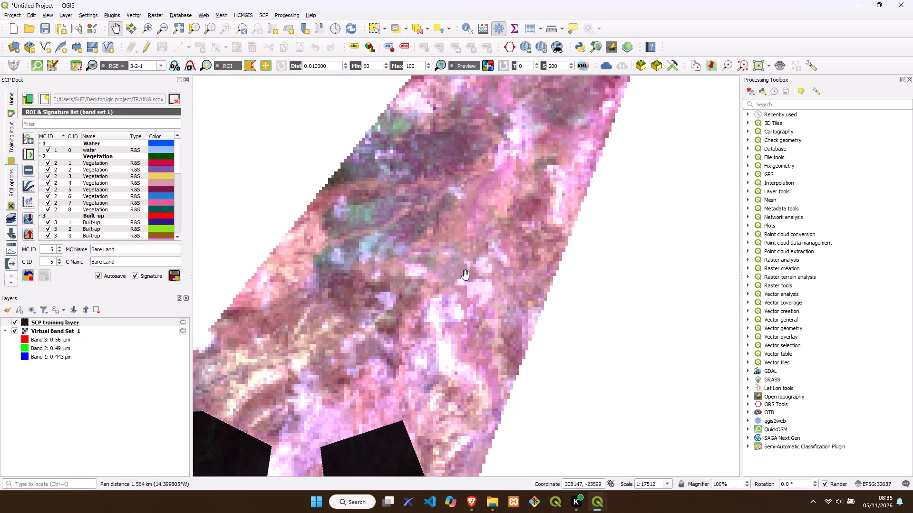
left_click_drag(463, 275, 330, 504)
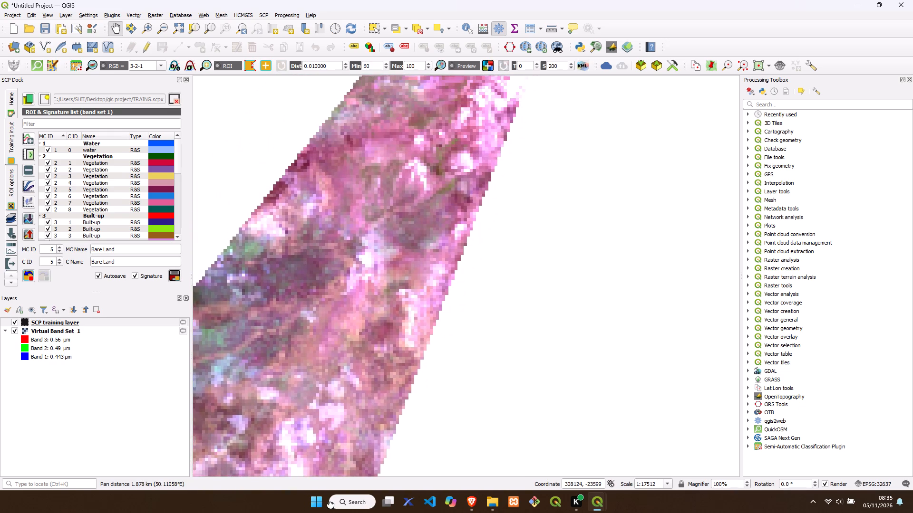
left_click_drag(330, 504, 338, 240)
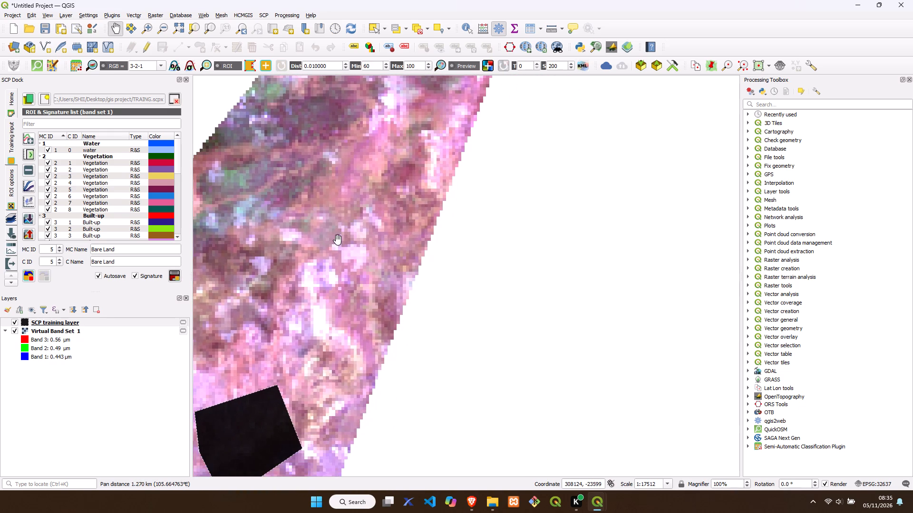
left_click_drag(338, 346, 318, 423)
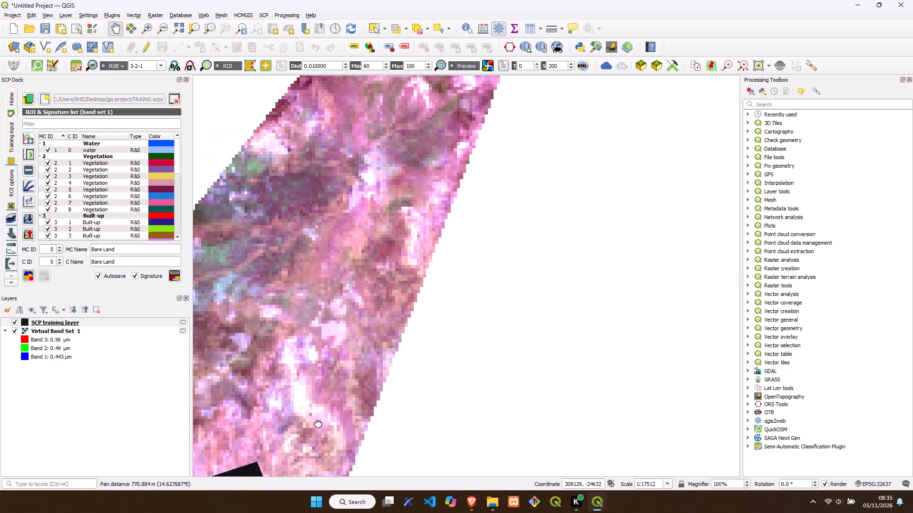
left_click_drag(318, 423, 316, 422)
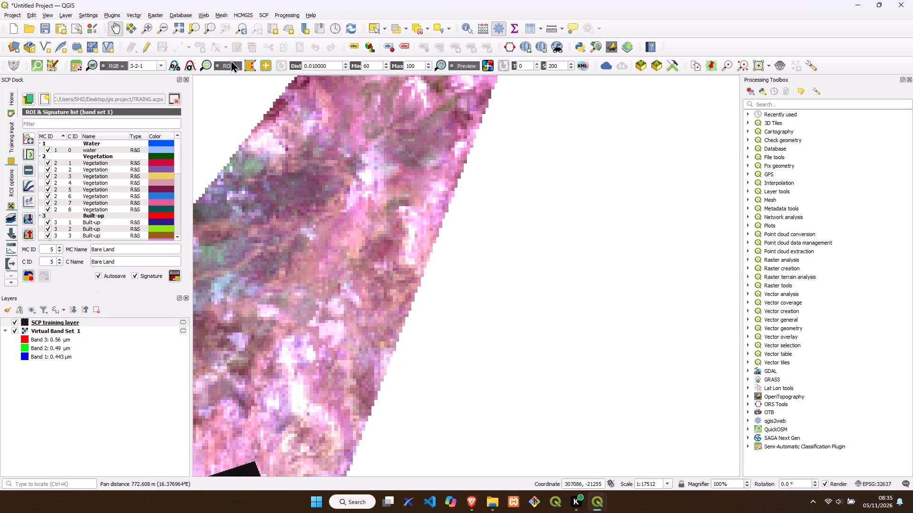
left_click(246, 65)
left_click(395, 230)
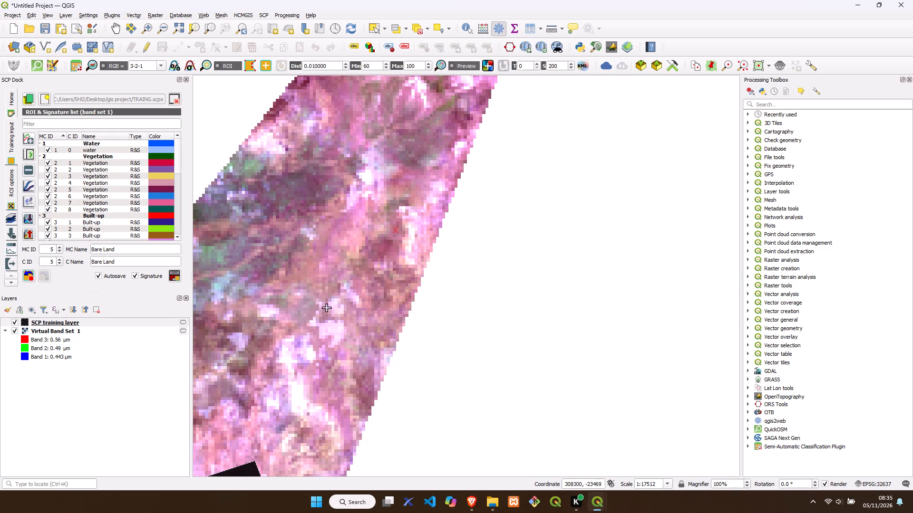
left_click(302, 323)
left_click(359, 376)
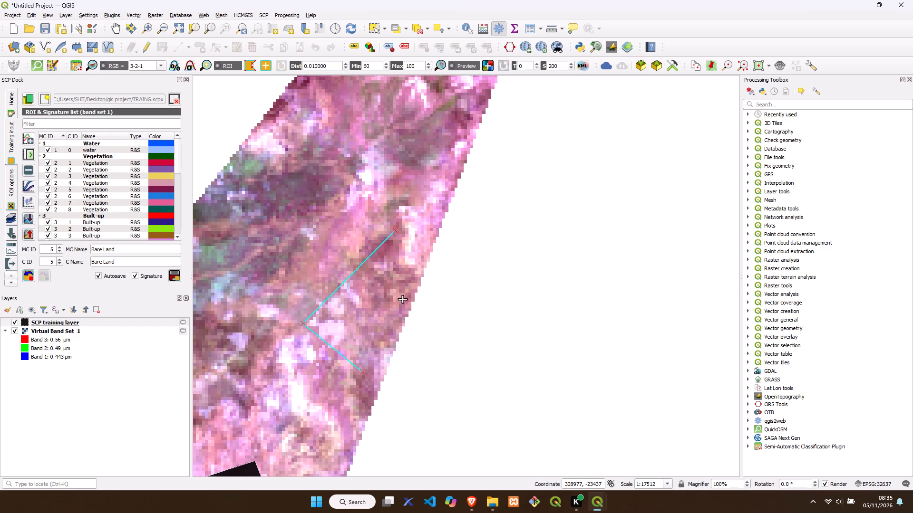
left_click(403, 299)
left_click(465, 144)
left_click(395, 230)
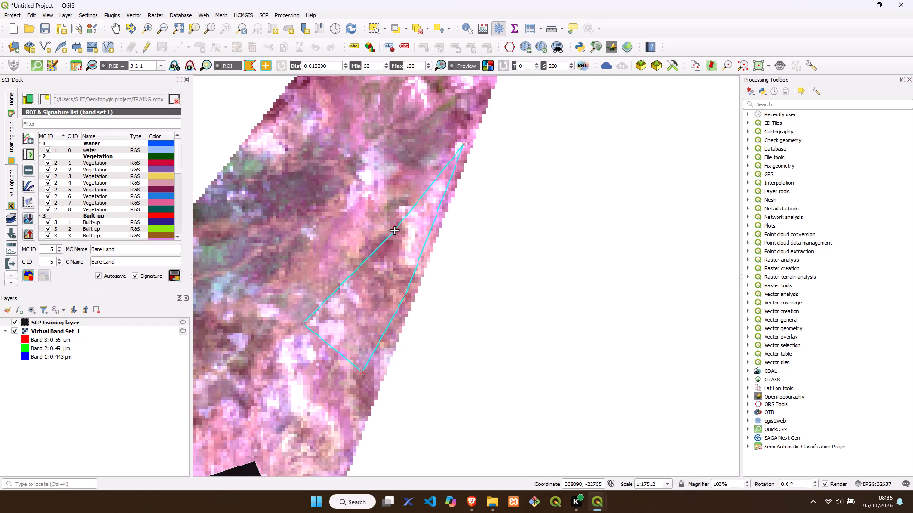
right_click(395, 230)
scroll(395, 230, "up", 1)
left_click(173, 275)
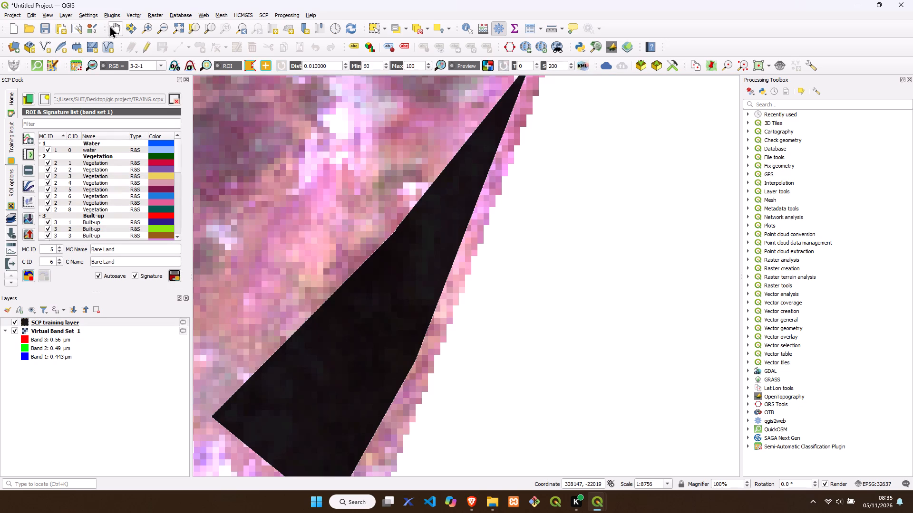
Examine the imagery southwestward from the eastern edge across the mountains to find another patch of bare ground for sampling.
left_click(109, 26)
left_click_drag(275, 210, 620, 148)
left_click_drag(492, 306, 570, 61)
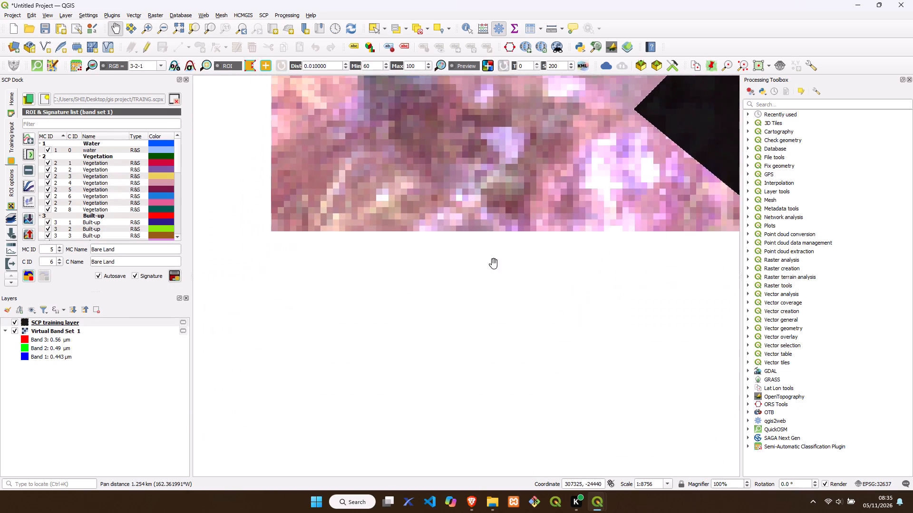
left_click_drag(494, 244, 542, 166)
left_click_drag(440, 322, 510, 210)
left_click_drag(400, 359, 478, 232)
left_click_drag(424, 327, 511, 237)
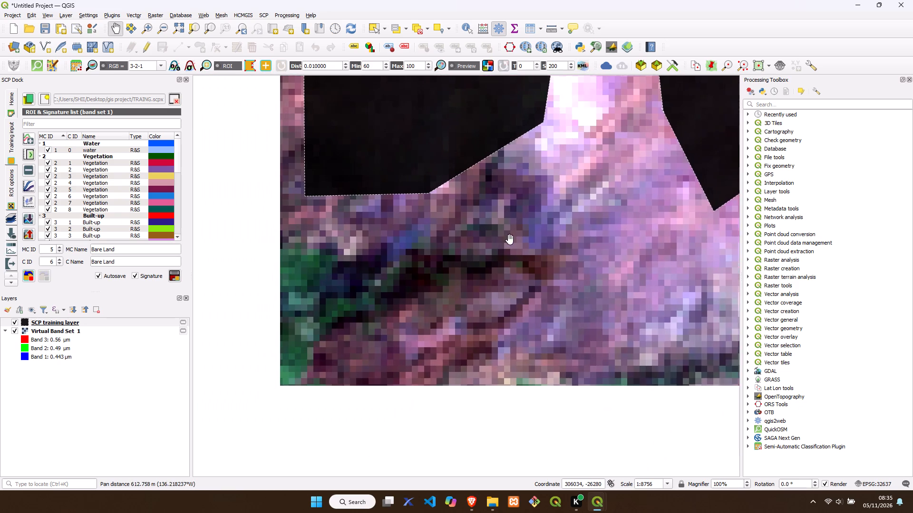
left_click_drag(401, 333, 497, 250)
left_click_drag(367, 340, 438, 254)
left_click_drag(411, 342, 318, 274)
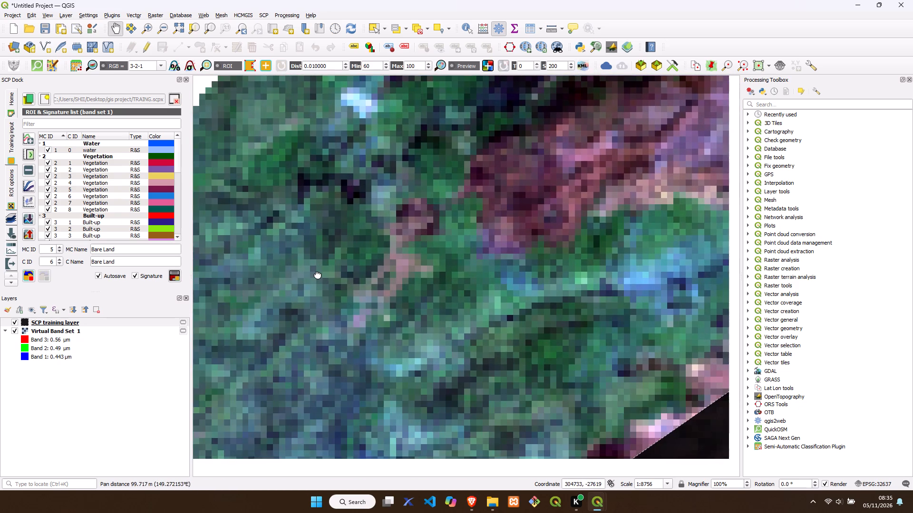
left_click_drag(318, 274, 197, 234)
left_click_drag(349, 320, 522, 218)
left_click_drag(330, 289, 626, 237)
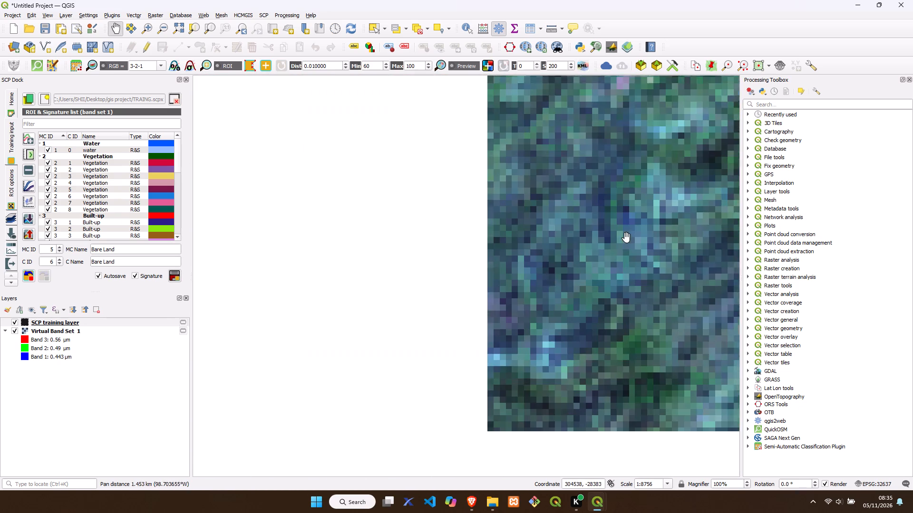
left_click_drag(626, 237, 626, 238)
left_click_drag(458, 344, 515, 233)
left_click_drag(417, 340, 468, 275)
left_click_drag(380, 364, 443, 279)
left_click_drag(383, 326, 393, 311)
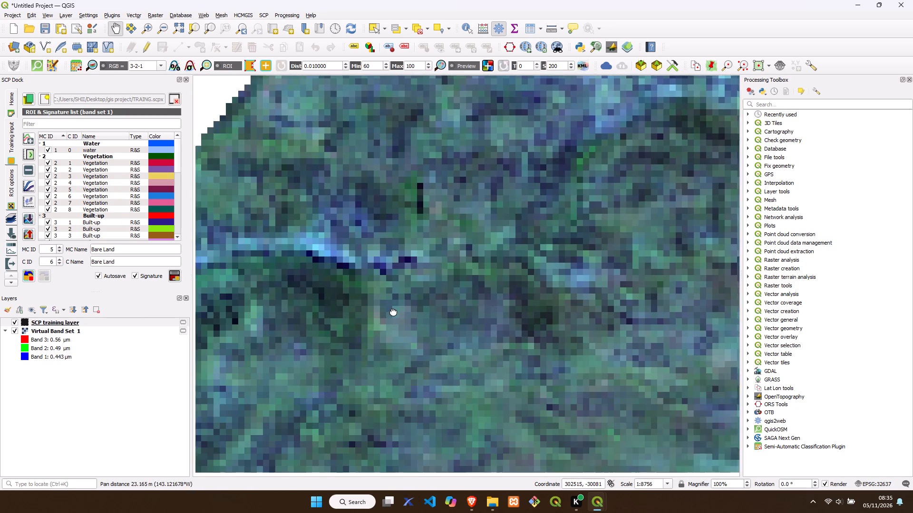
left_click_drag(393, 311, 419, 279)
left_click_drag(394, 333, 422, 283)
left_click_drag(382, 349, 414, 301)
left_click_drag(395, 369, 425, 307)
left_click_drag(389, 370, 414, 312)
left_click_drag(388, 377, 436, 299)
left_click_drag(401, 370, 428, 307)
left_click_drag(386, 368, 431, 303)
left_click_drag(388, 371, 417, 307)
left_click_drag(390, 363, 427, 297)
left_click_drag(384, 369, 415, 304)
left_click_drag(308, 331, 346, 239)
left_click_drag(340, 357, 364, 276)
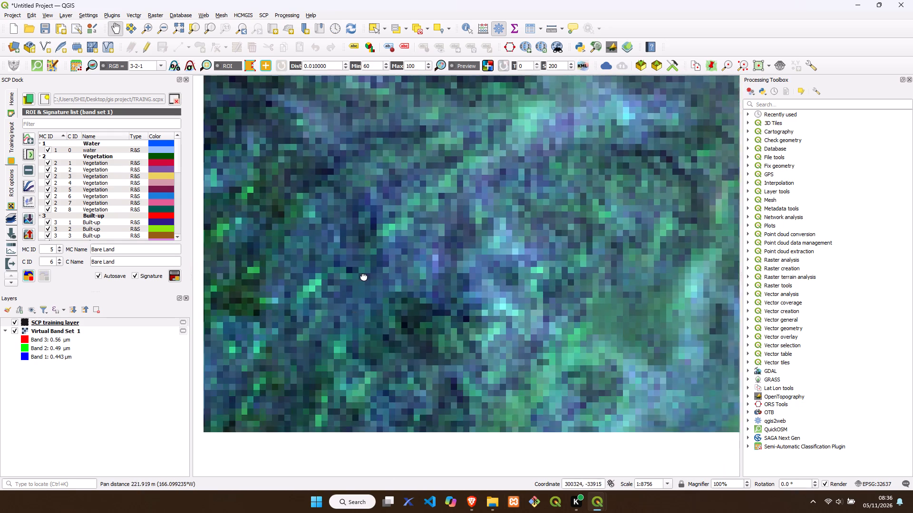
left_click_drag(364, 276, 376, 261)
left_click_drag(368, 314, 468, 193)
left_click_drag(274, 323, 433, 156)
left_click_drag(351, 315, 434, 192)
left_click_drag(351, 314, 461, 216)
left_click_drag(318, 369, 424, 213)
left_click_drag(317, 323, 416, 206)
left_click_drag(349, 324, 399, 232)
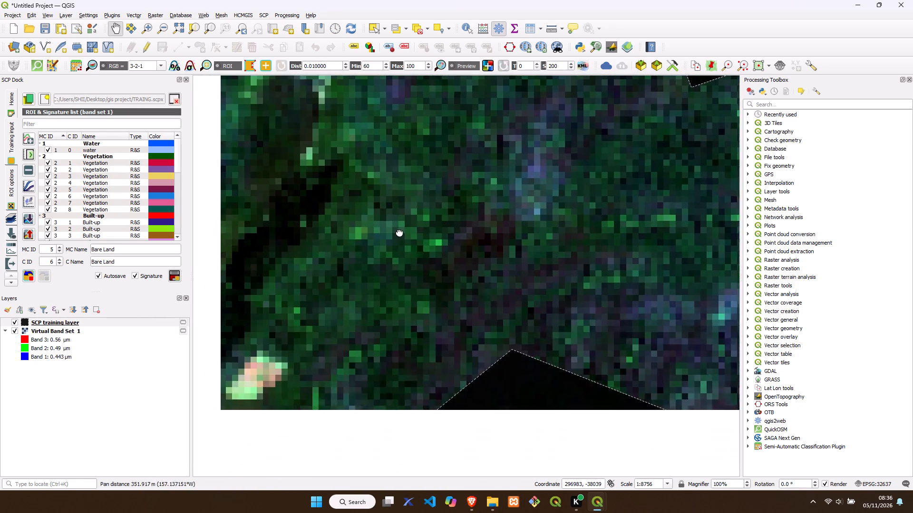
left_click_drag(399, 232, 318, 358)
left_click_drag(334, 329, 482, 222)
left_click_drag(328, 371, 382, 302)
left_click_drag(320, 342, 369, 418)
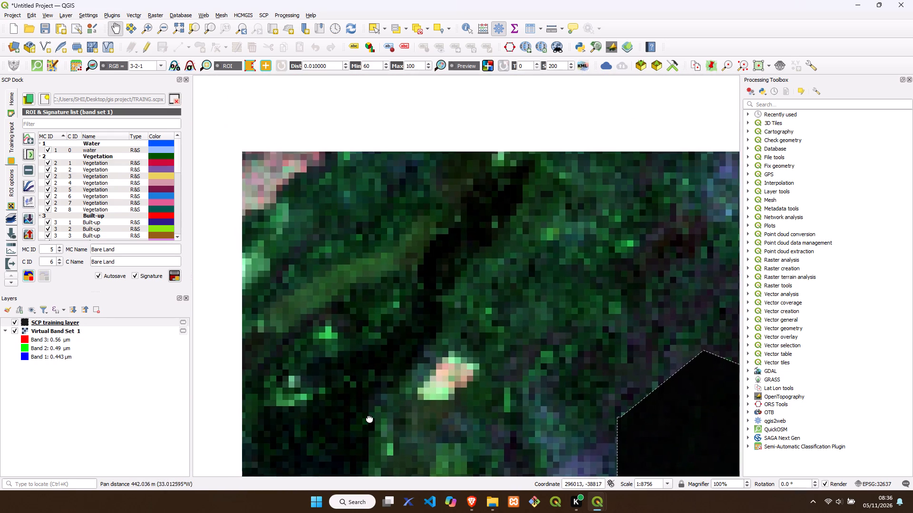
left_click_drag(369, 418, 369, 418)
left_click_drag(281, 283, 341, 389)
left_click_drag(324, 323, 366, 399)
left_click_drag(363, 310, 408, 456)
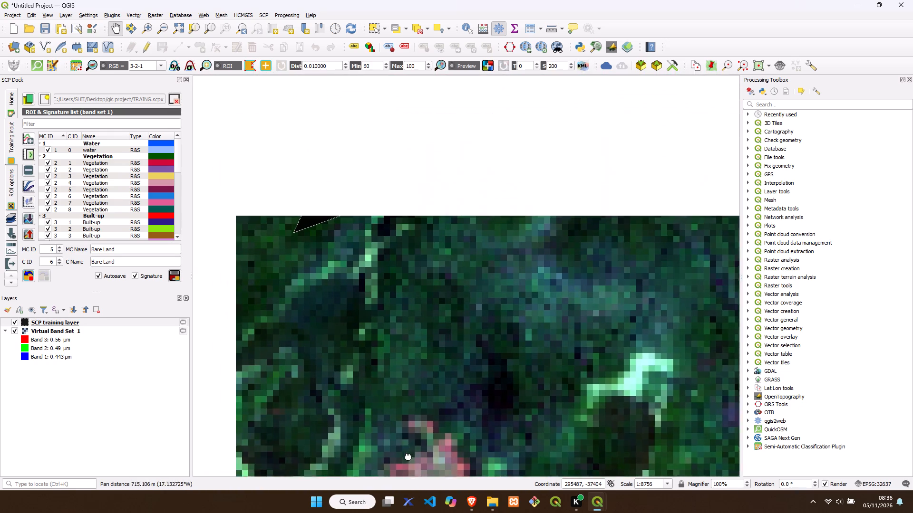
left_click_drag(408, 456, 395, 432)
left_click_drag(305, 335, 388, 434)
left_click_drag(319, 346, 379, 432)
left_click_drag(301, 360, 344, 397)
left_click_drag(330, 298, 340, 335)
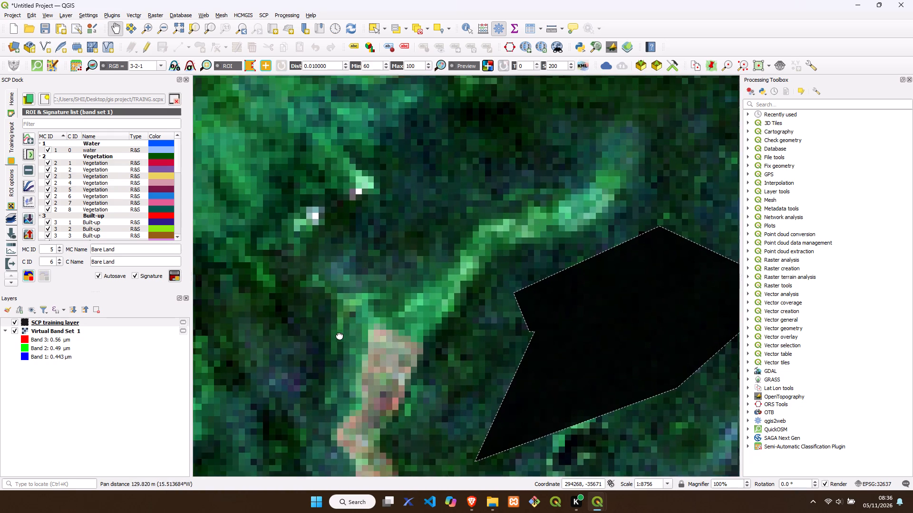
left_click_drag(340, 335, 372, 225)
left_click_drag(343, 365, 370, 215)
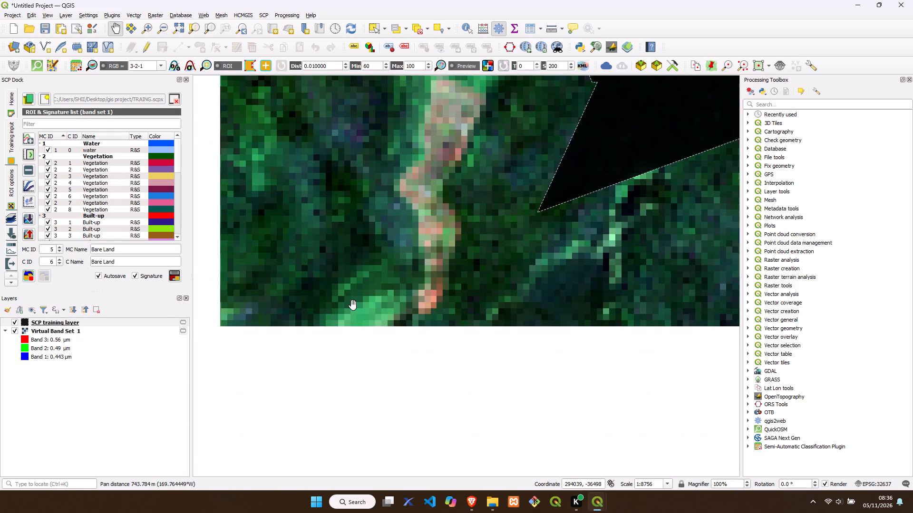
left_click_drag(350, 329, 387, 216)
left_click_drag(368, 327, 339, 217)
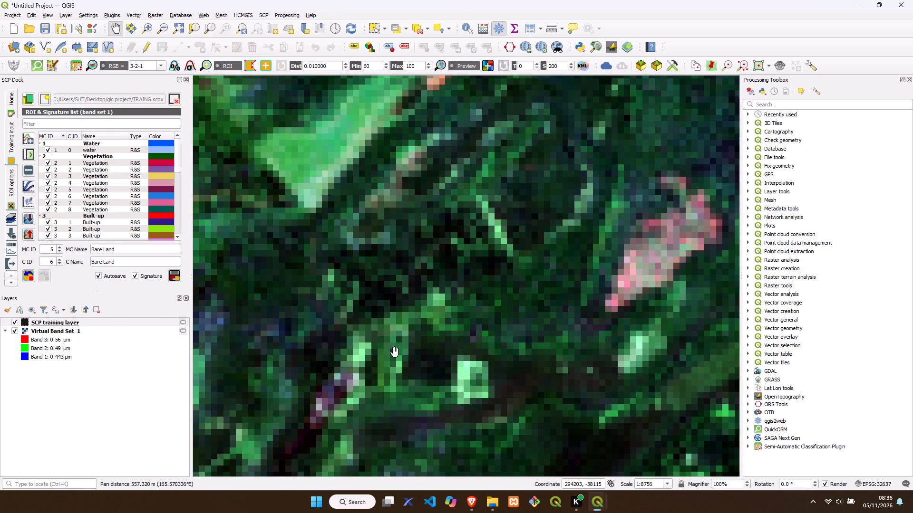
left_click_drag(381, 377, 428, 226)
left_click_drag(405, 338, 425, 159)
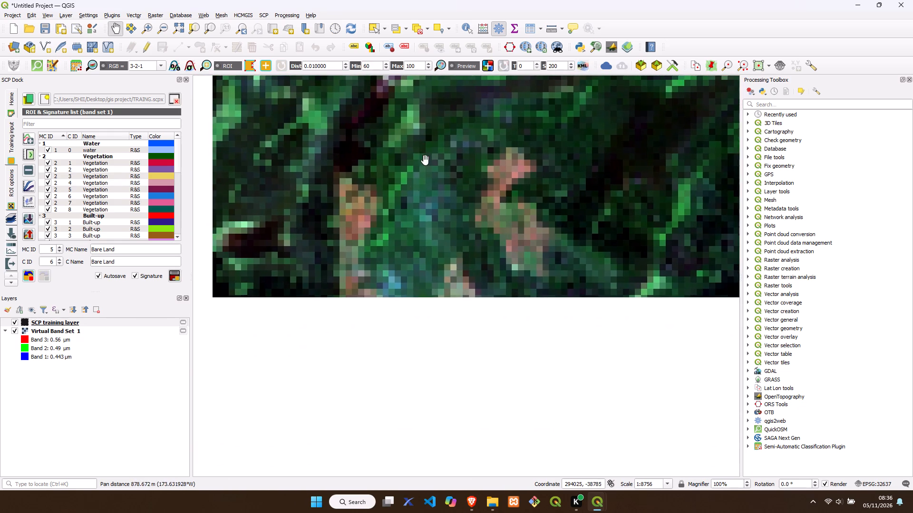
left_click_drag(372, 297, 478, 144)
left_click_drag(385, 278, 477, 157)
left_click_drag(321, 289, 520, 219)
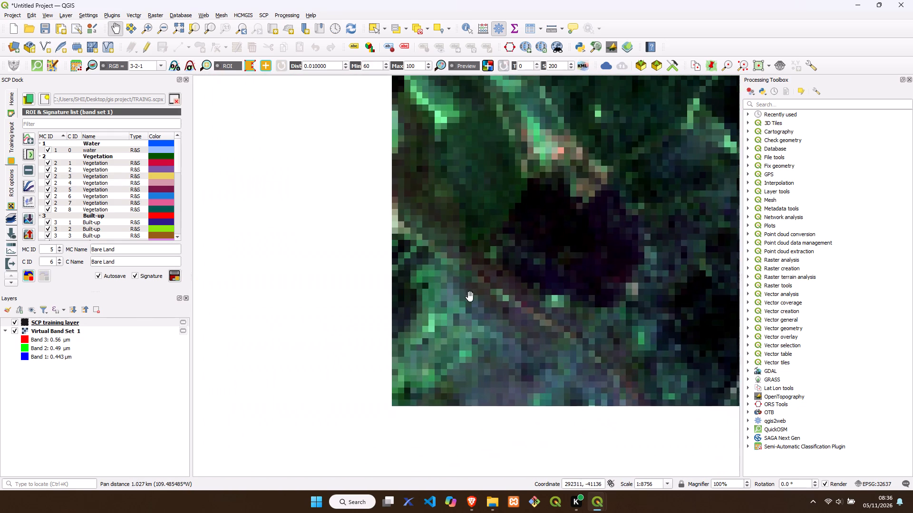
left_click_drag(408, 331, 546, 219)
left_click_drag(395, 293, 582, 183)
left_click_drag(474, 312, 476, 292)
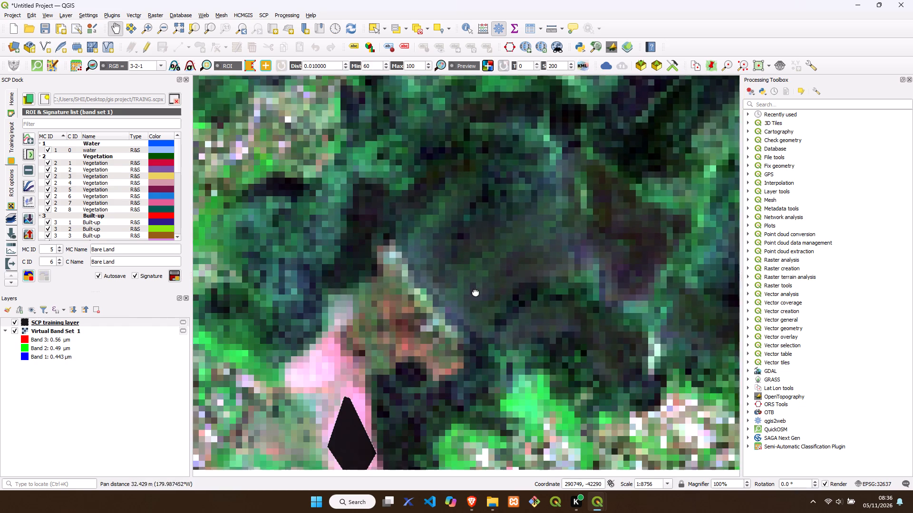
left_click_drag(476, 292, 244, 274)
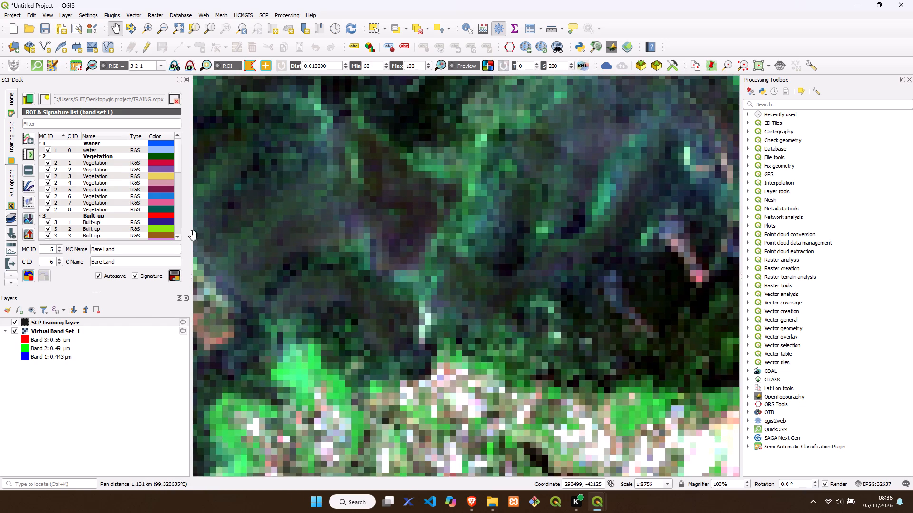
Draw a five-sided ROI over the dark brown patch north of the bright green-and-white ground and save it as a Bare Land signature.
left_click(250, 64)
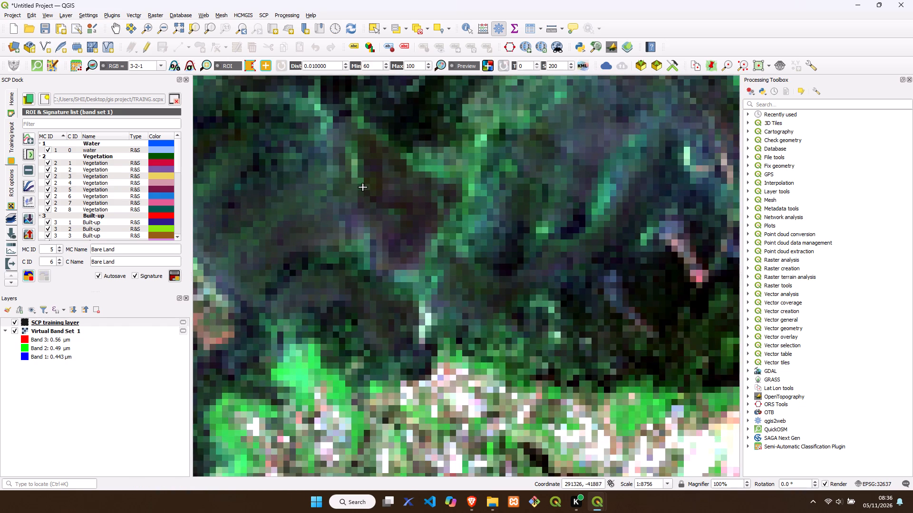
left_click_drag(363, 186, 363, 190)
left_click_drag(379, 261, 383, 262)
left_click(433, 238)
left_click(443, 197)
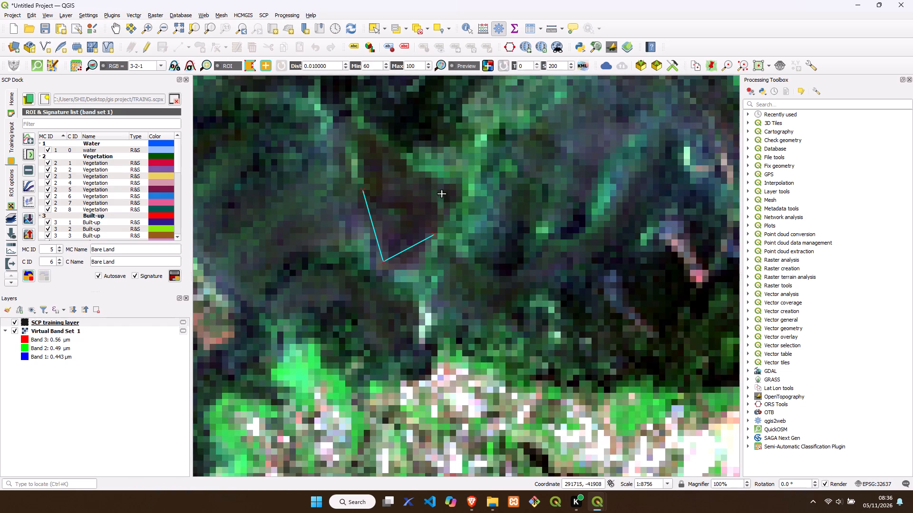
left_click(383, 165)
left_click(364, 192)
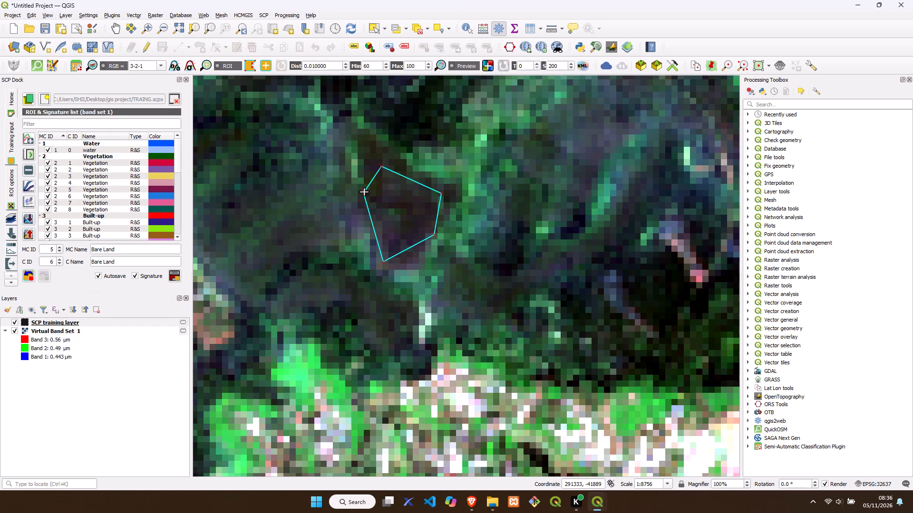
right_click(364, 192)
left_click(174, 276)
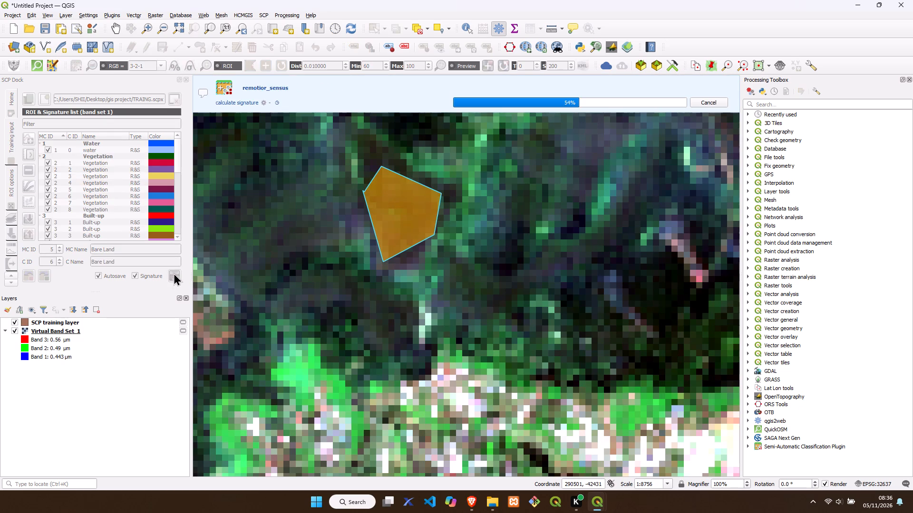
left_click_drag(176, 162, 177, 224)
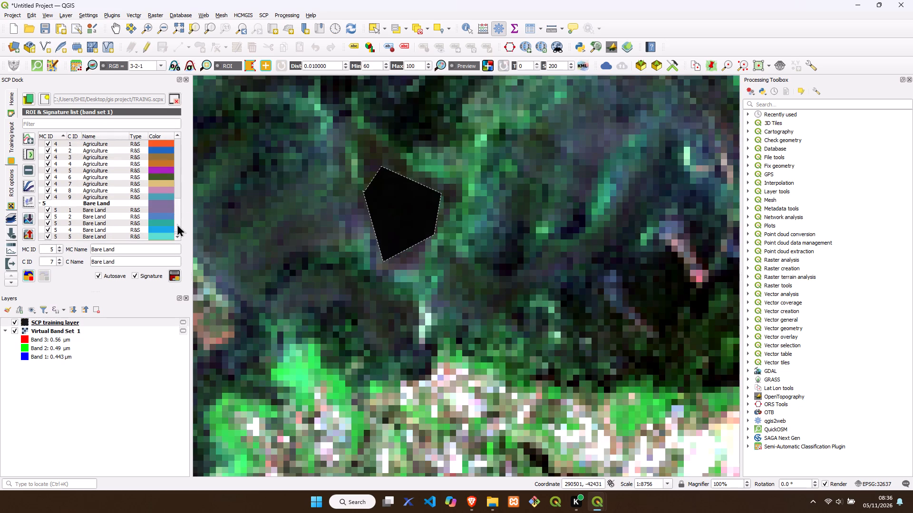
left_click_drag(177, 224, 176, 242)
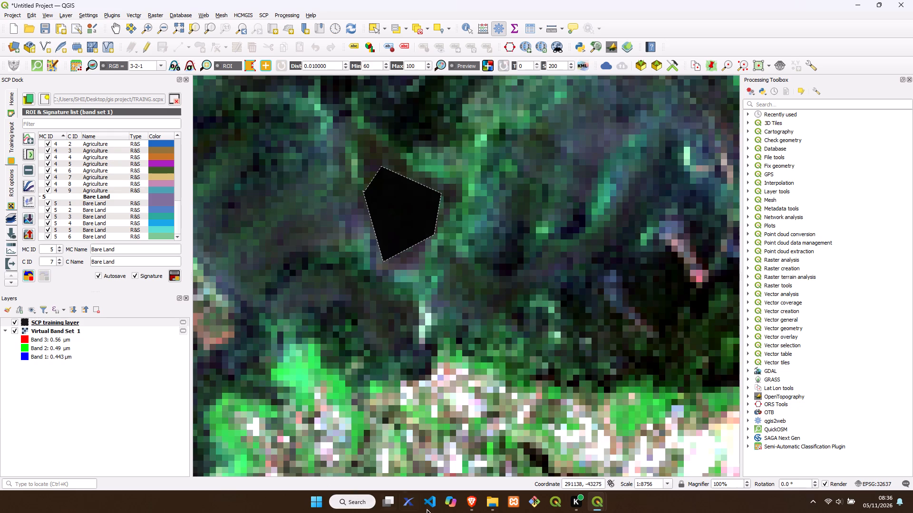
Switch to the browser and copy the class name "Snow and Ice" from the Standard LULC Supervised Classes list.
left_click(462, 465)
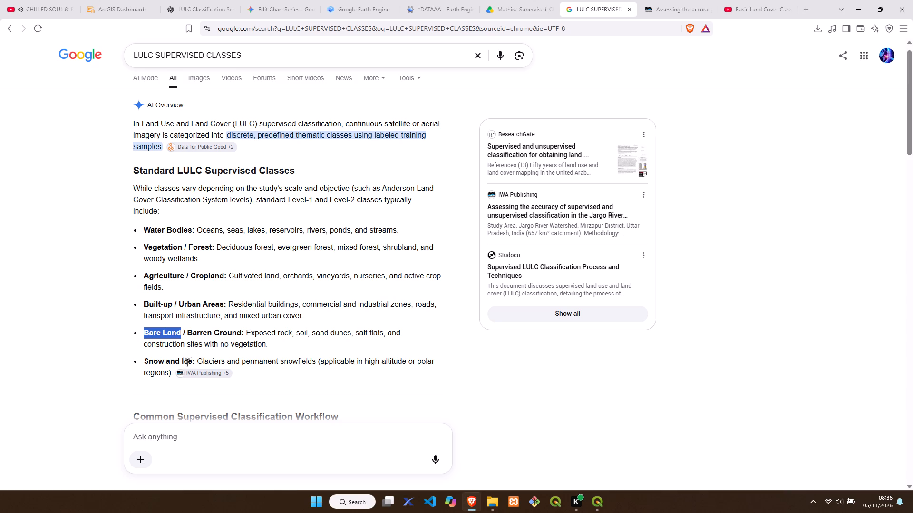
left_click_drag(192, 359, 144, 366)
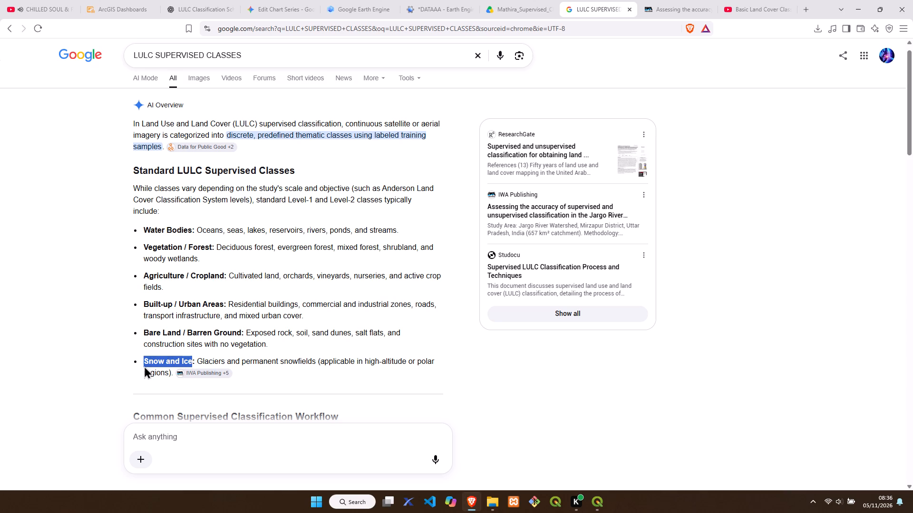
left_click_drag(144, 366, 146, 366)
right_click(157, 365)
left_click(174, 372)
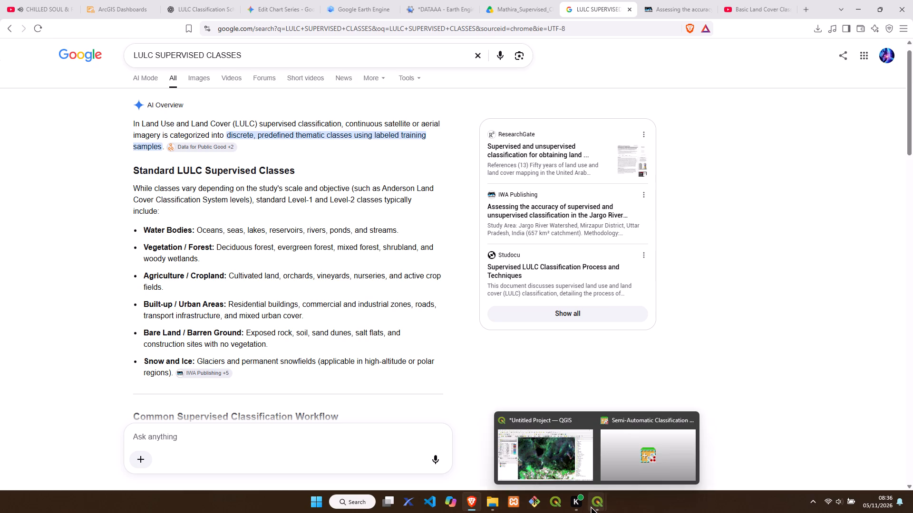
Switch to QGIS and examine the imagery northeastward from the dark brown patch's polygon along the eastern edge for snow and ice ground.
left_click(587, 458)
left_click_drag(522, 303, 517, 313)
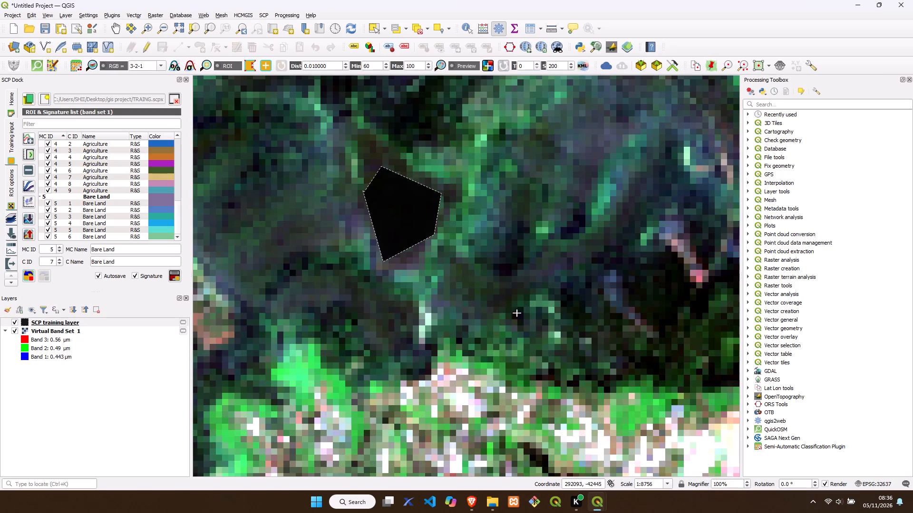
left_click_drag(517, 313, 478, 374)
left_click(115, 25)
left_click_drag(459, 176, 338, 425)
left_click_drag(578, 274, 172, 435)
left_click_drag(466, 295, 167, 422)
left_click_drag(472, 276, 48, 478)
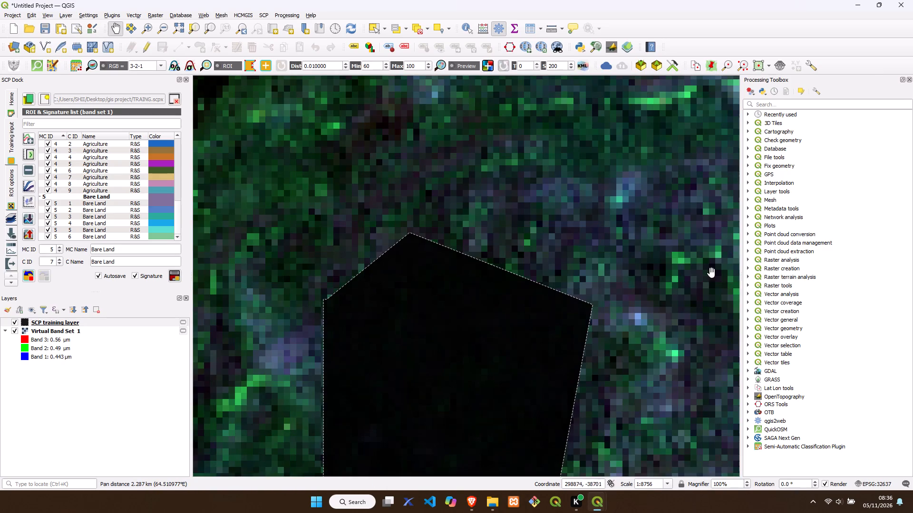
left_click_drag(898, 240, 441, 415)
left_click_drag(680, 205, 307, 459)
left_click_drag(647, 254, 307, 497)
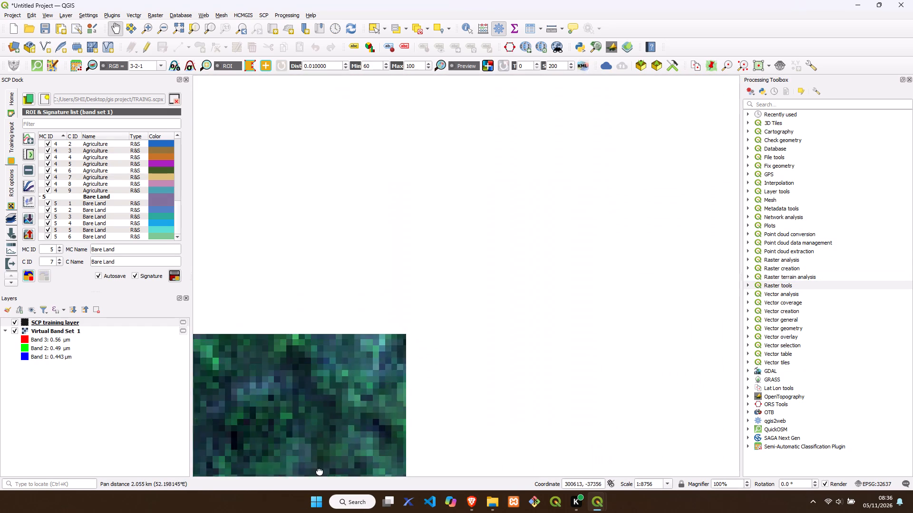
left_click_drag(596, 206, 283, 436)
left_click_drag(526, 282, 309, 484)
left_click_drag(531, 296, 312, 488)
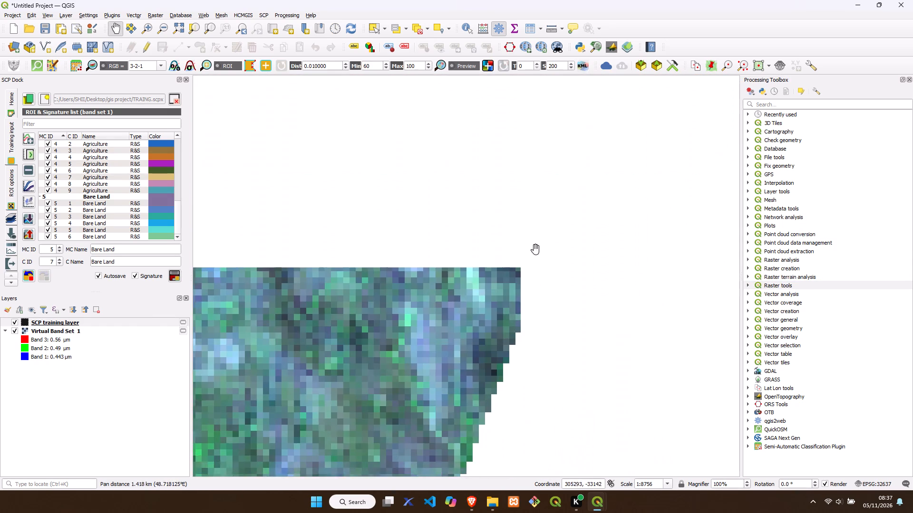
left_click_drag(542, 251, 312, 481)
left_click_drag(312, 263, 509, 502)
left_click_drag(572, 355, 497, 512)
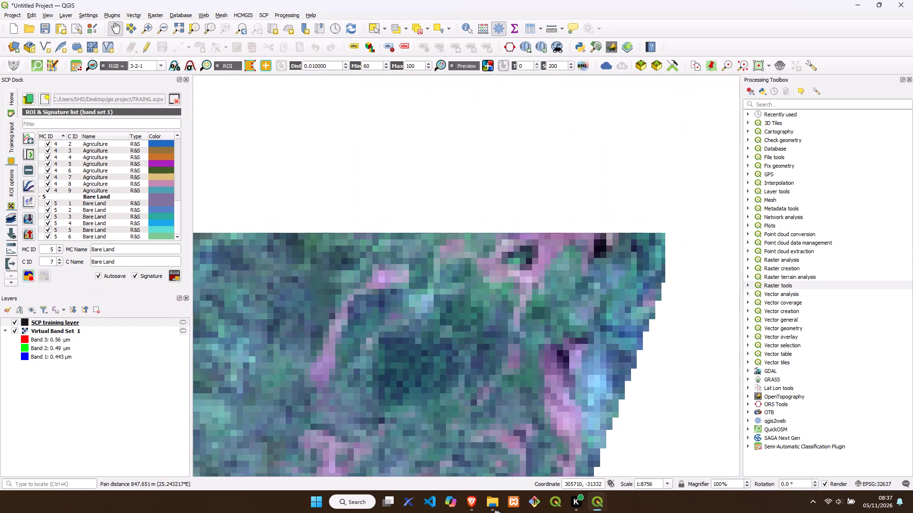
left_click_drag(497, 512, 489, 494)
left_click_drag(524, 341, 441, 505)
left_click_drag(493, 384, 325, 482)
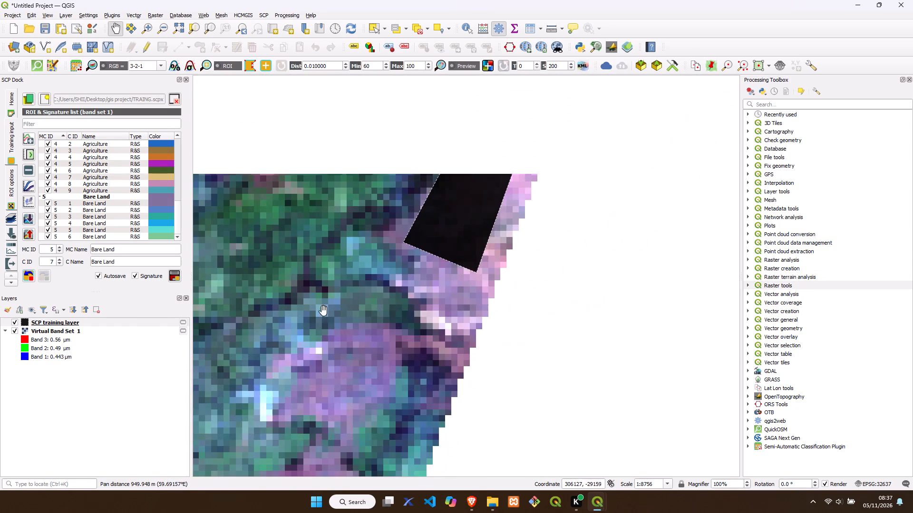
left_click_drag(434, 174, 284, 489)
left_click_drag(406, 322, 436, 491)
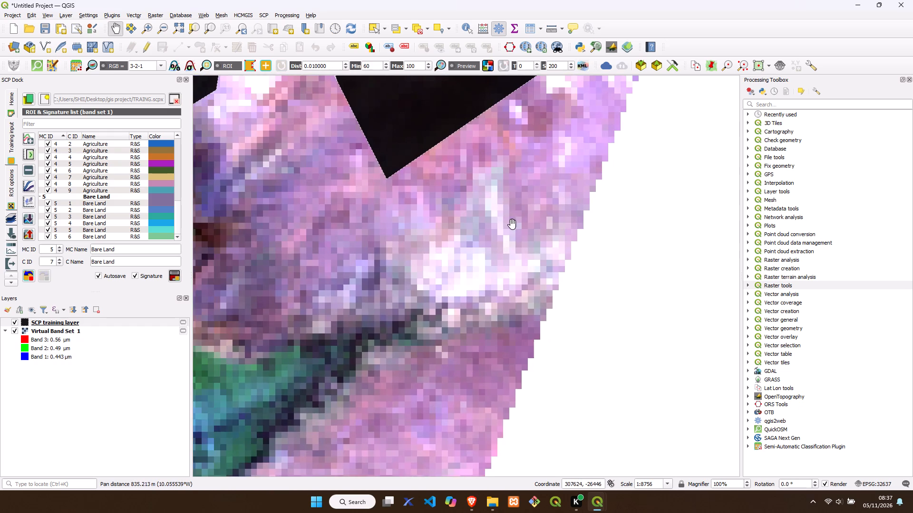
left_click_drag(511, 210, 466, 503)
left_click_drag(550, 314, 522, 491)
left_click_drag(552, 261, 518, 512)
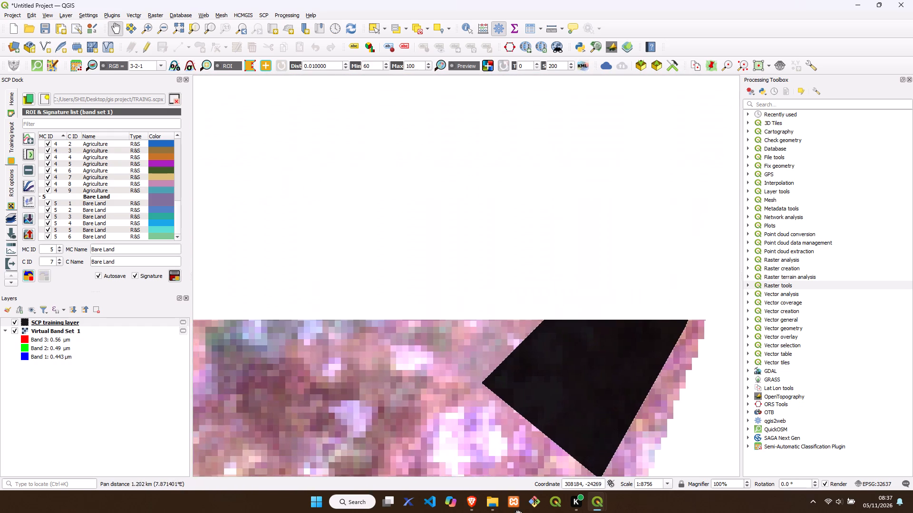
left_click_drag(518, 512, 512, 501)
left_click_drag(564, 222, 477, 509)
left_click_drag(561, 247, 385, 471)
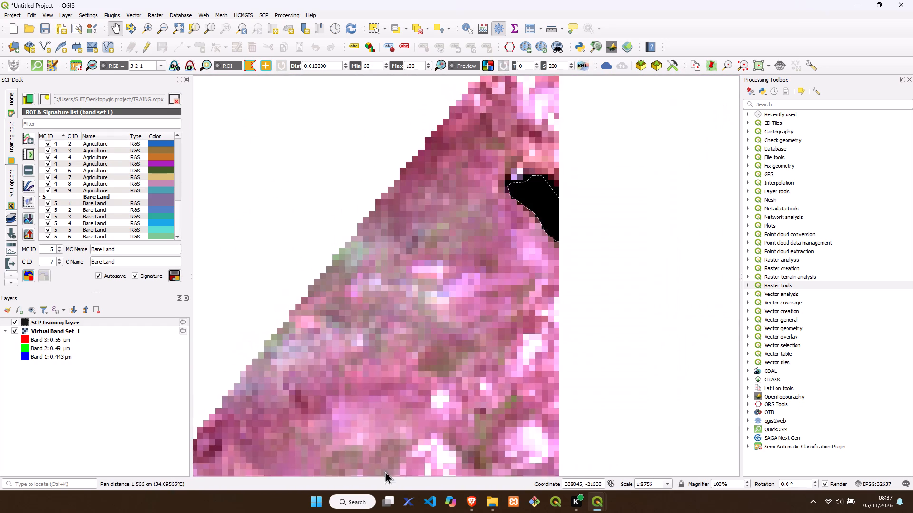
Examine the white and pink ground near the image's northeastern tip for a place to sample snow and ice.
left_click_drag(385, 471, 379, 494)
left_click_drag(462, 237, 414, 500)
left_click_drag(527, 319, 309, 473)
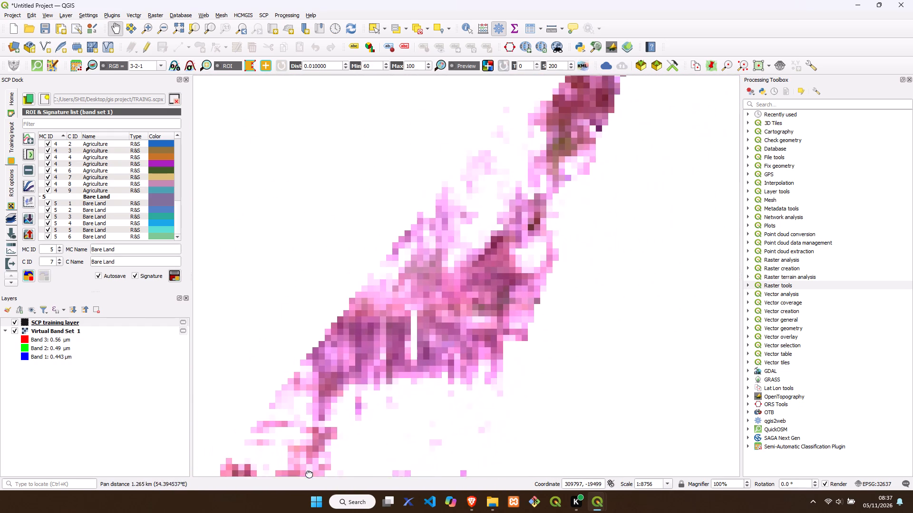
left_click_drag(309, 473, 301, 479)
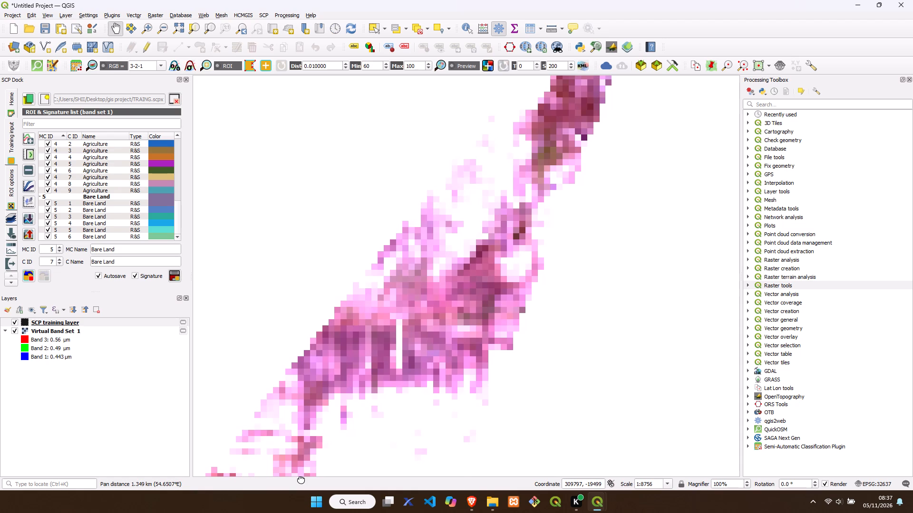
left_click_drag(301, 479, 286, 507)
left_click_drag(413, 319, 380, 465)
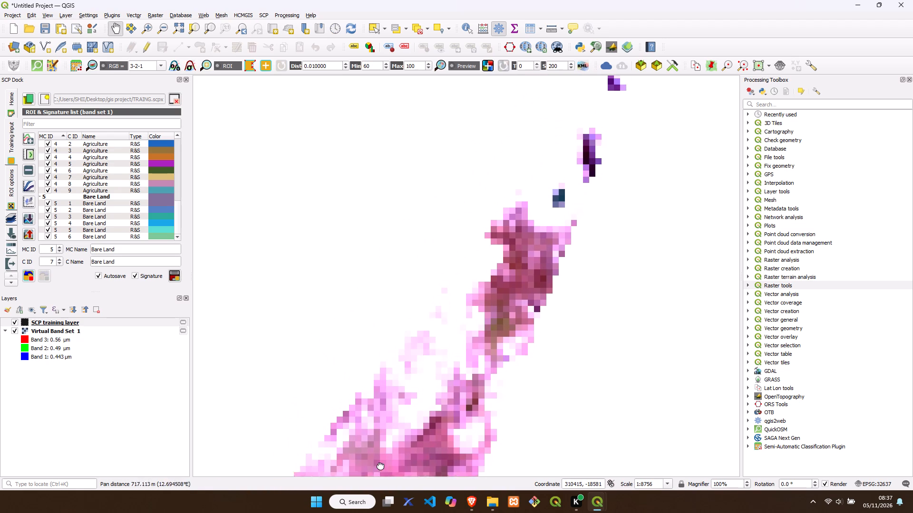
left_click_drag(380, 465, 375, 479)
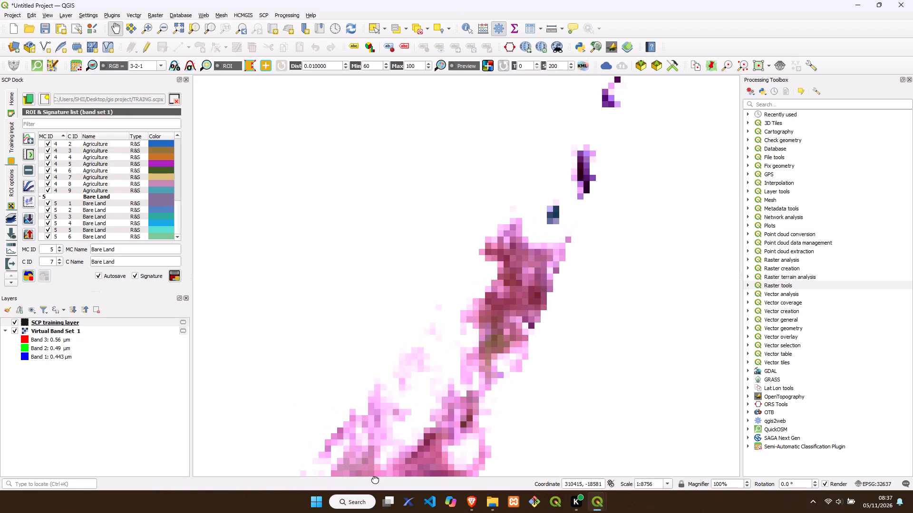
left_click_drag(375, 479, 325, 503)
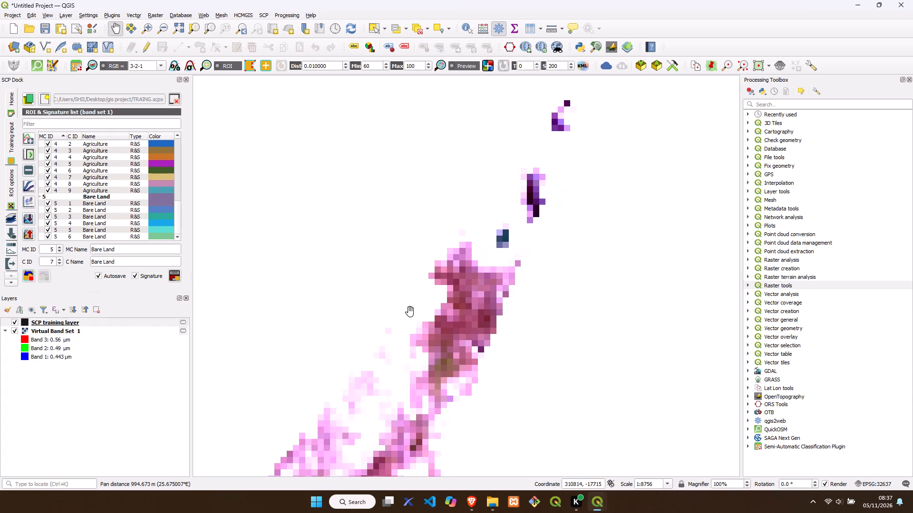
left_click_drag(414, 294, 359, 450)
left_click_drag(397, 464, 447, 223)
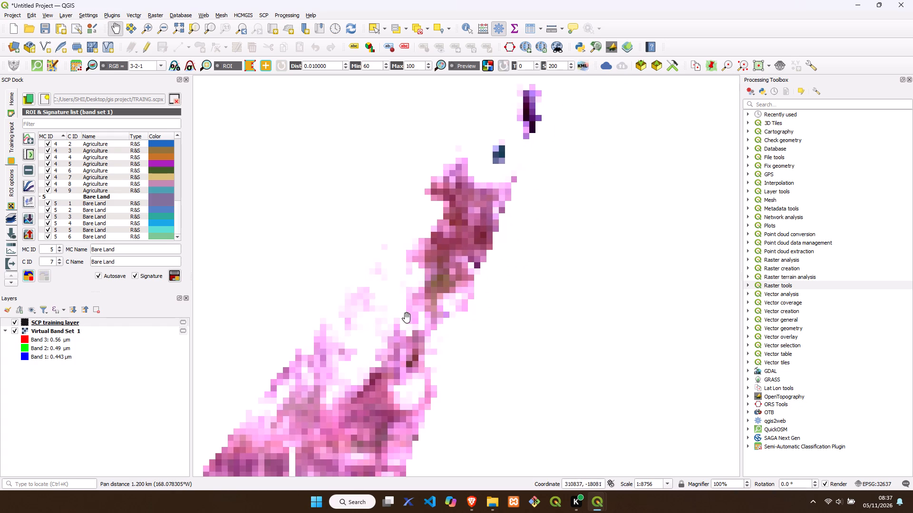
left_click_drag(402, 331, 476, 131)
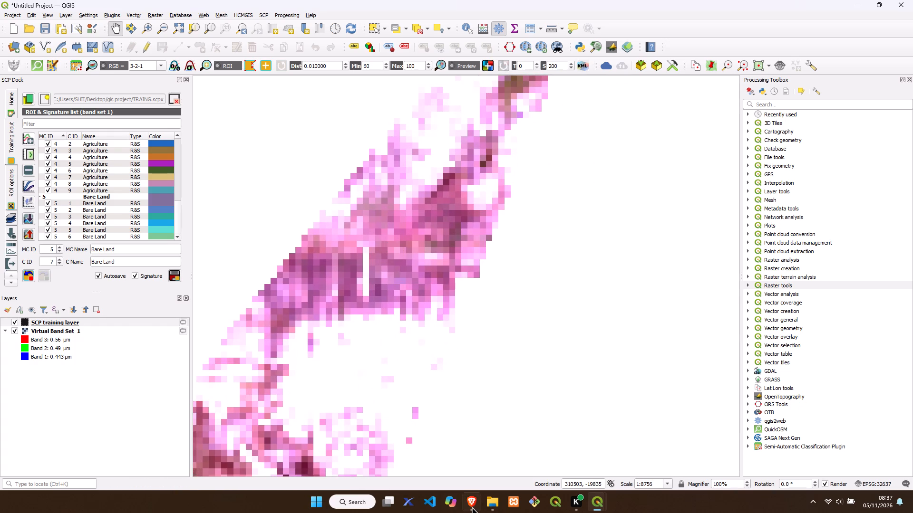
Switch to File Explorer, open the gis project folder on the Desktop and select Mathira_Classification_Data_2026.tif.
left_click(513, 458)
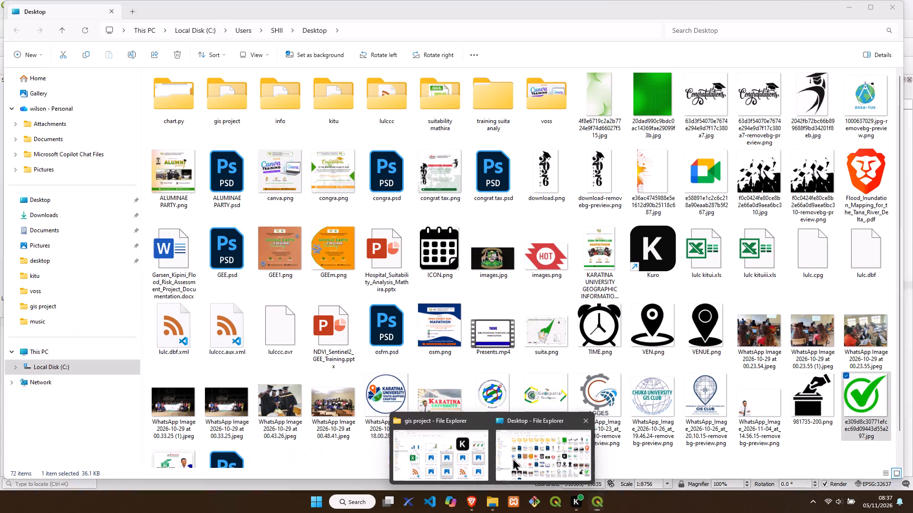
double_click(213, 105)
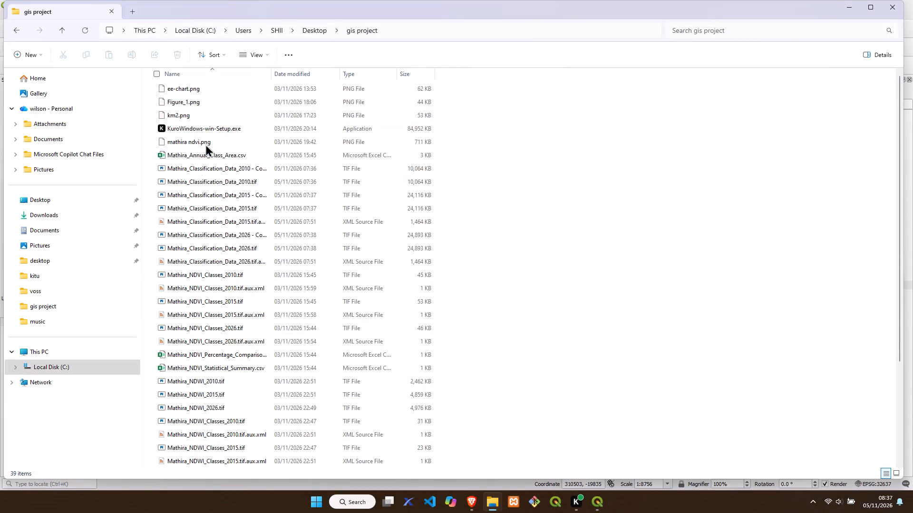
left_click(226, 262)
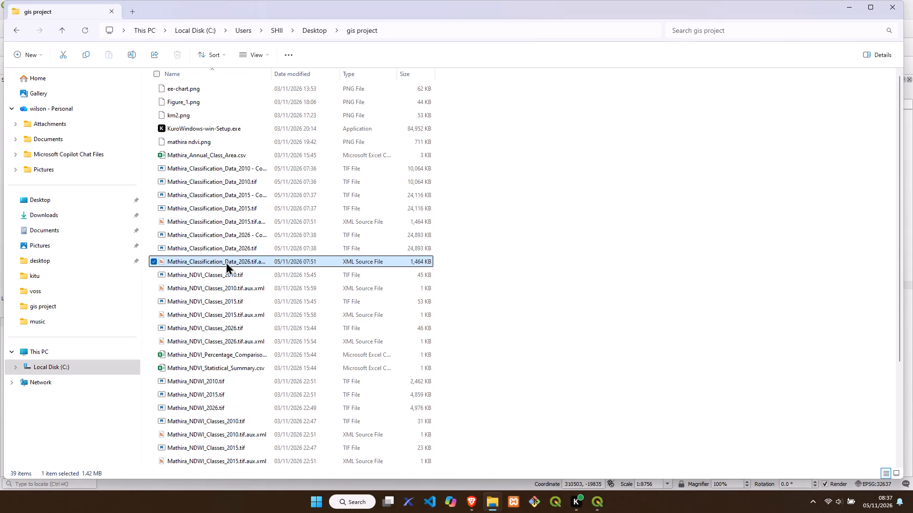
left_click_drag(222, 260, 326, 350)
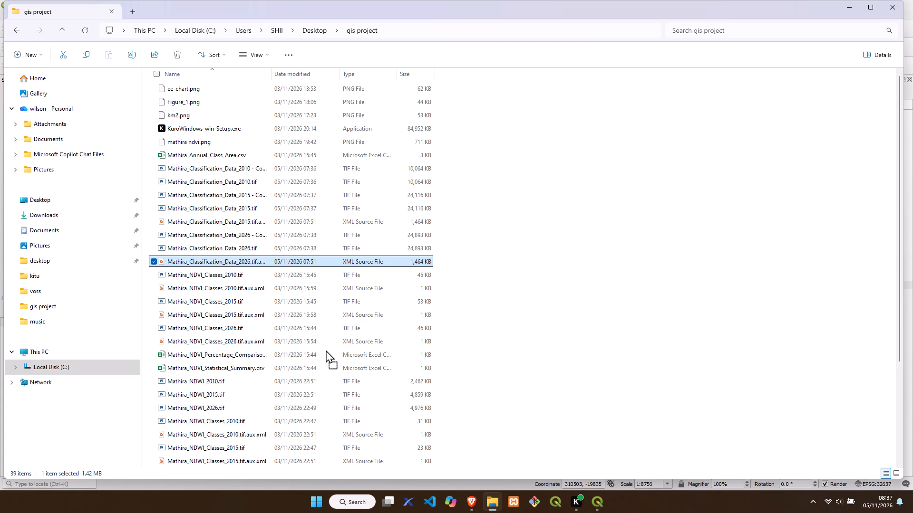
left_click_drag(326, 350, 265, 308)
left_click_drag(213, 239, 213, 244)
left_click(213, 248)
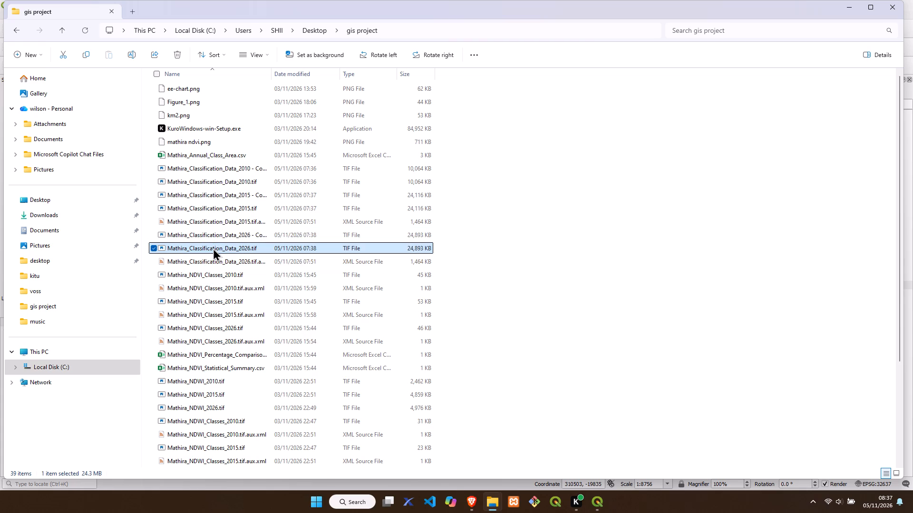
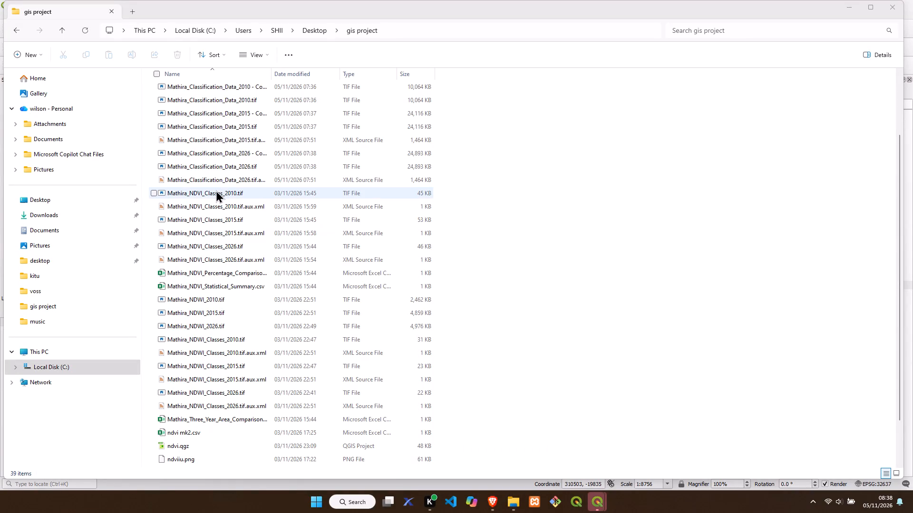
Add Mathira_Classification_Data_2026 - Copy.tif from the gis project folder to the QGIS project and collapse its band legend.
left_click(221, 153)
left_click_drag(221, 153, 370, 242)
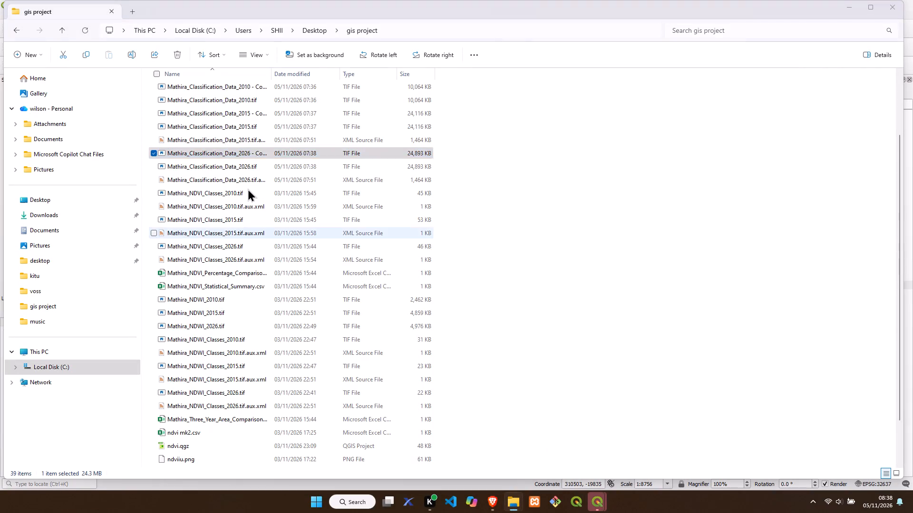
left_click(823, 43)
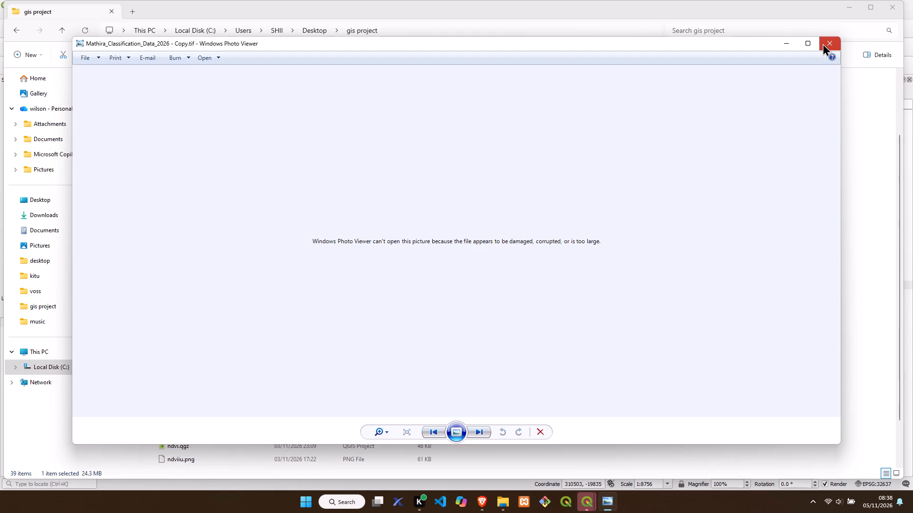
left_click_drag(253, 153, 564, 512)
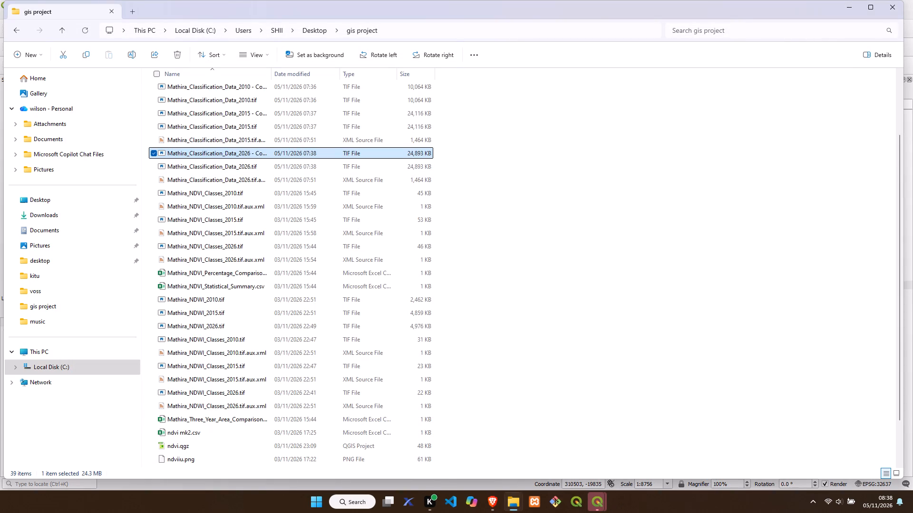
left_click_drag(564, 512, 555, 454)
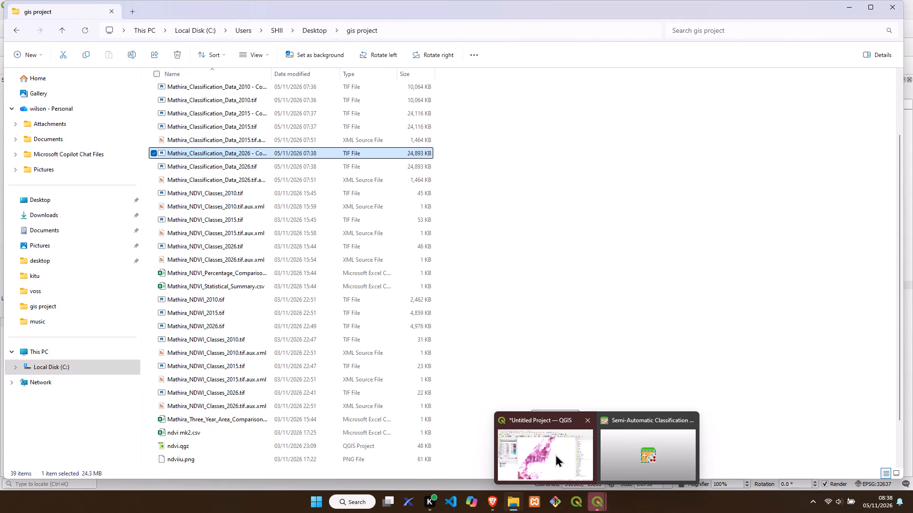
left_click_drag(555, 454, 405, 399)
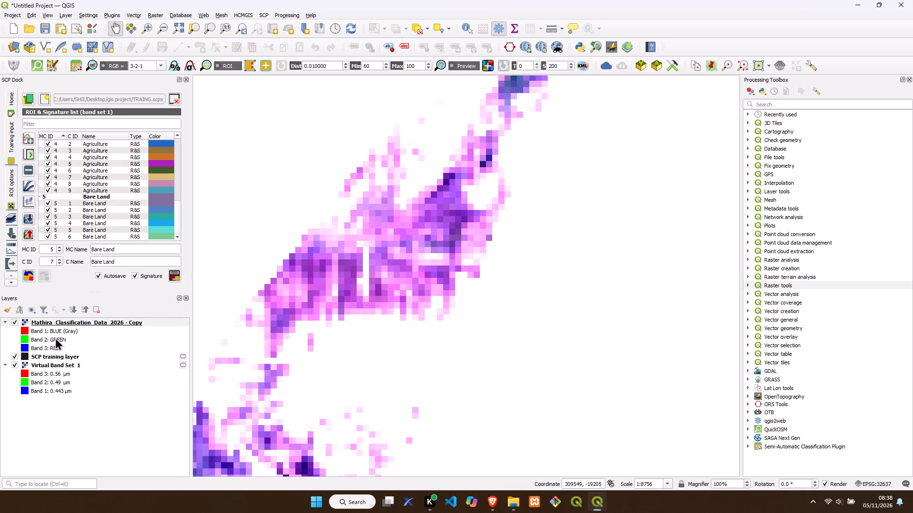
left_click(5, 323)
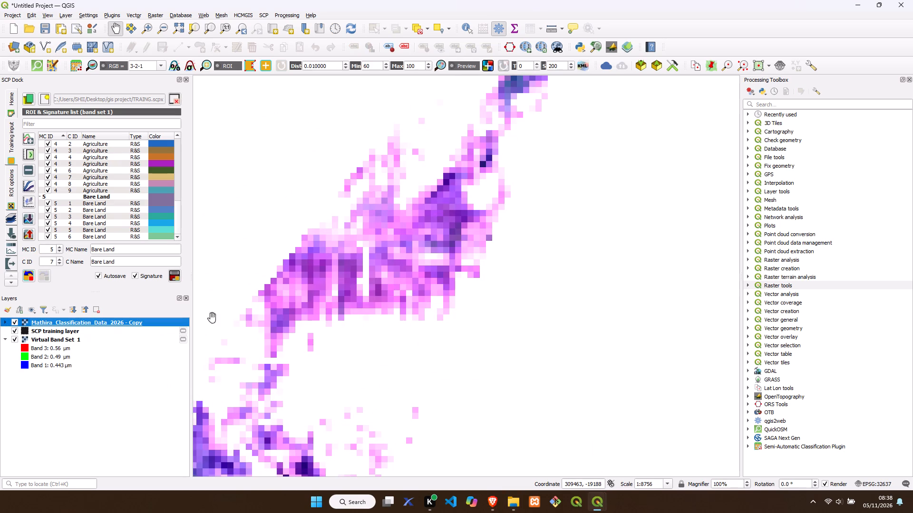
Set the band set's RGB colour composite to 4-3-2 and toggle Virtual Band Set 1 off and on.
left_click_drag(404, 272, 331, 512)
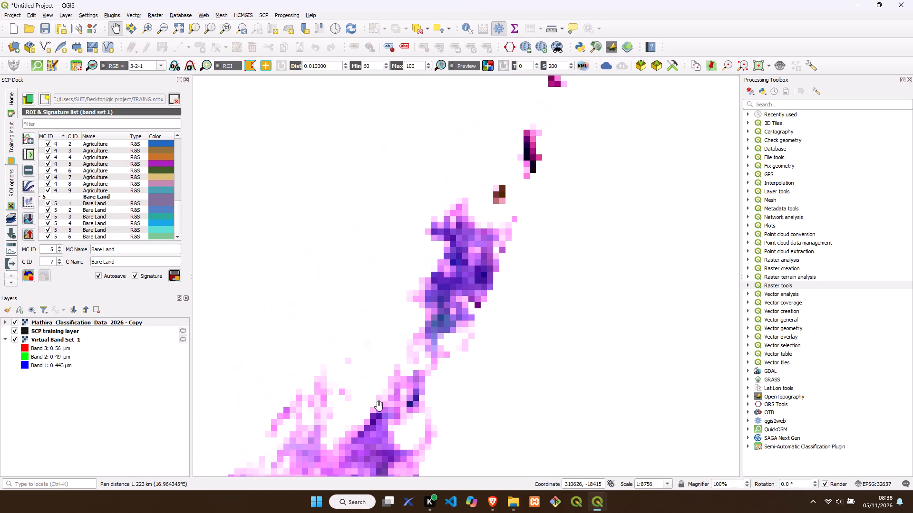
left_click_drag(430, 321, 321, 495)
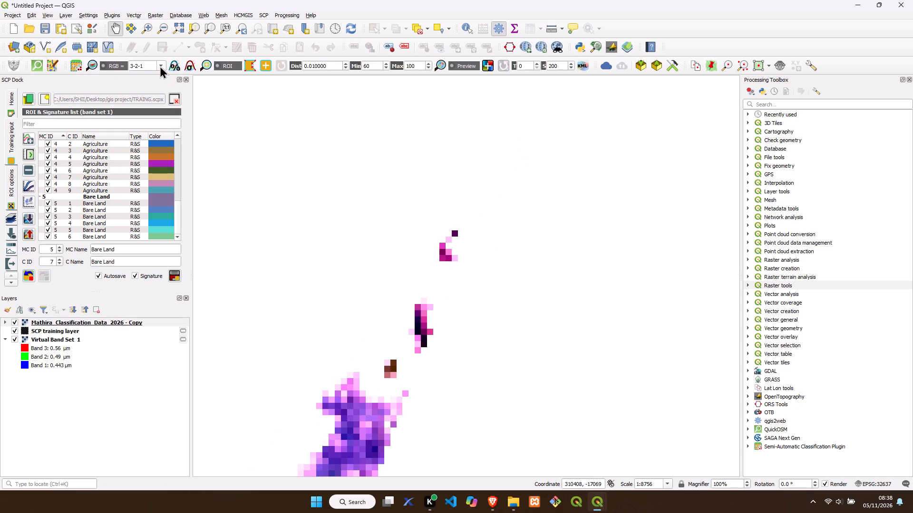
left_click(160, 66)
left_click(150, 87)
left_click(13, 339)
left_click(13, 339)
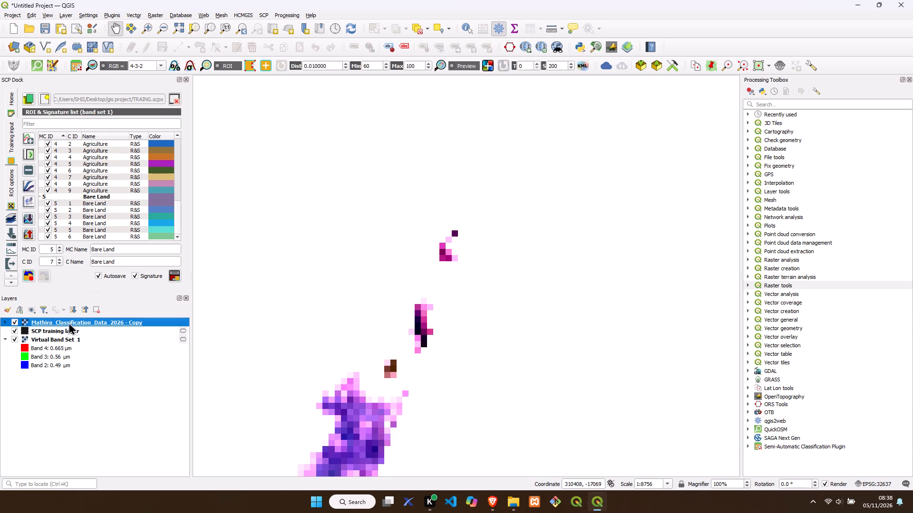
Examine the copied 2026 raster from its northeastern tip southwestward along the eastern edge.
left_click_drag(358, 438, 456, 221)
left_click_drag(418, 356, 446, 212)
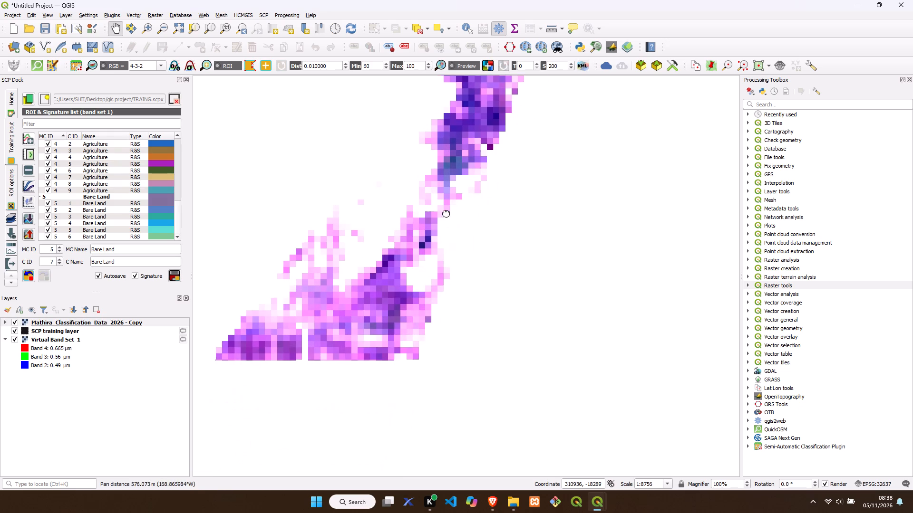
left_click_drag(446, 212, 446, 211)
left_click_drag(407, 299, 418, 256)
left_click_drag(359, 353, 440, 220)
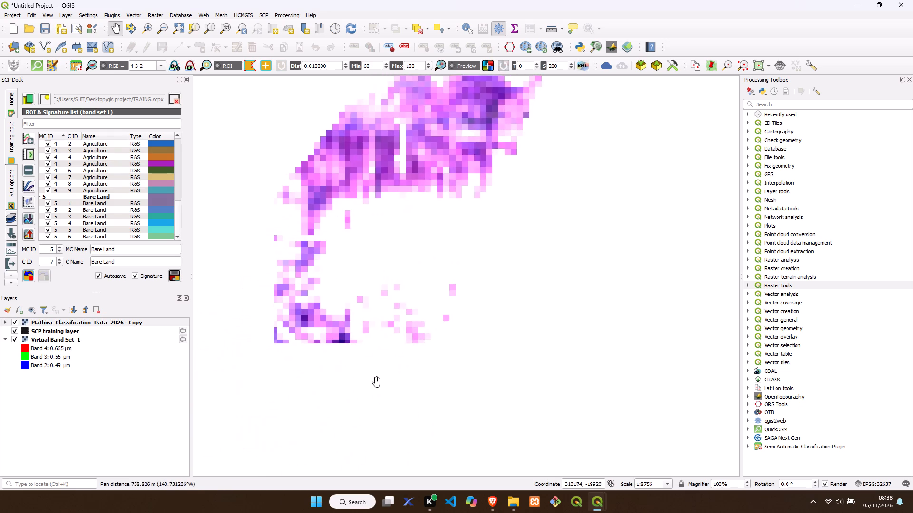
left_click_drag(379, 352, 445, 228)
left_click_drag(379, 355, 447, 233)
left_click_drag(373, 355, 457, 226)
left_click_drag(389, 367, 394, 346)
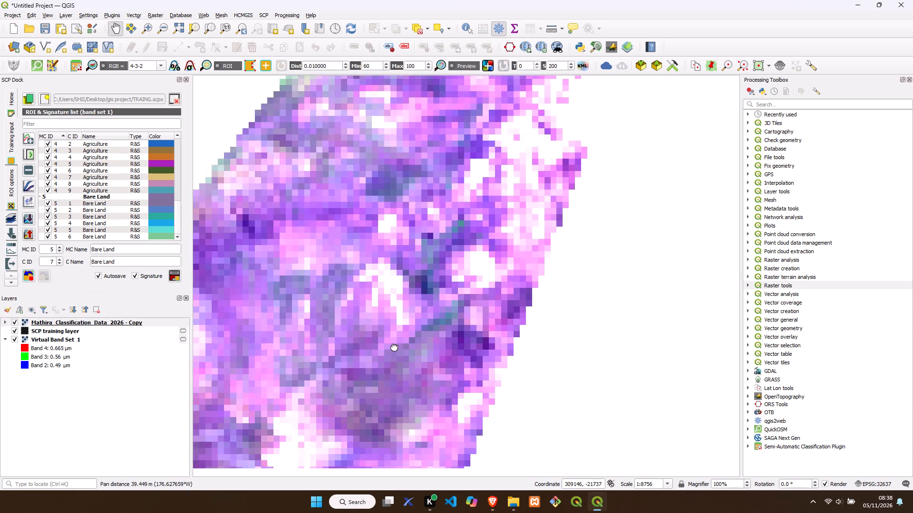
left_click_drag(394, 346, 466, 226)
left_click_drag(354, 393, 419, 254)
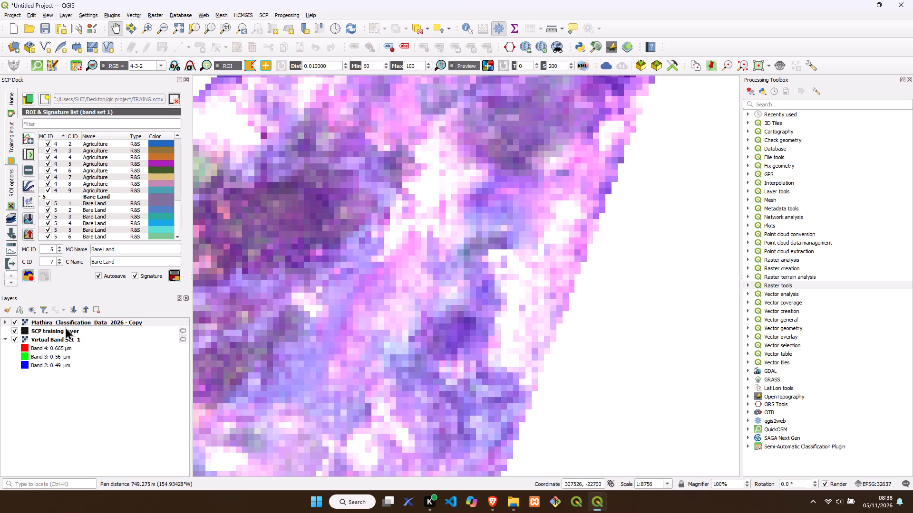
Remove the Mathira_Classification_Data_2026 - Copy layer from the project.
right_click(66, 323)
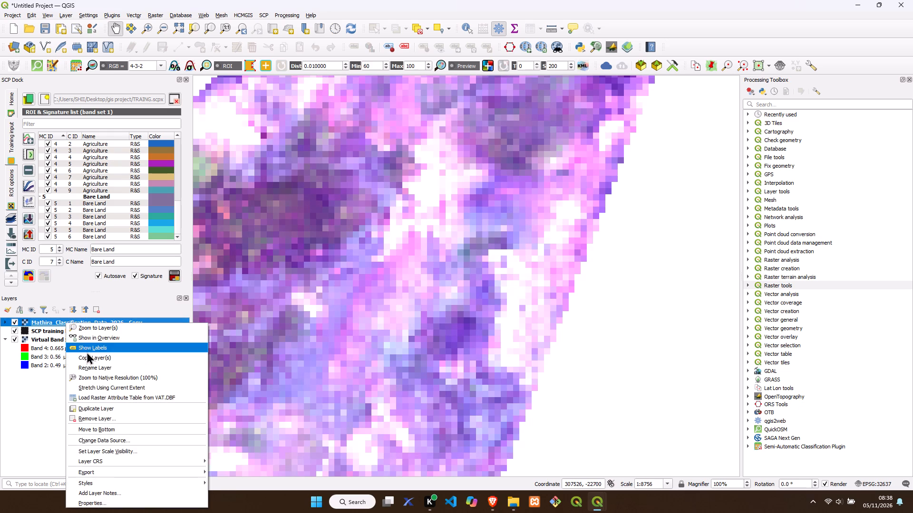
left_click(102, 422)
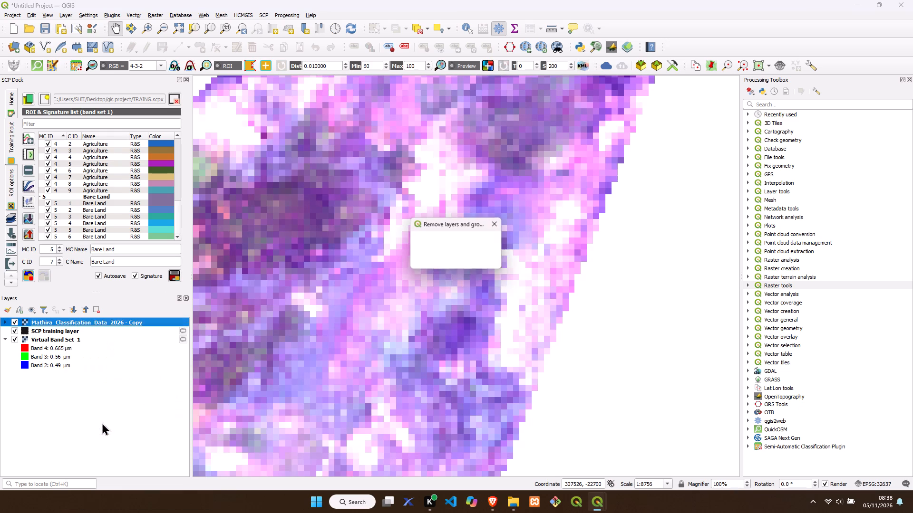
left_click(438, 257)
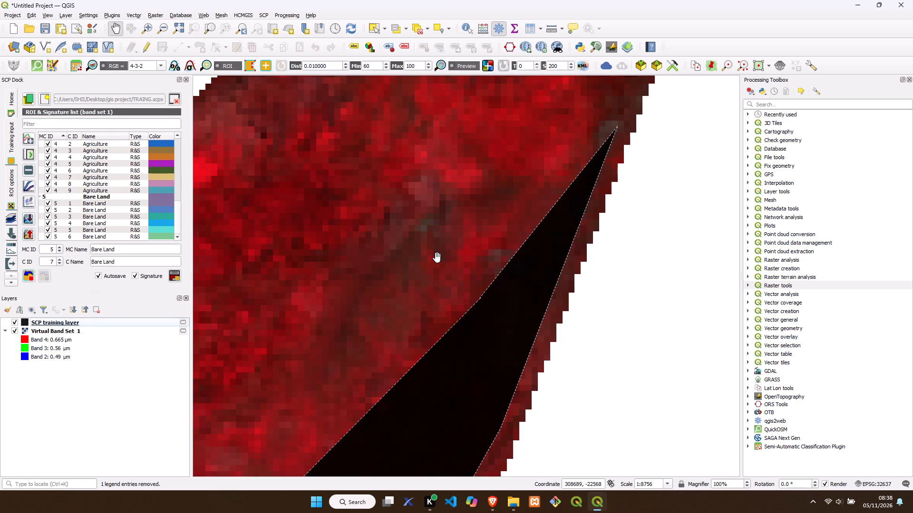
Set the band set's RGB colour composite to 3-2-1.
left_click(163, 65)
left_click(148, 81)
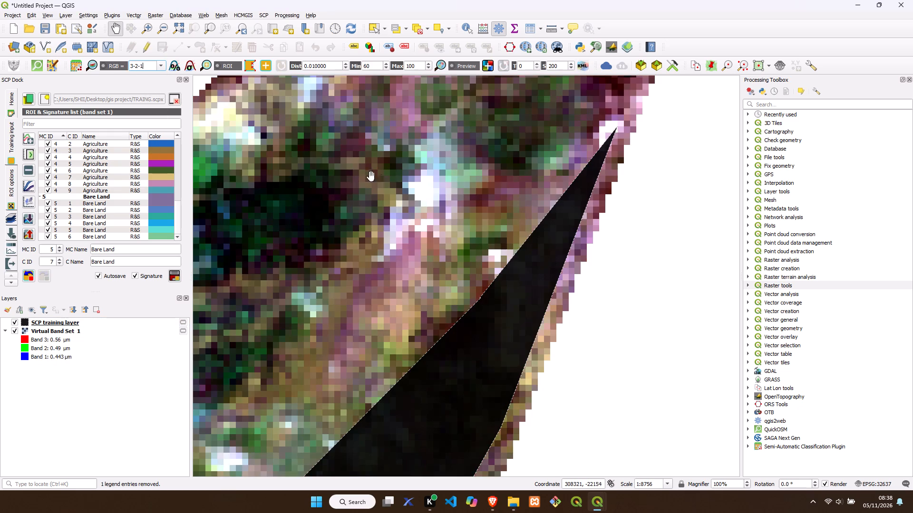
Examine the northeastern imagery around the training polygons and review the ROI signature list from Water through Bare Land.
left_click_drag(452, 191, 431, 412)
left_click_drag(427, 248, 359, 506)
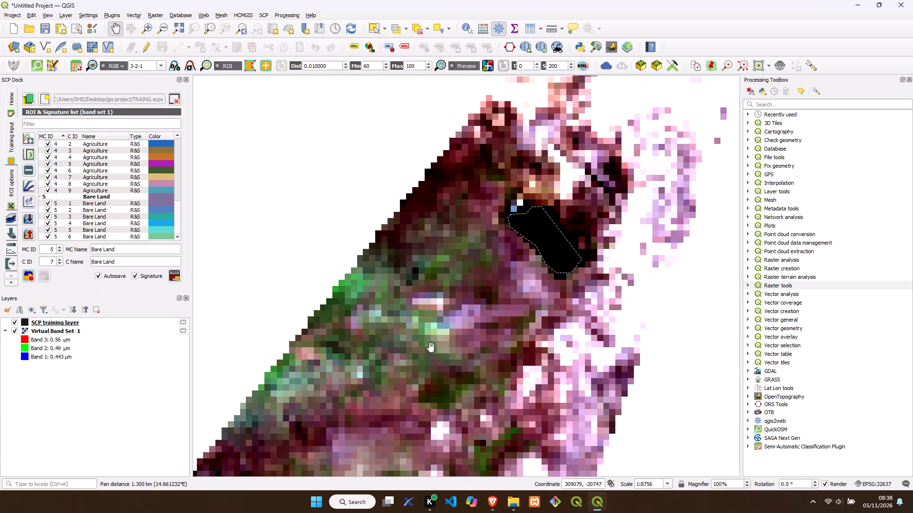
left_click_drag(433, 324, 277, 411)
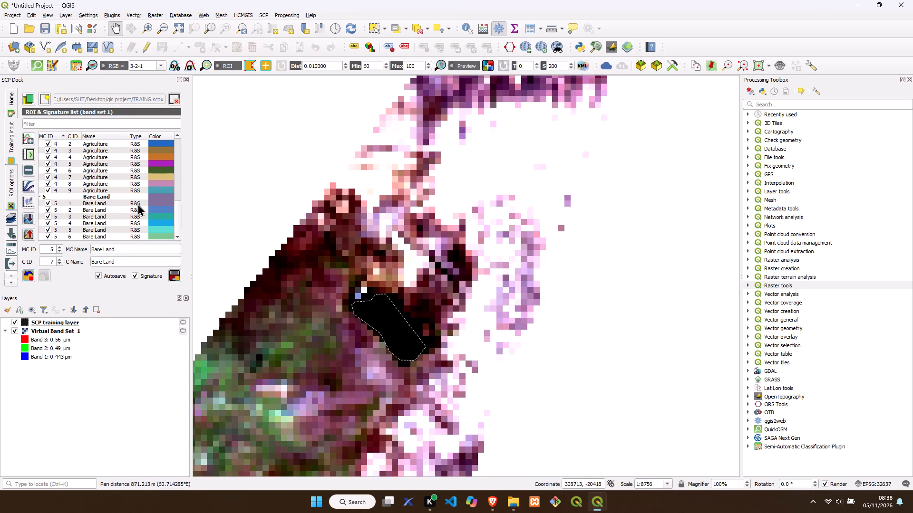
left_click_drag(177, 183, 172, 215)
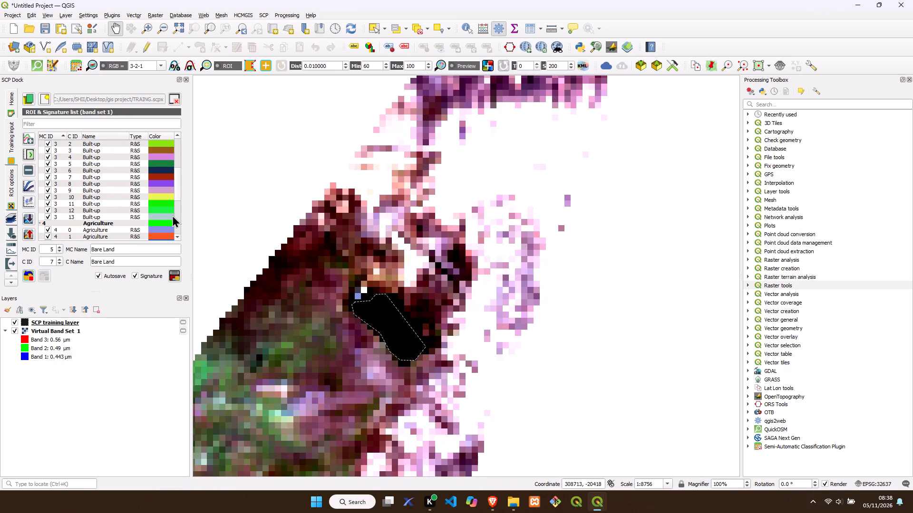
left_click_drag(172, 215, 177, 192)
left_click_drag(178, 189, 177, 191)
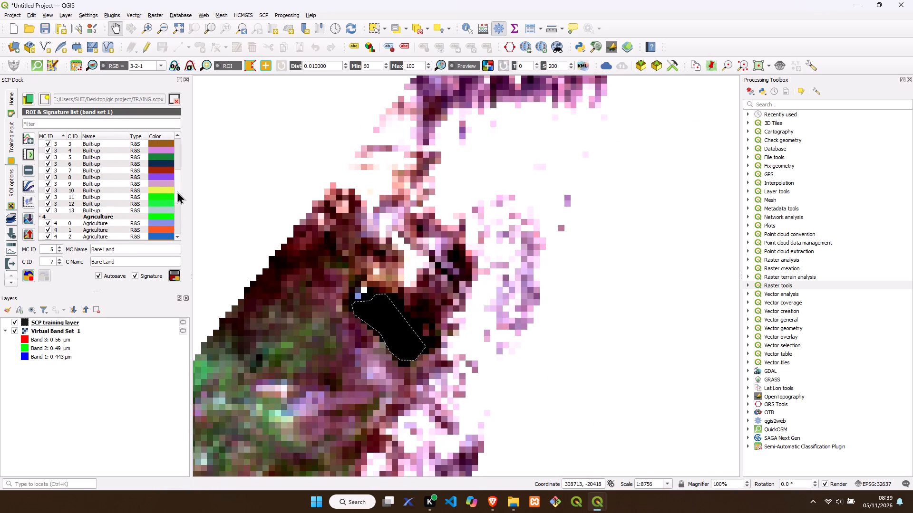
left_click_drag(177, 191, 177, 137)
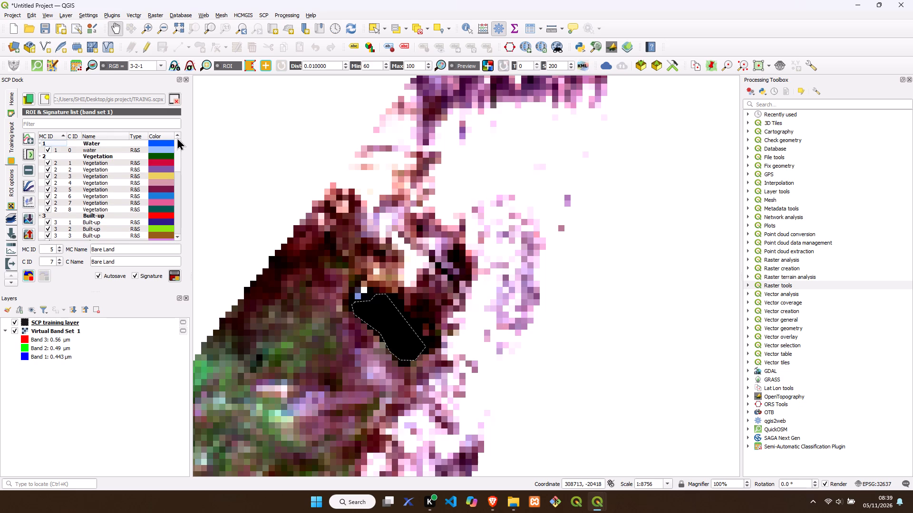
left_click_drag(177, 137, 173, 265)
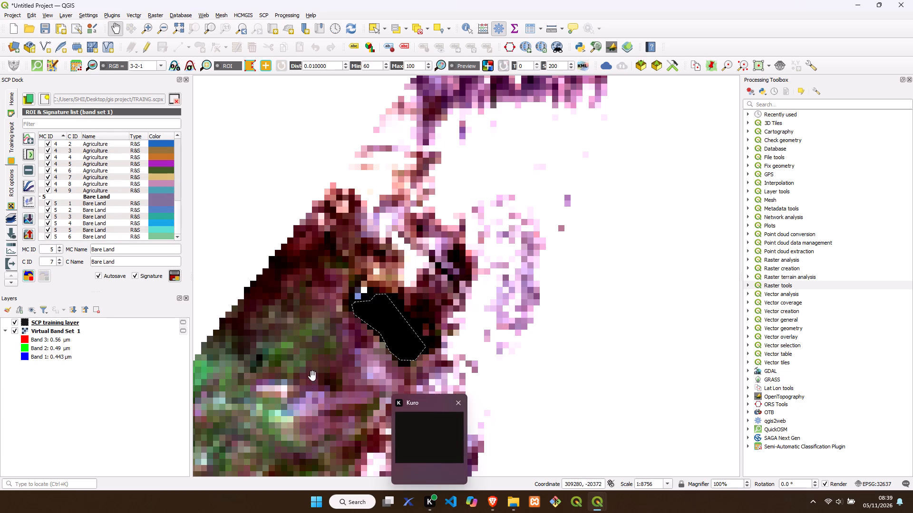
left_click_drag(308, 389, 391, 165)
left_click_drag(309, 391, 365, 295)
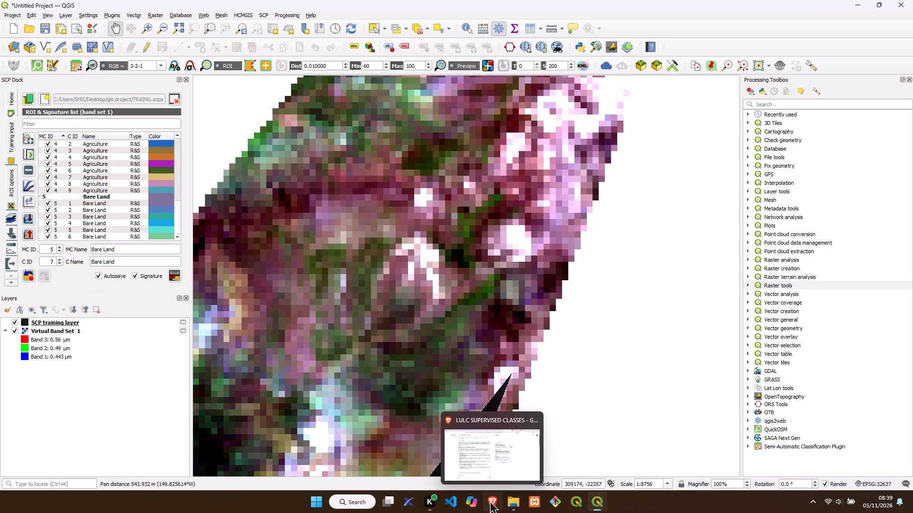
Switch to the browser and read through the Standard LULC Supervised Classes list.
left_click(472, 449)
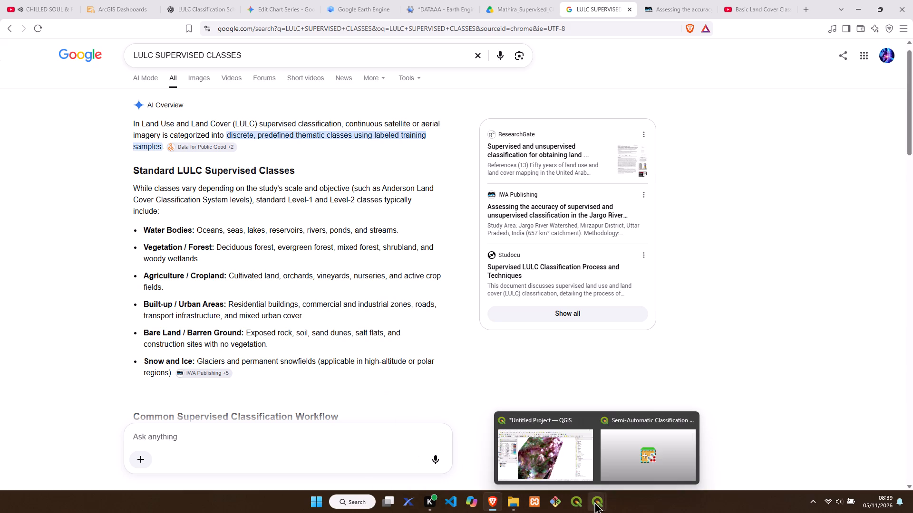
Switch to QGIS and open the Classification tool under Band processing in the Semi-Automatic Classification Plugin window.
left_click(559, 464)
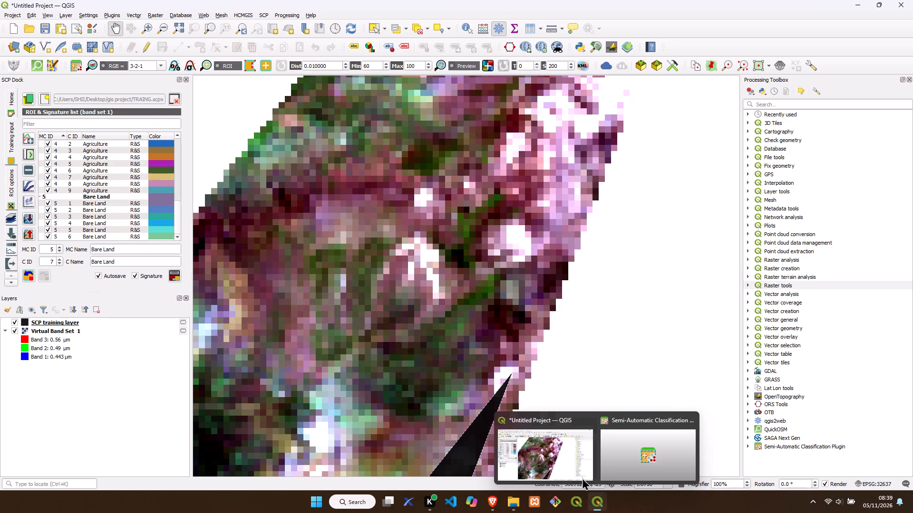
left_click(611, 459)
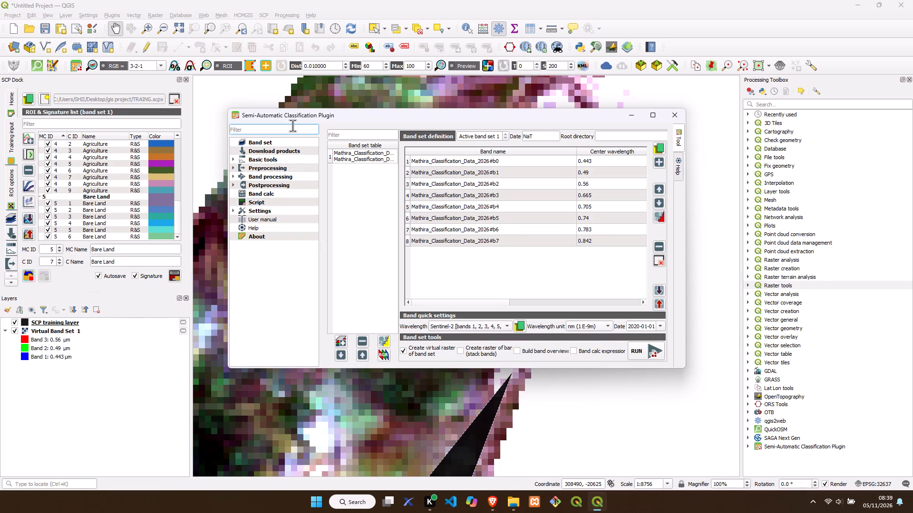
left_click(266, 171)
left_click(266, 171)
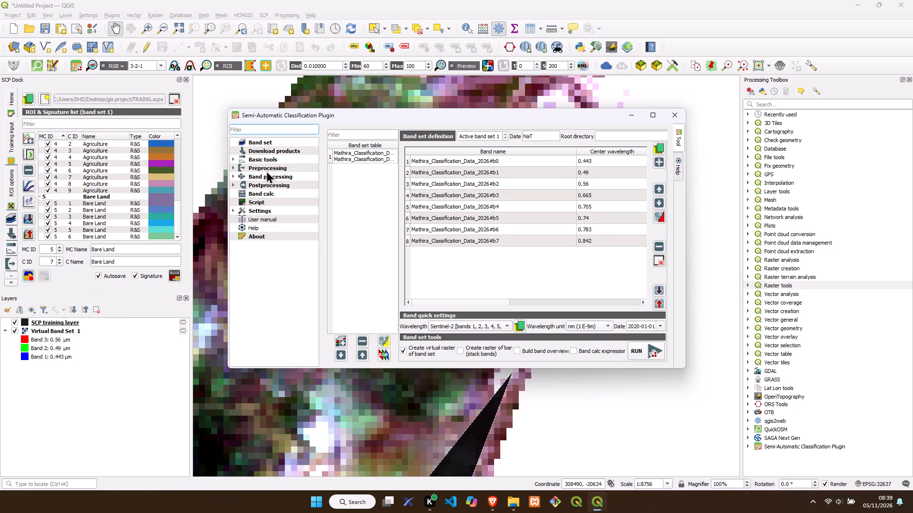
left_click(263, 159)
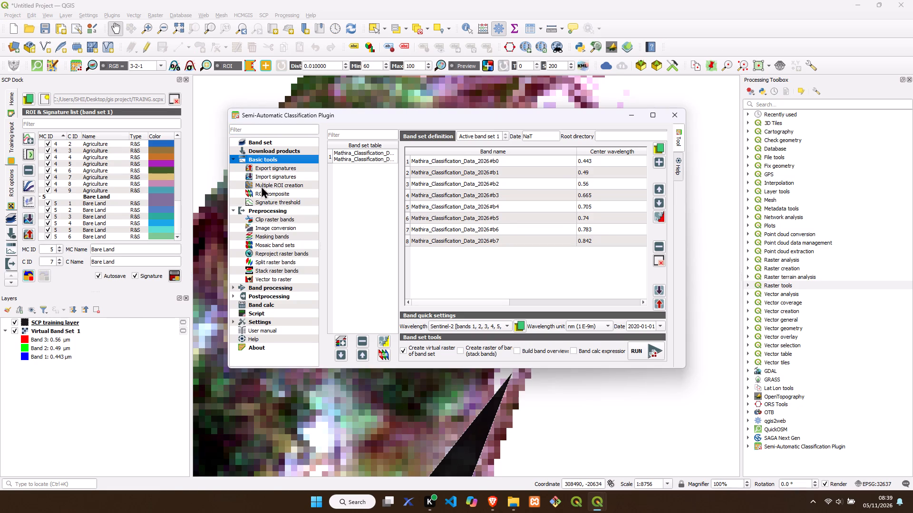
left_click(233, 159)
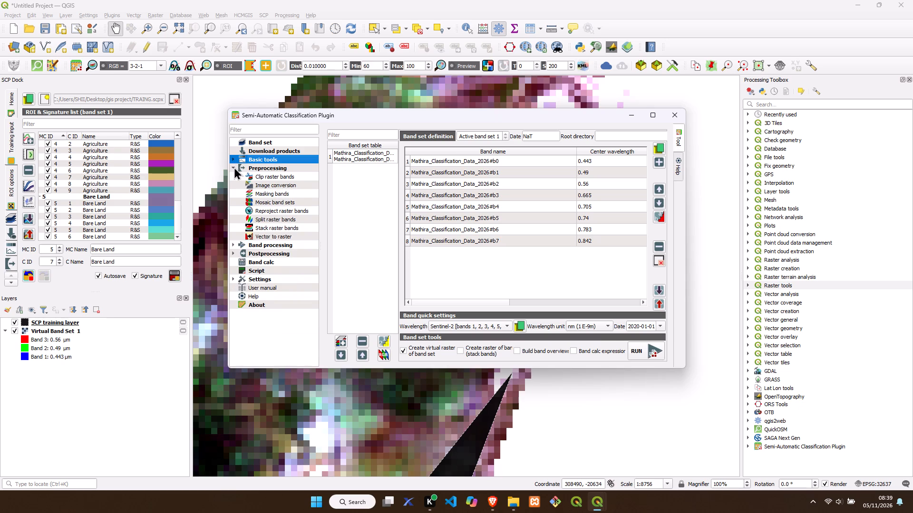
left_click(234, 167)
left_click(255, 178)
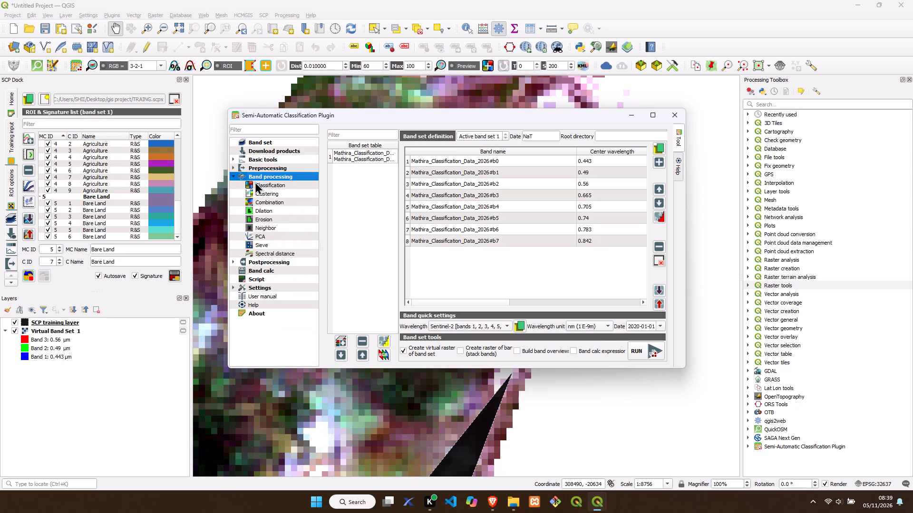
left_click(261, 185)
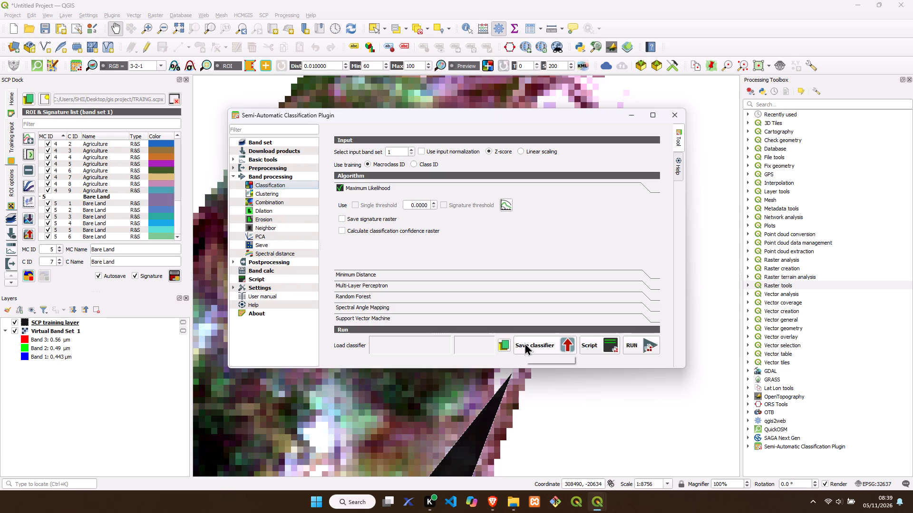
Save the Maximum Likelihood classifier as mathirrr in the gis project folder.
left_click(524, 342)
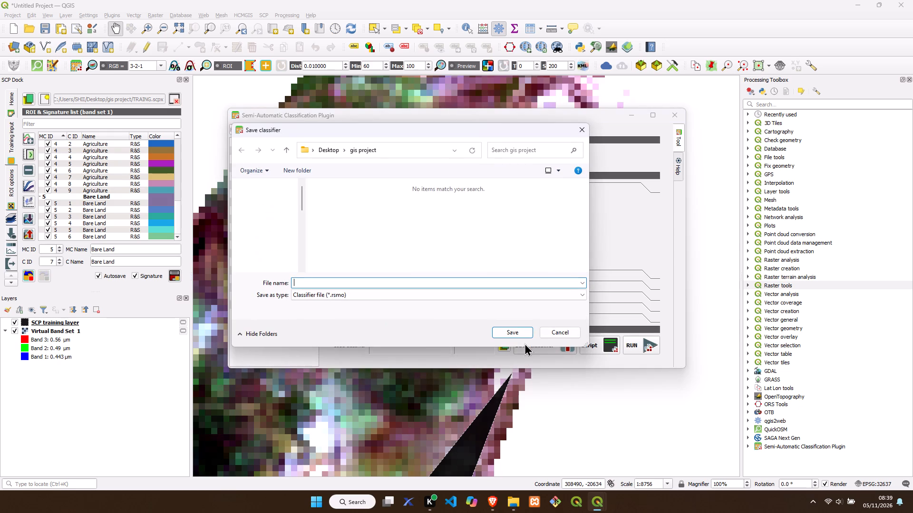
type("ma")
type("thirrr")
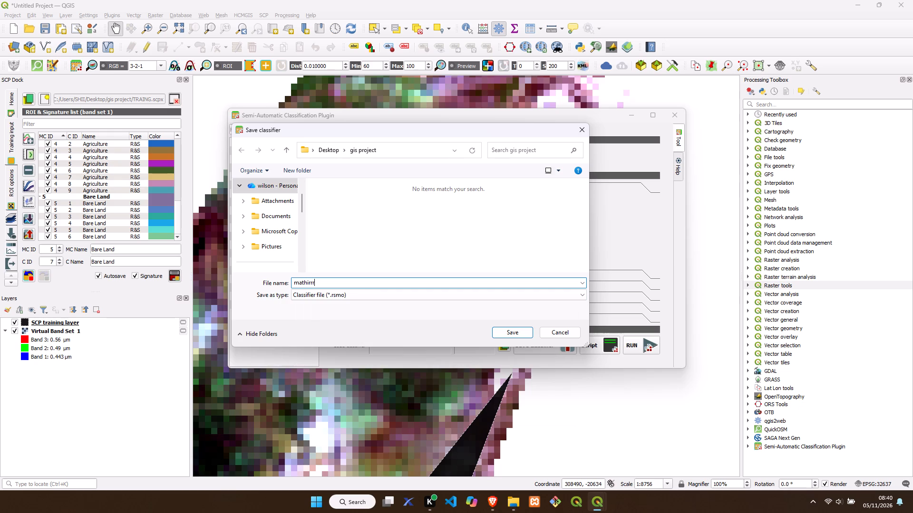
left_click(496, 335)
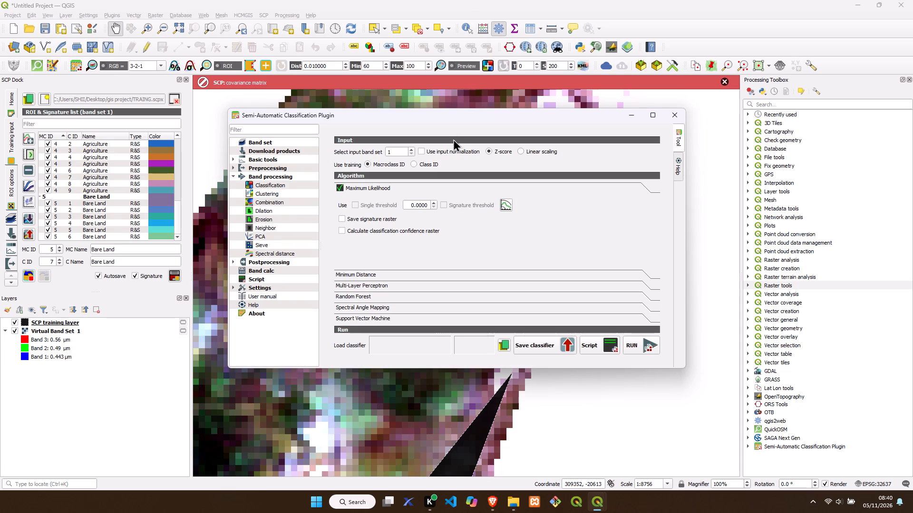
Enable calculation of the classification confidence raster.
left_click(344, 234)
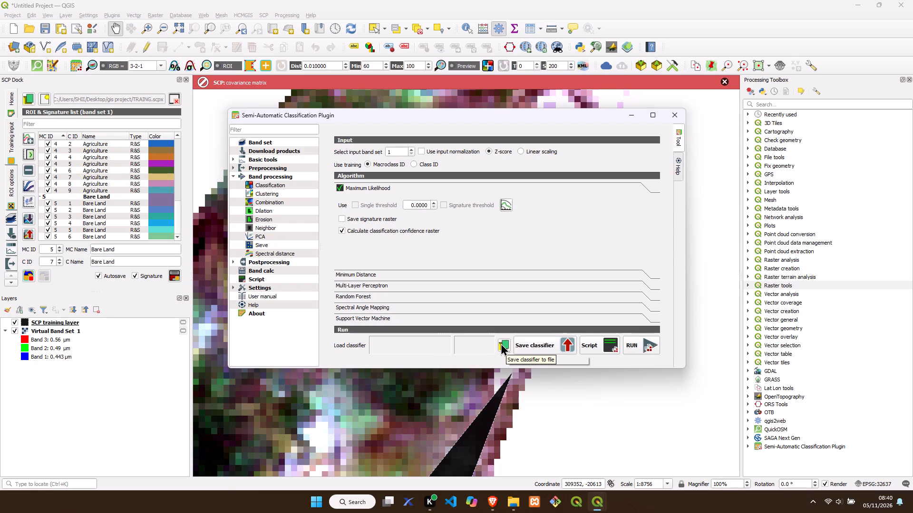
Start saving the classifier again and create a subfolder named cc inside the gis project folder, opening it as the destination.
left_click(515, 346)
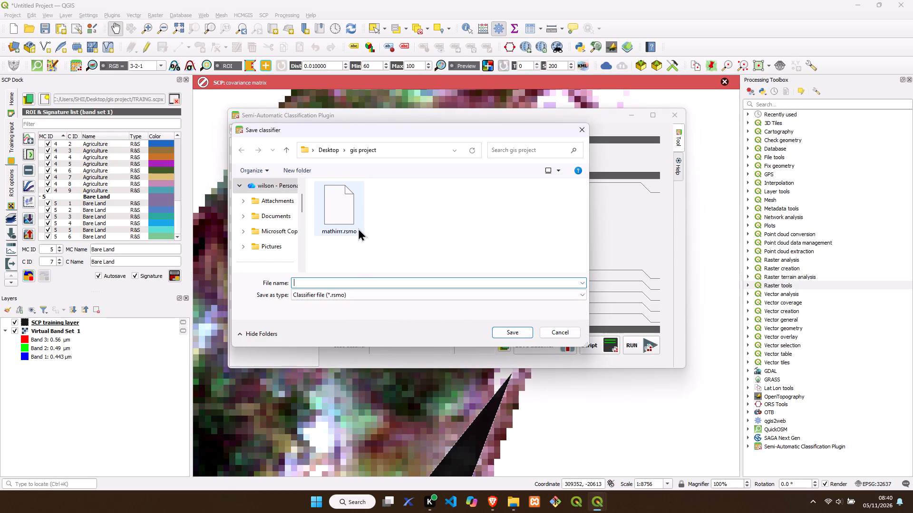
right_click(386, 236)
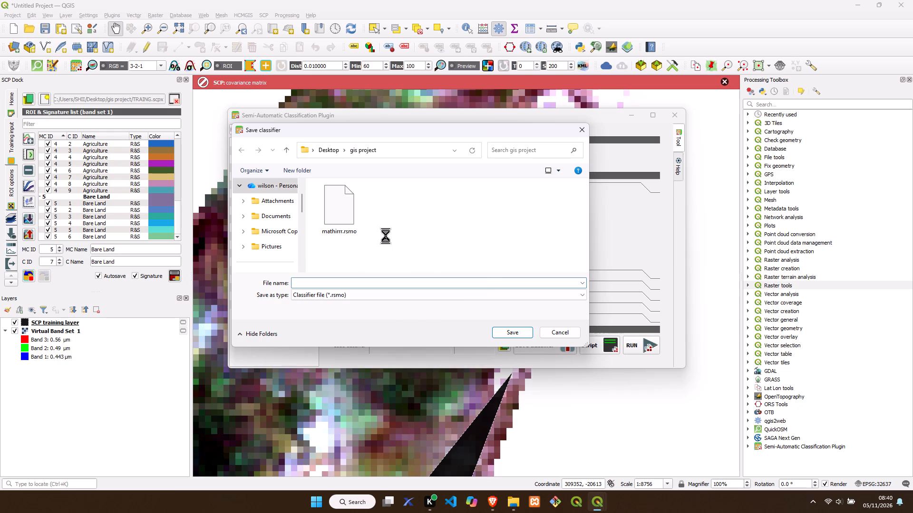
left_click(422, 368)
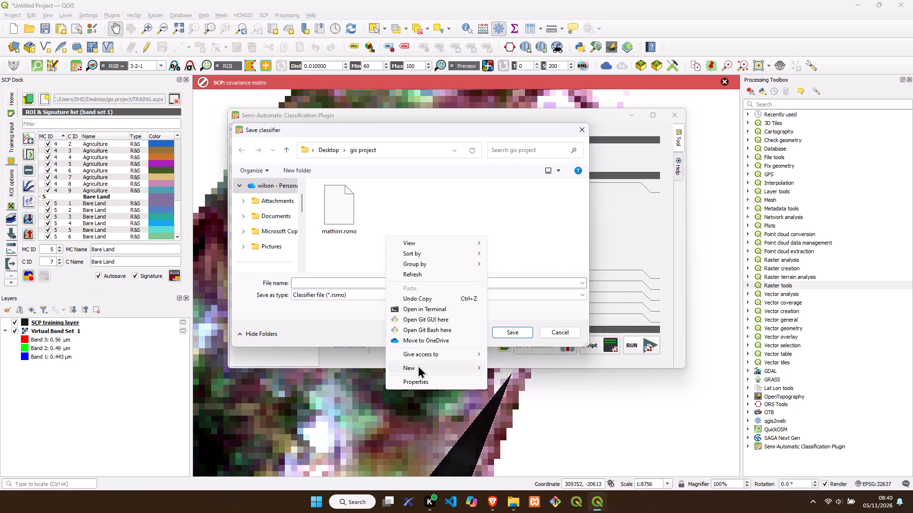
left_click(418, 365)
left_click(525, 232)
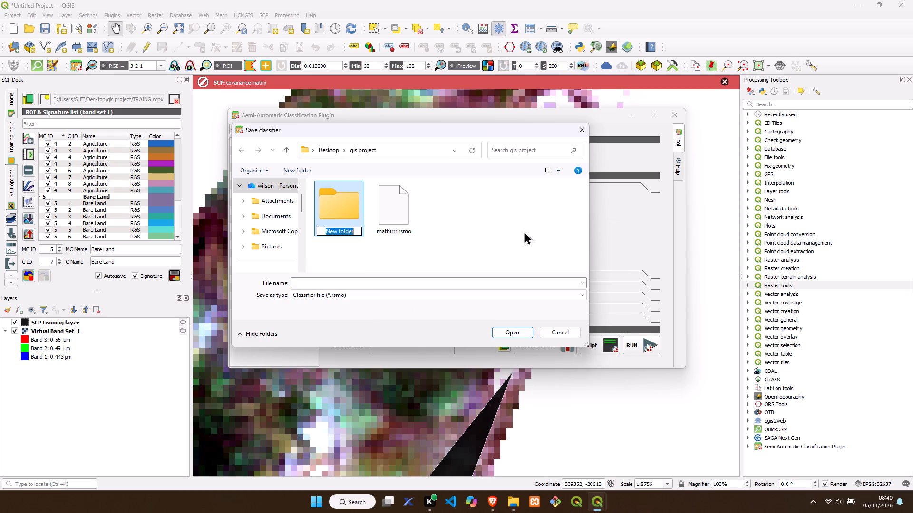
key("BackSpace")
type("cc")
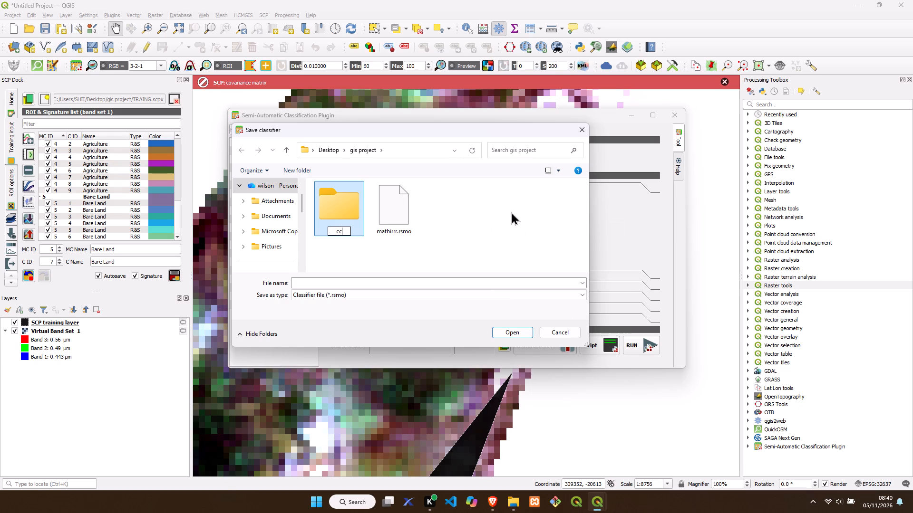
double_click(343, 214)
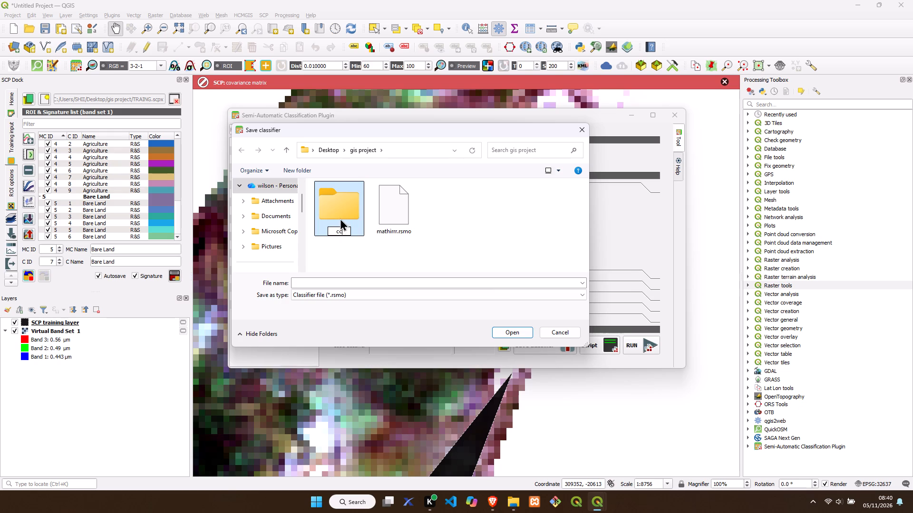
left_click(340, 218)
Save the classifier as class in the cc folder.
left_click(313, 287)
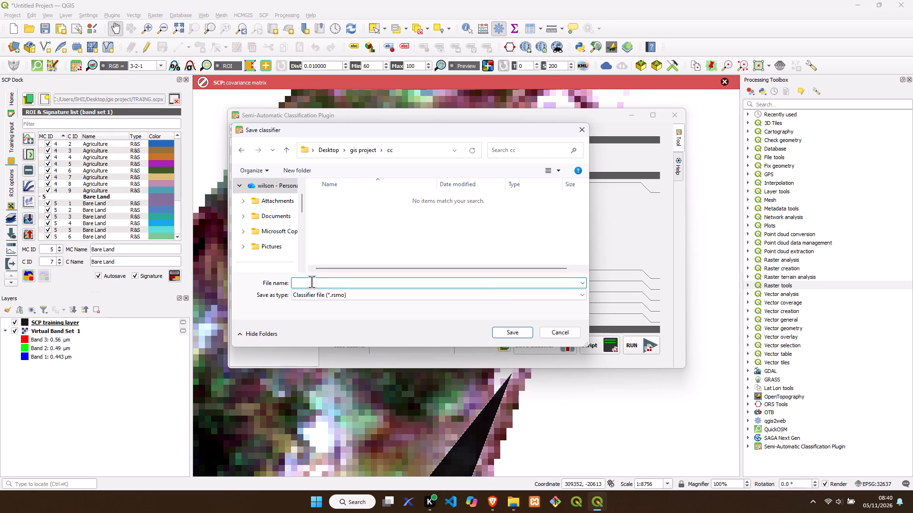
type("cl")
key("a")
key("s")
key("s")
left_click(503, 332)
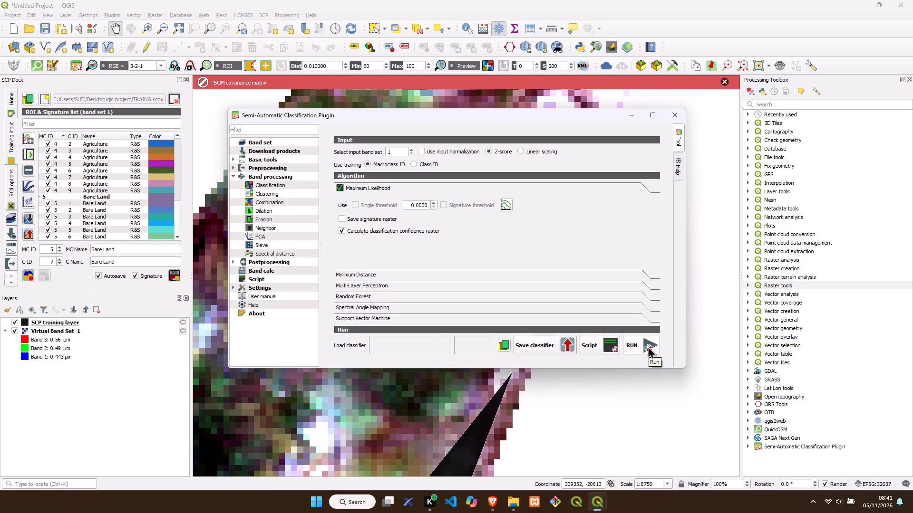
Copy the text of the SCP covariance matrix message shown above the map.
left_click_drag(269, 80, 211, 81)
right_click(211, 81)
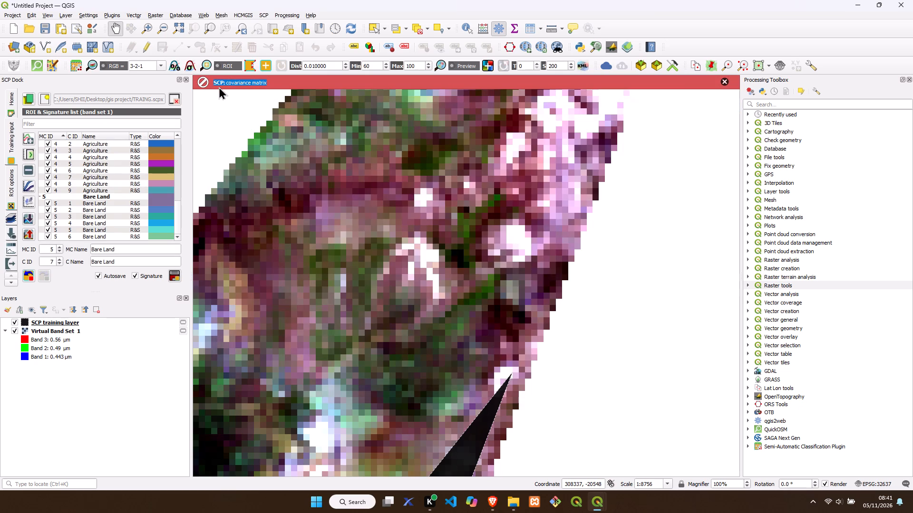
right_click(221, 84)
left_click(236, 88)
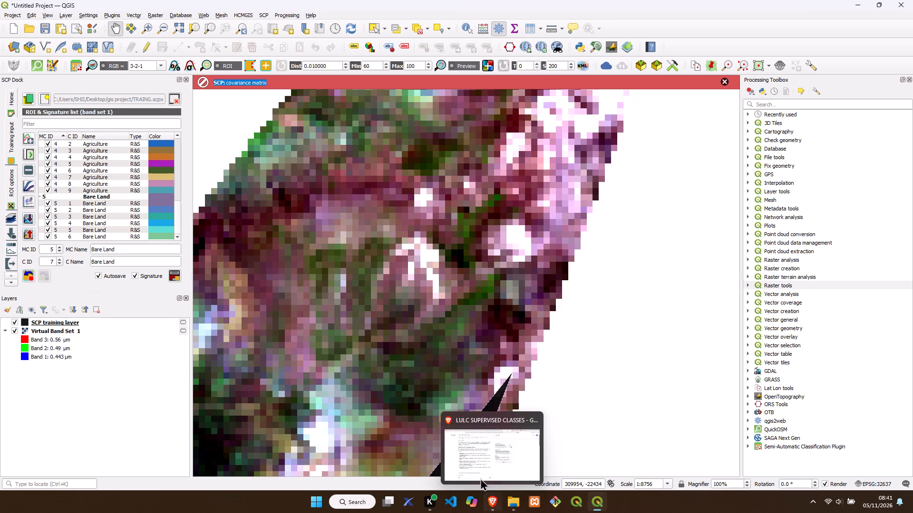
left_click(468, 459)
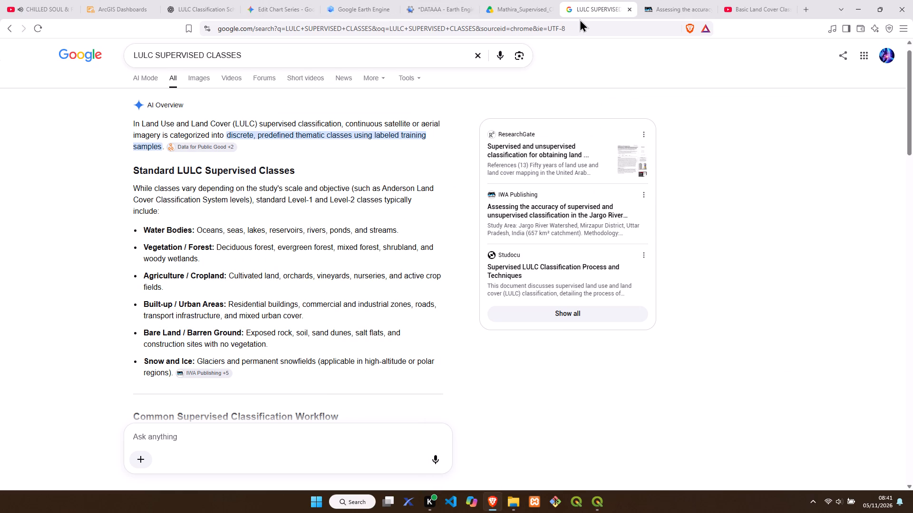
left_click(199, 6)
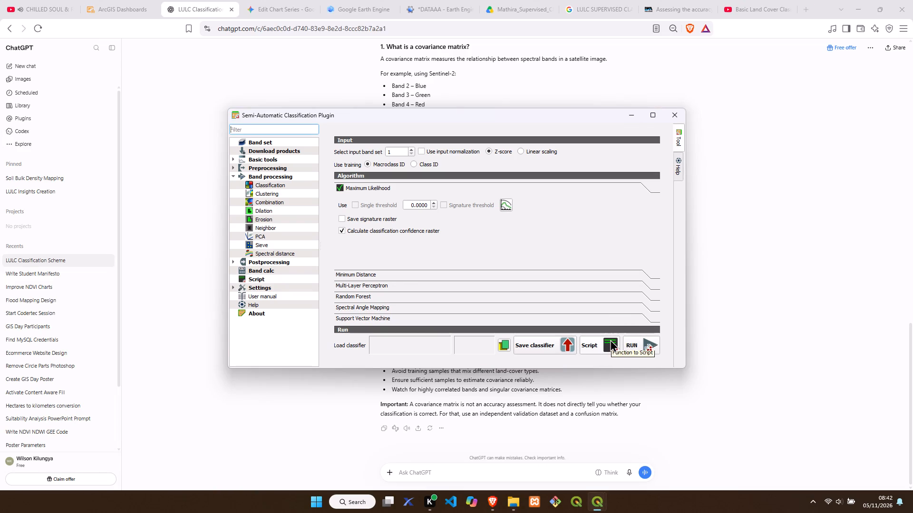
left_click(265, 184)
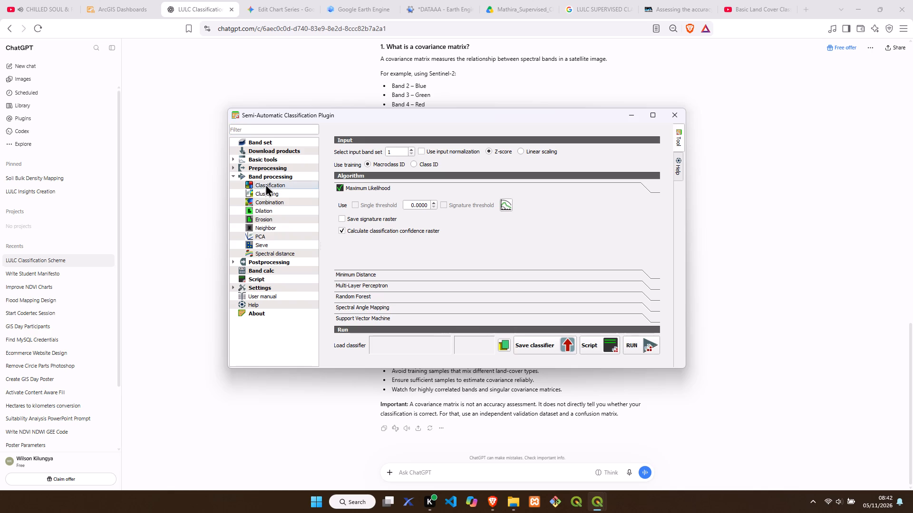
double_click(261, 186)
left_click(344, 228)
left_click(404, 152)
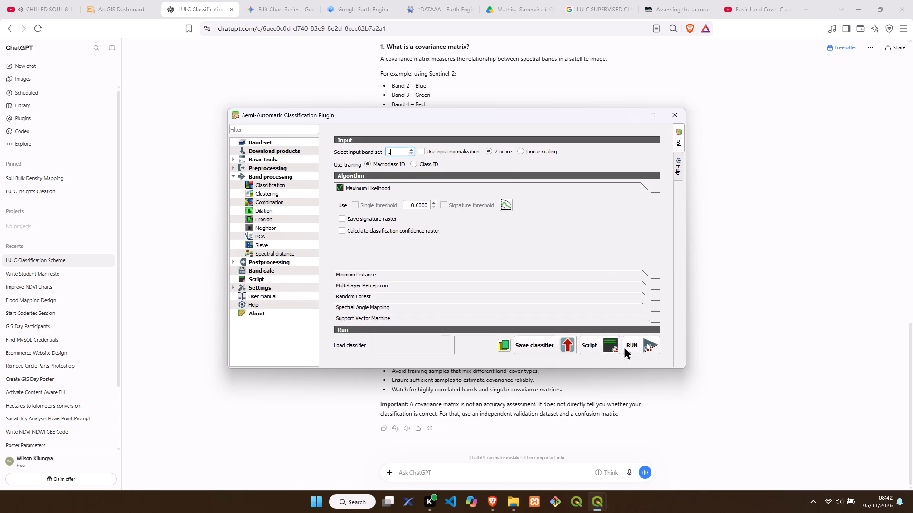
left_click(637, 346)
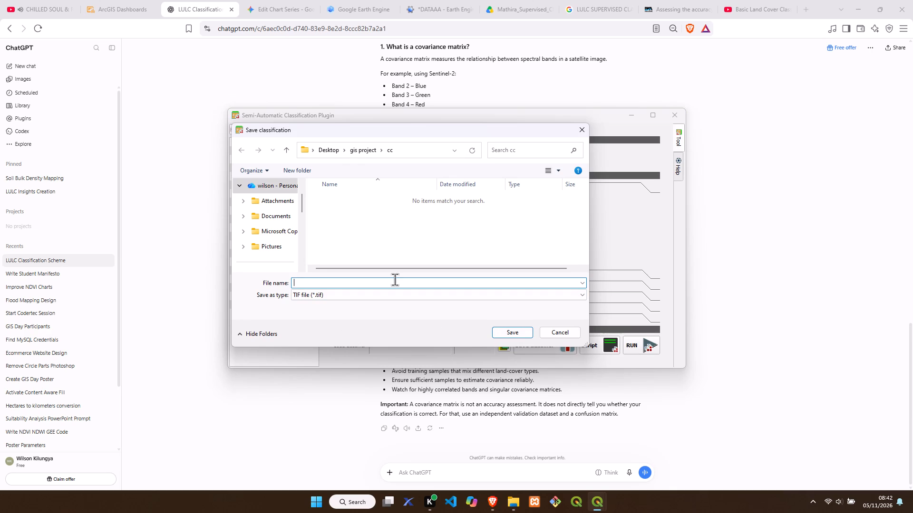
type("mathh")
left_click(517, 333)
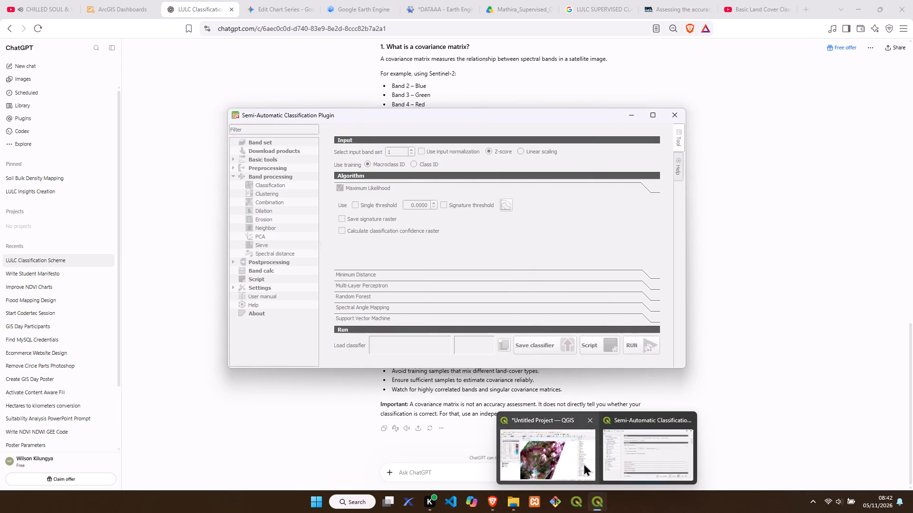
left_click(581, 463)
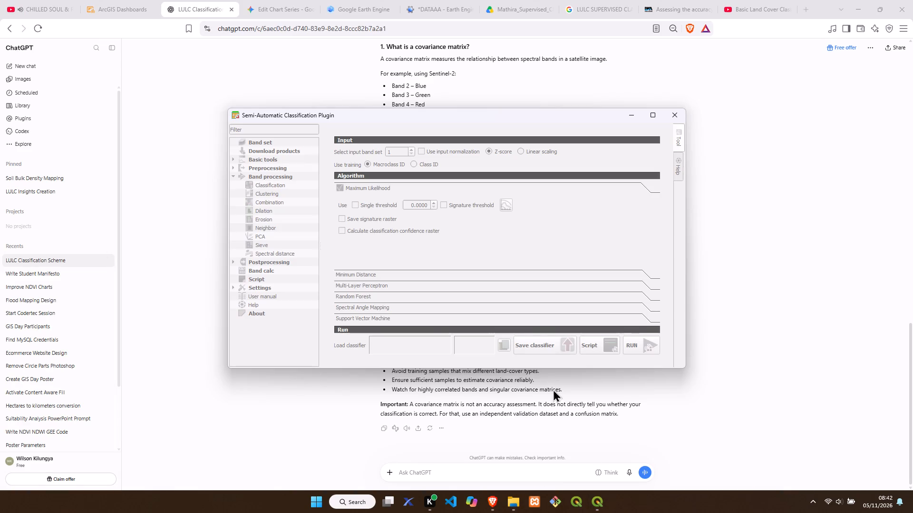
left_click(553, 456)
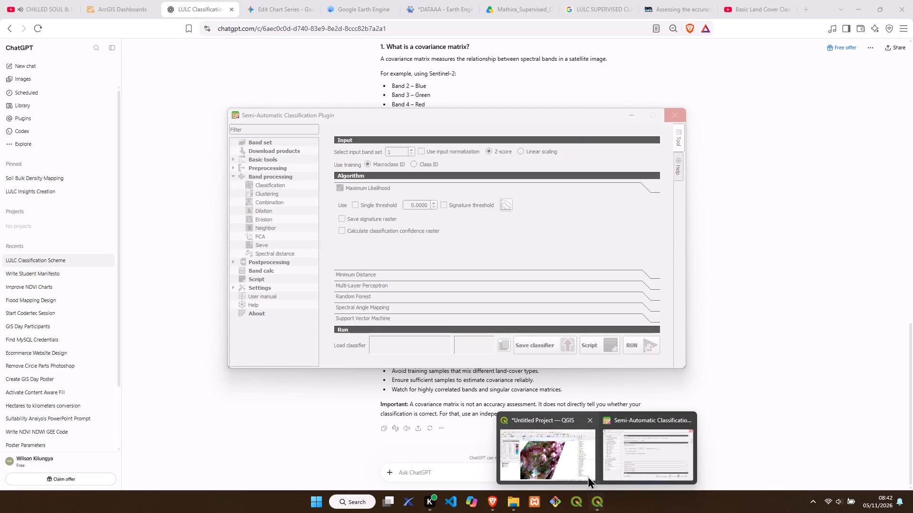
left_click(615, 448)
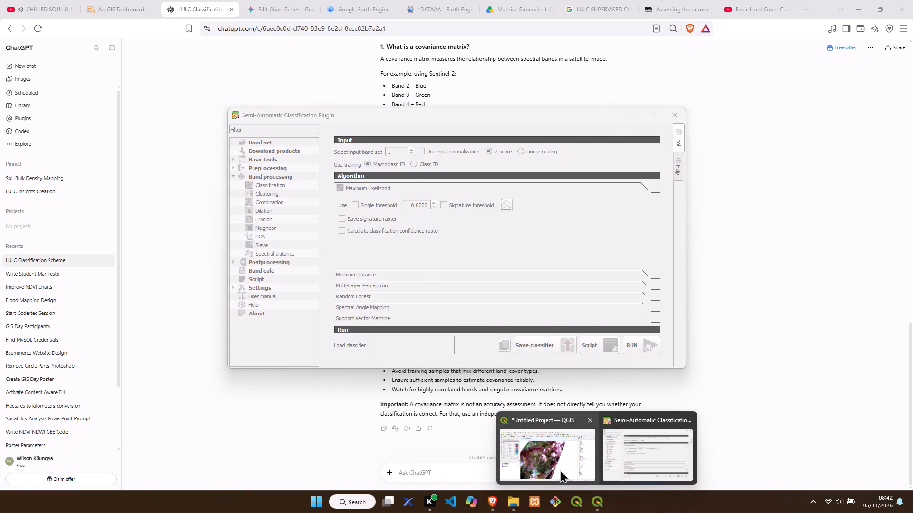
Switch to the QGIS main window and dismiss all the messages above the map.
left_click(558, 466)
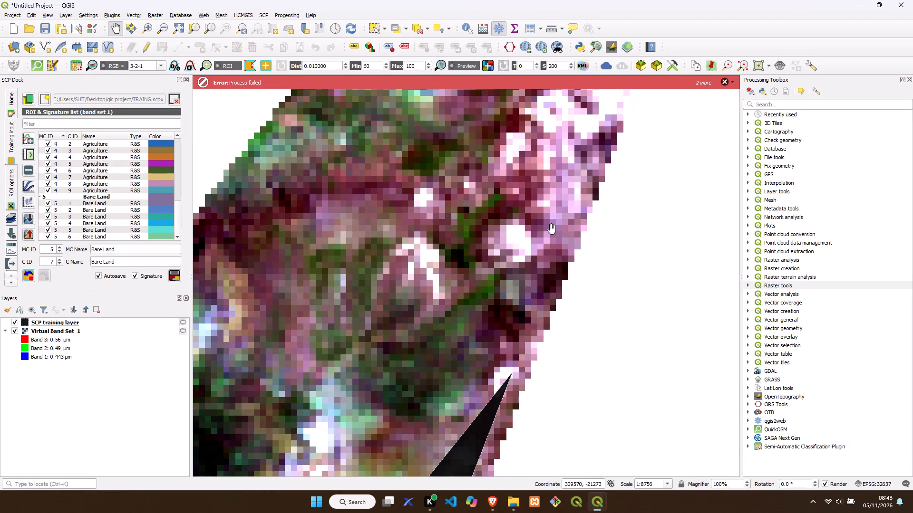
left_click(703, 85)
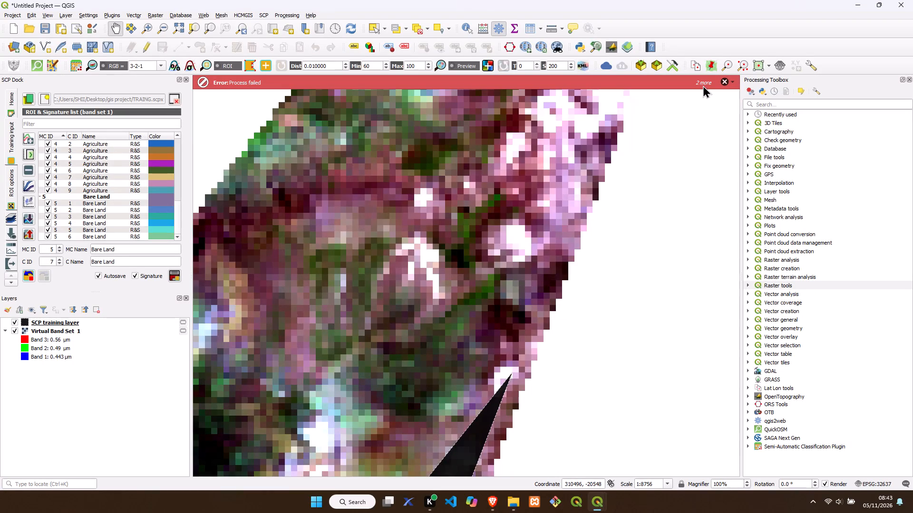
left_click(708, 82)
left_click(732, 80)
double_click(700, 82)
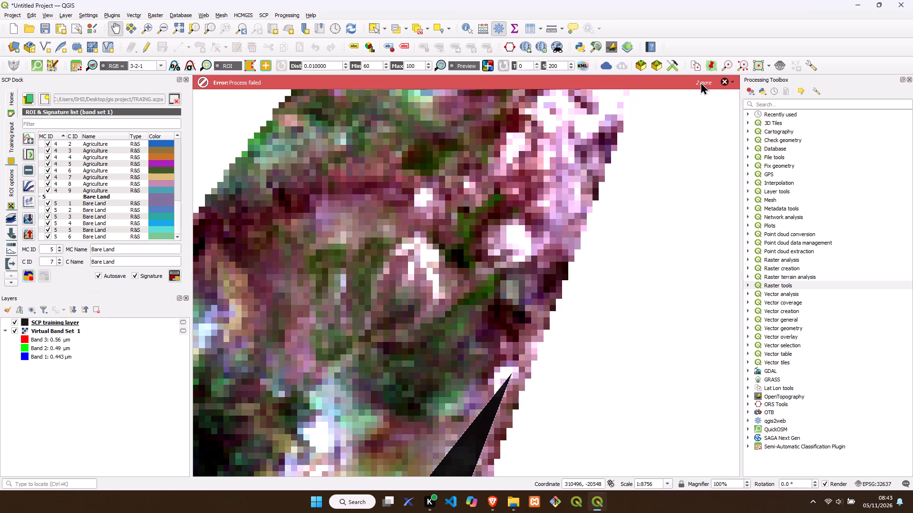
left_click(700, 82)
left_click(729, 83)
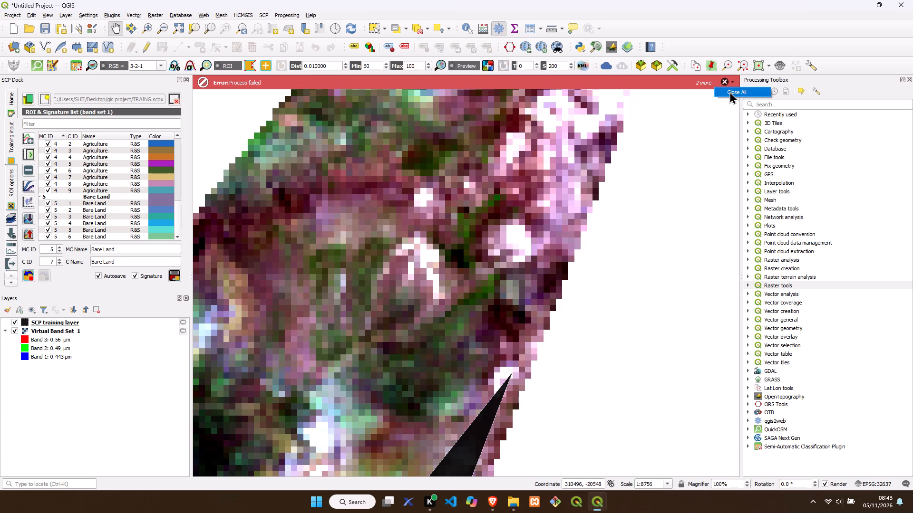
left_click(729, 91)
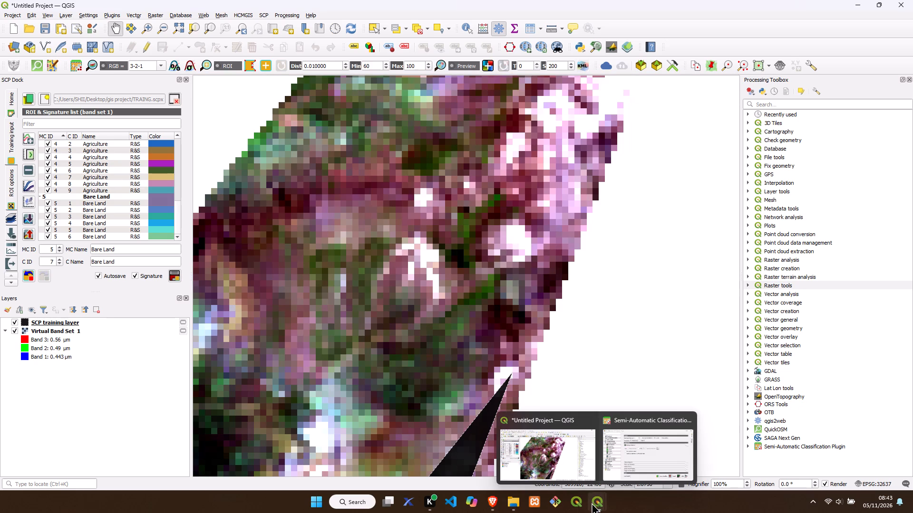
Save the current ROI with its signature to the training list as Bare Land, MC ID 5, C ID 7.
left_click(638, 447)
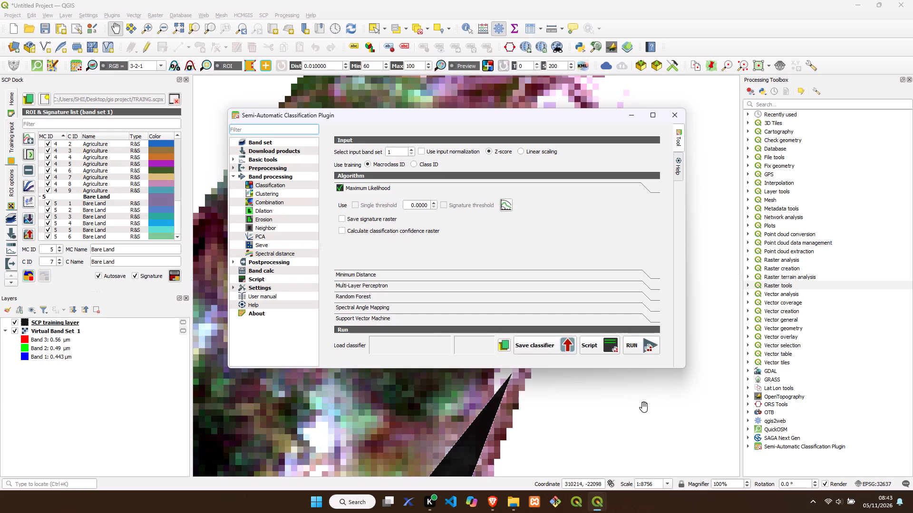
left_click(140, 298)
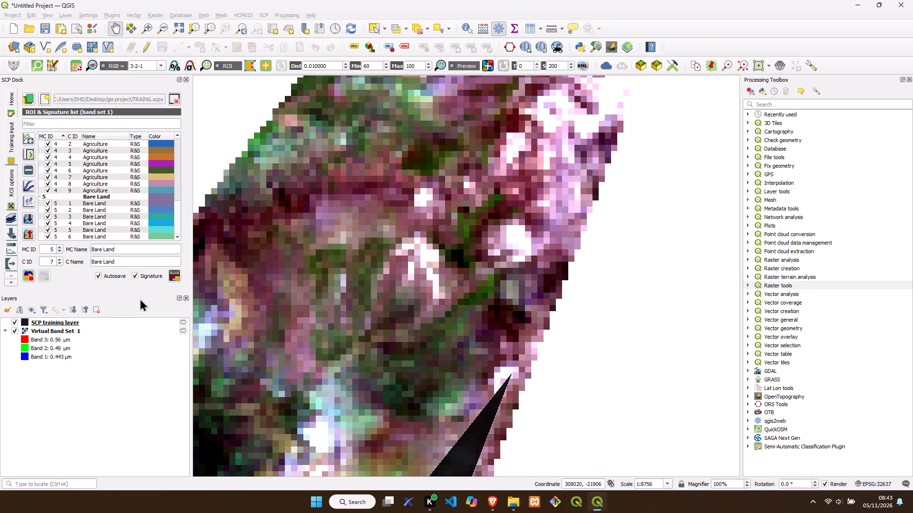
left_click_drag(334, 388, 418, 184)
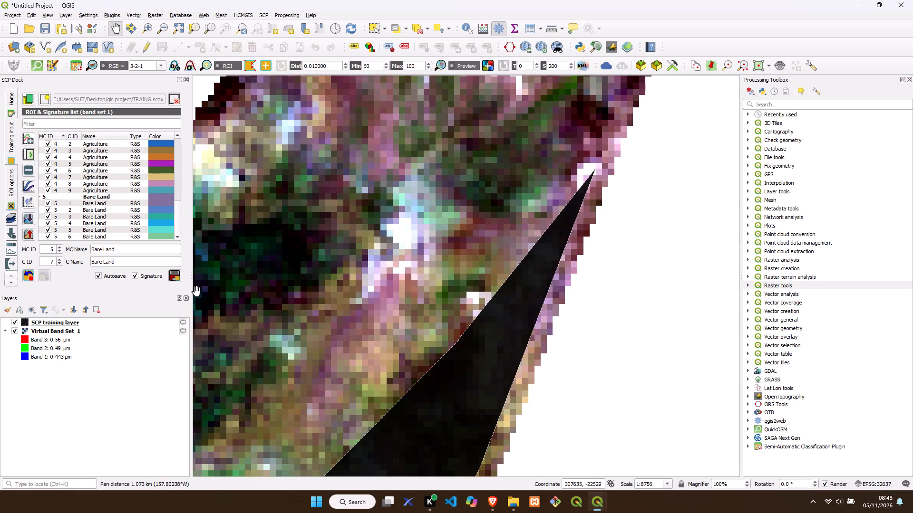
left_click(173, 277)
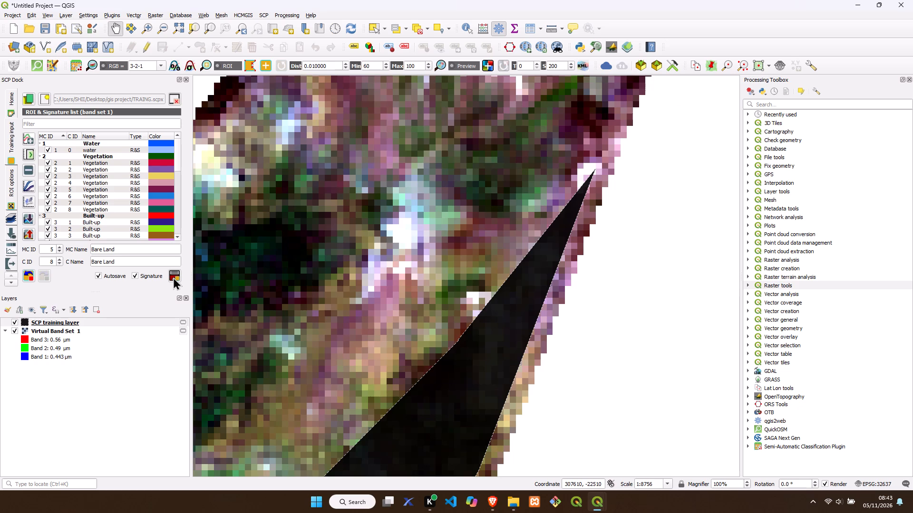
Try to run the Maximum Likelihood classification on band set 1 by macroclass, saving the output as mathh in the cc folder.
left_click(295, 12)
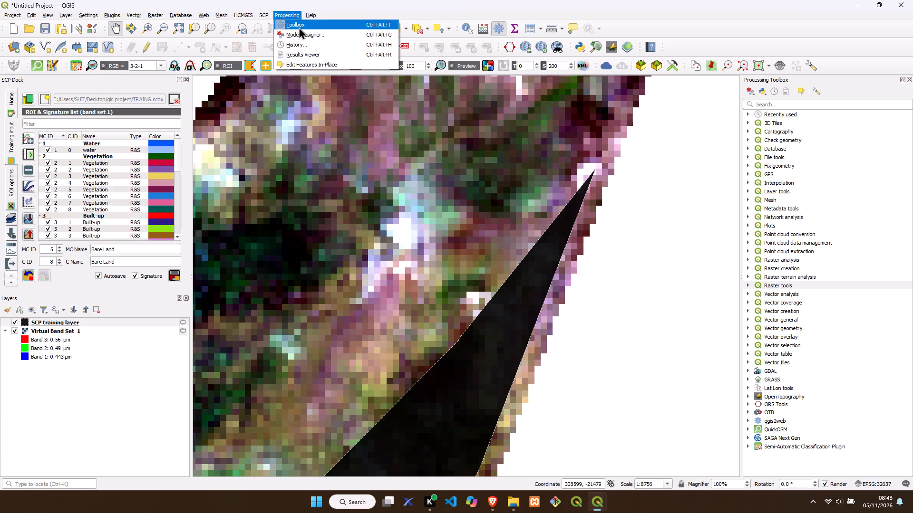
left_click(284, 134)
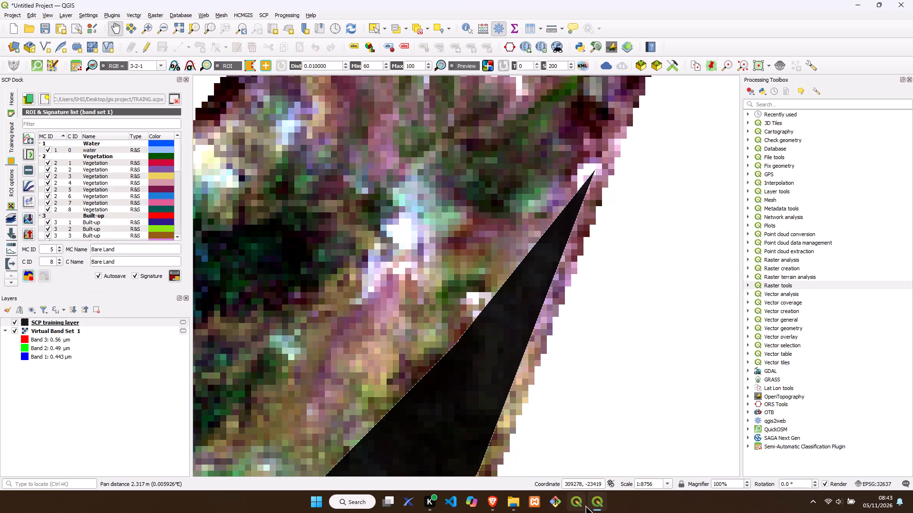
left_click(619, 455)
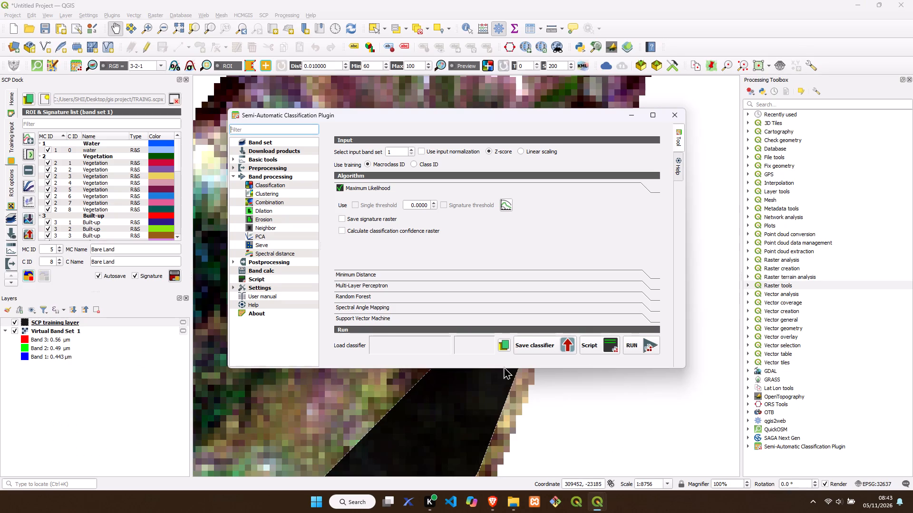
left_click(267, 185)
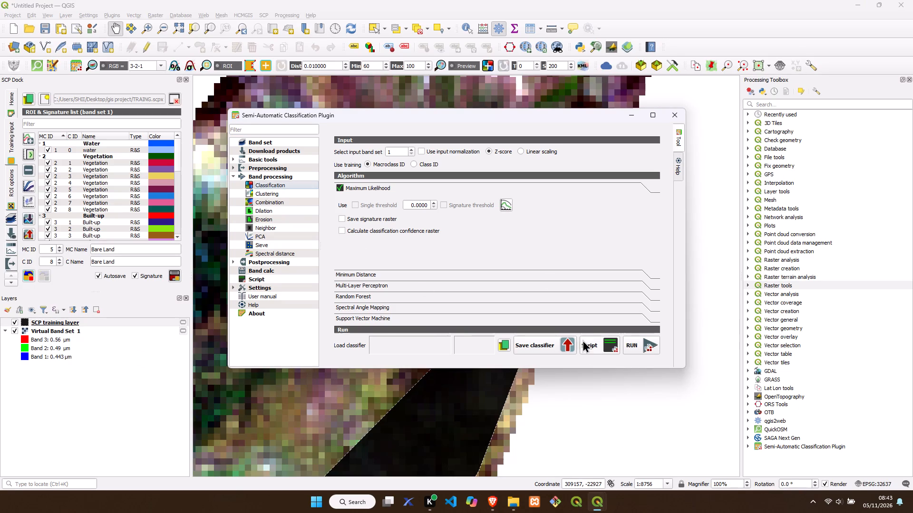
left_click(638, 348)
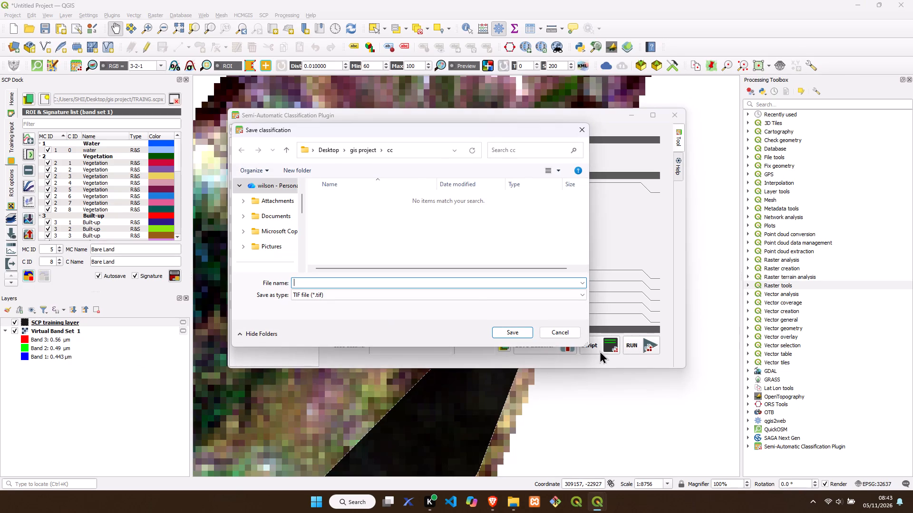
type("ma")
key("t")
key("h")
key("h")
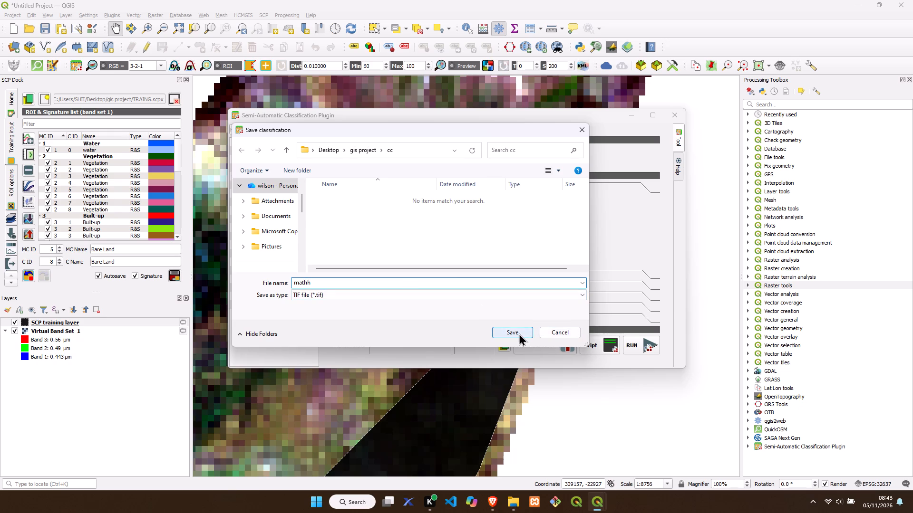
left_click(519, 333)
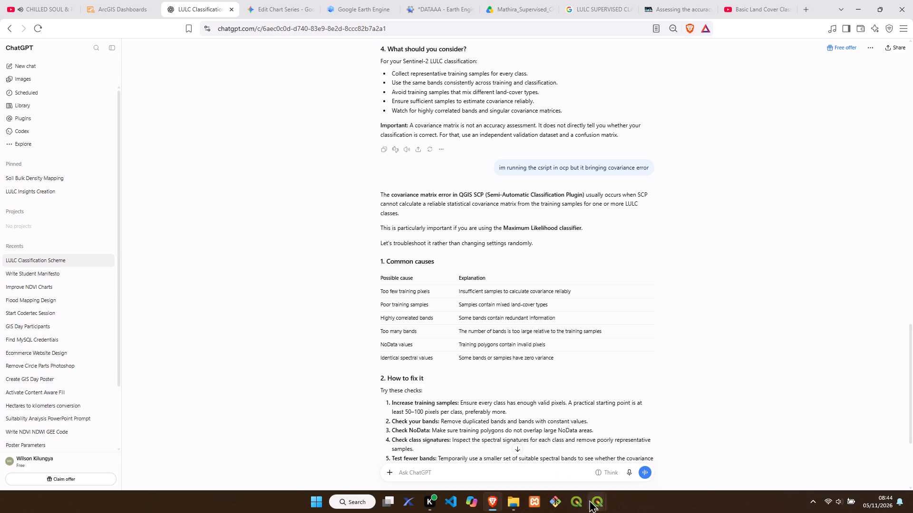
Switch to the QGIS main window and clear the messages above the map.
left_click(576, 445)
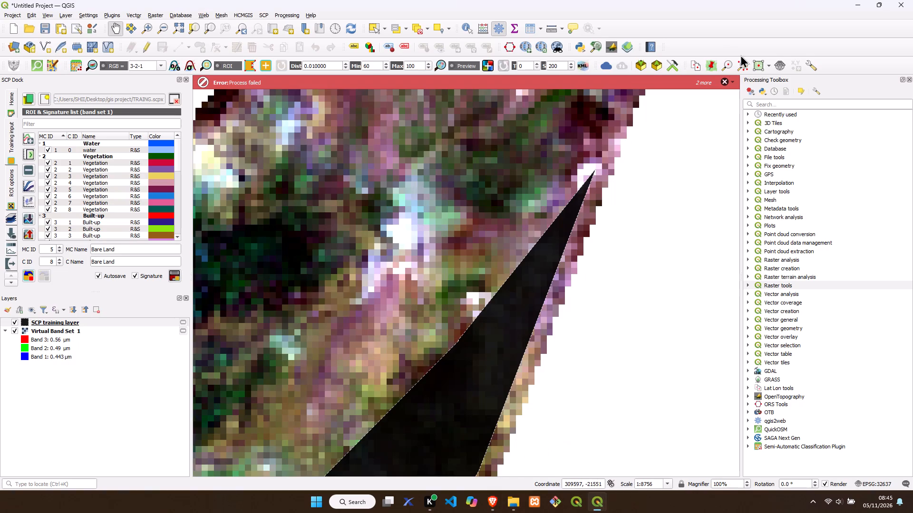
left_click(722, 77)
double_click(727, 82)
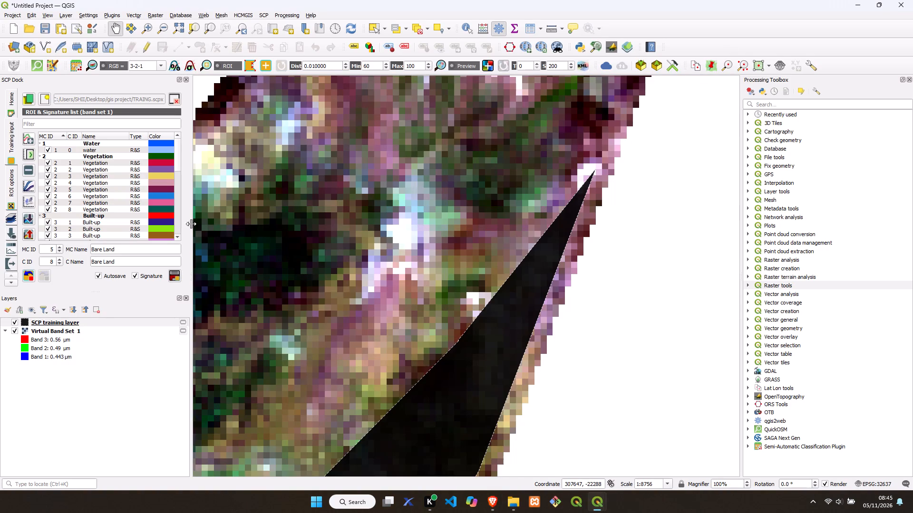
Reapply the 3-2-1 RGB composite to Virtual Band Set 1 with the map showing the northern part of the imagery.
left_click_drag(180, 160, 170, 244)
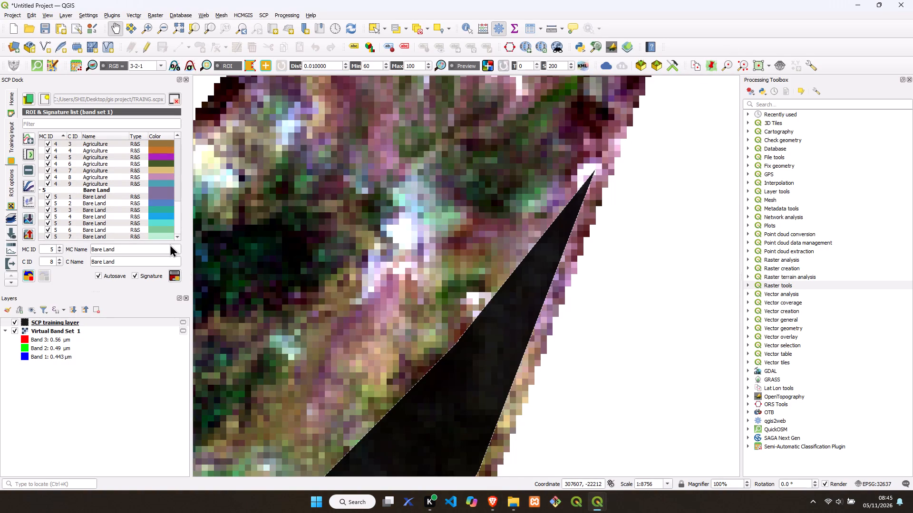
left_click_drag(170, 244, 170, 243)
left_click_drag(437, 223, 431, 461)
left_click_drag(492, 291, 420, 398)
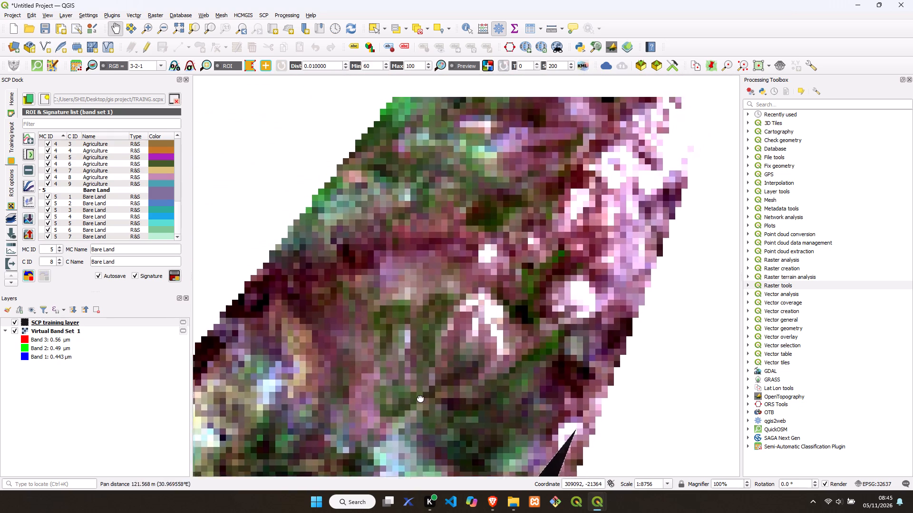
left_click_drag(420, 398, 407, 503)
left_click_drag(447, 368, 340, 505)
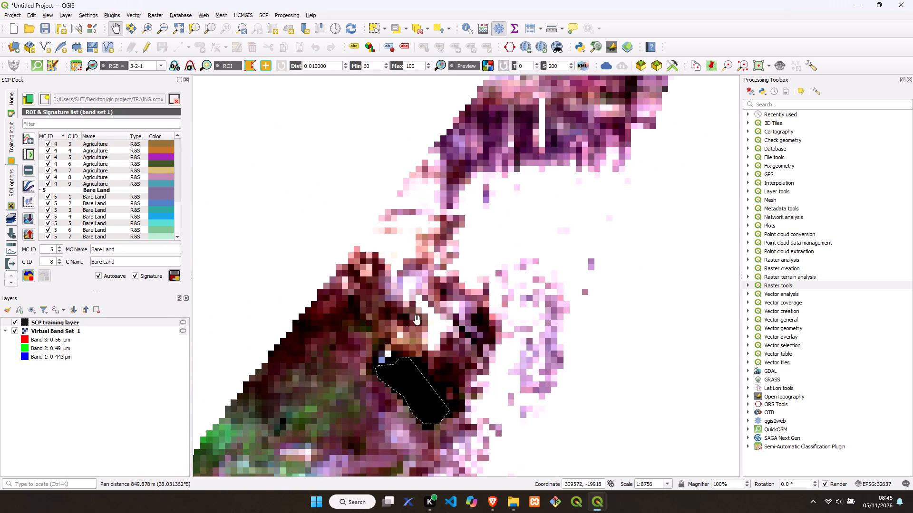
left_click_drag(425, 310, 315, 504)
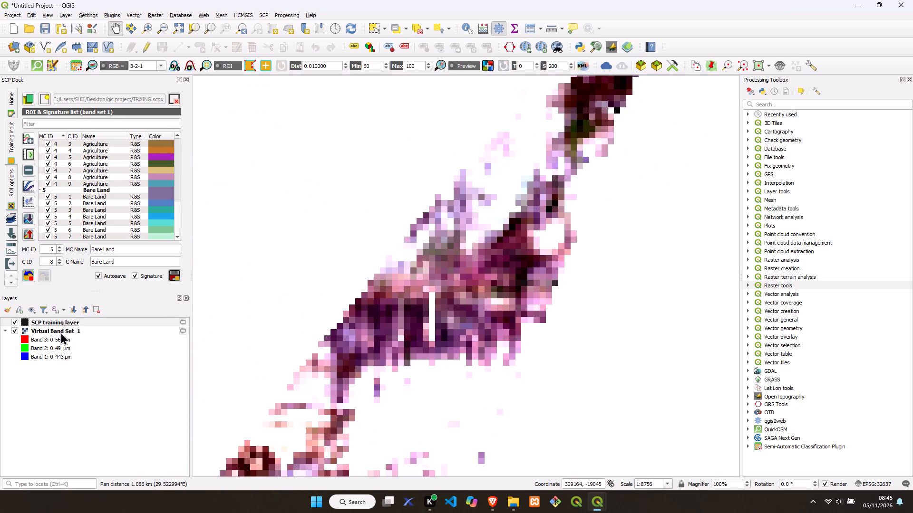
left_click(60, 332)
left_click(164, 64)
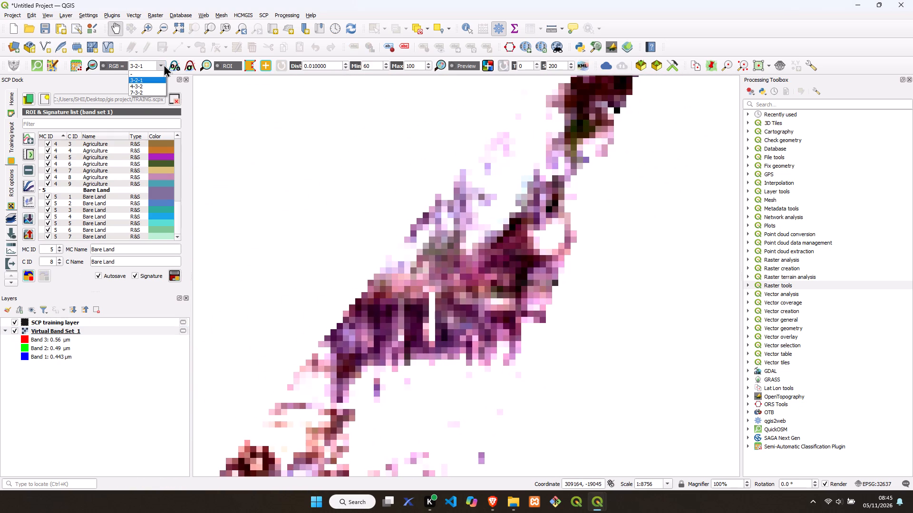
left_click(135, 75)
left_click(162, 66)
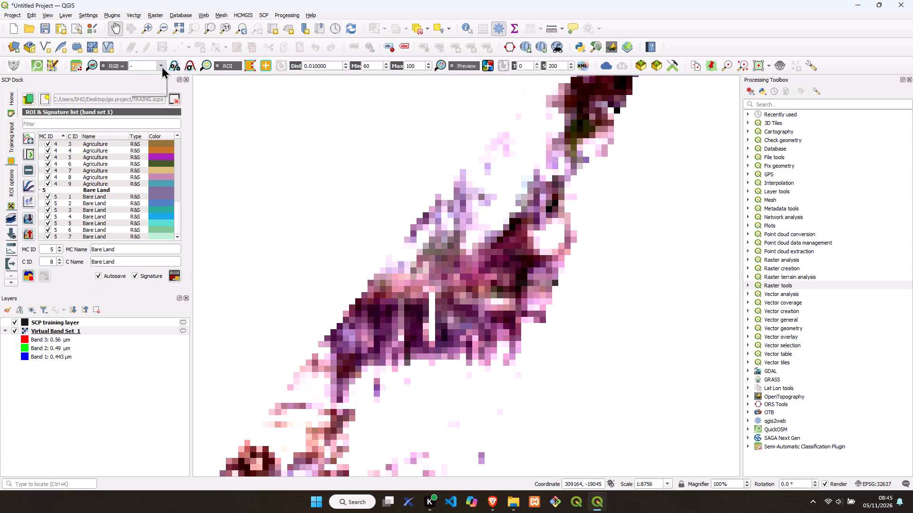
left_click(148, 80)
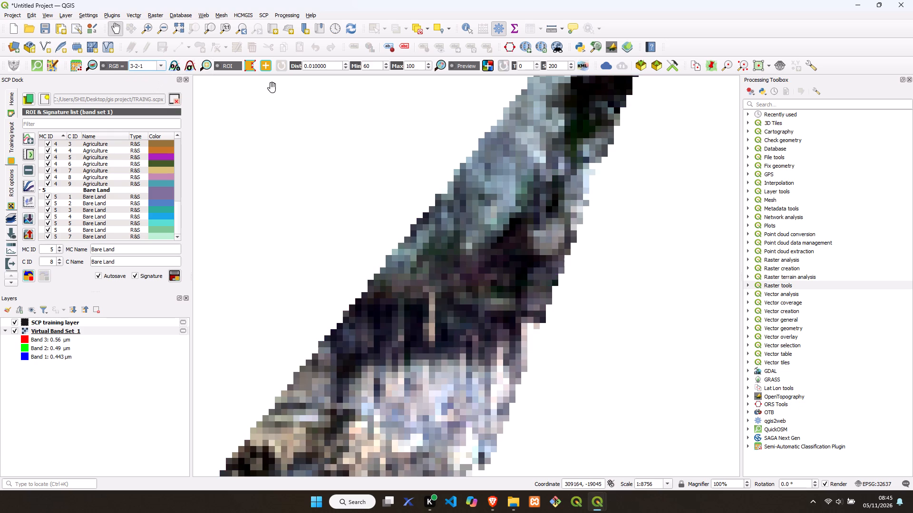
left_click_drag(388, 359, 441, 161)
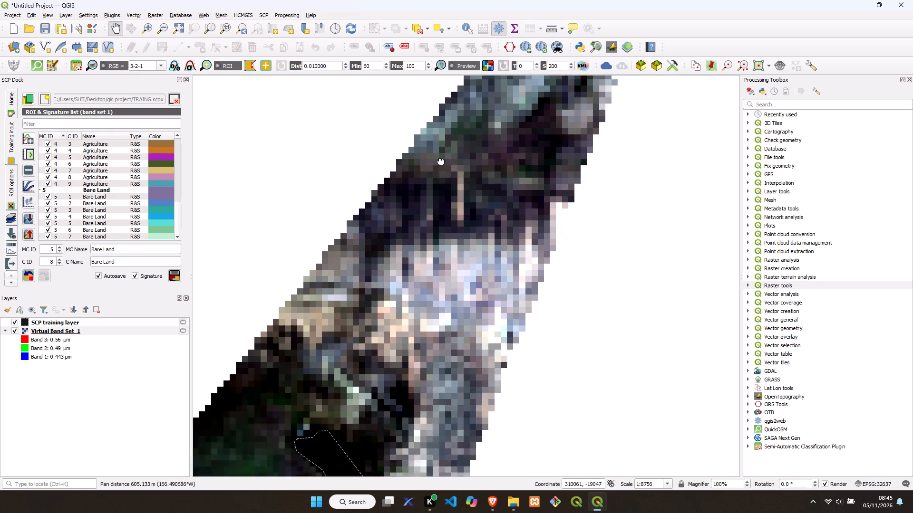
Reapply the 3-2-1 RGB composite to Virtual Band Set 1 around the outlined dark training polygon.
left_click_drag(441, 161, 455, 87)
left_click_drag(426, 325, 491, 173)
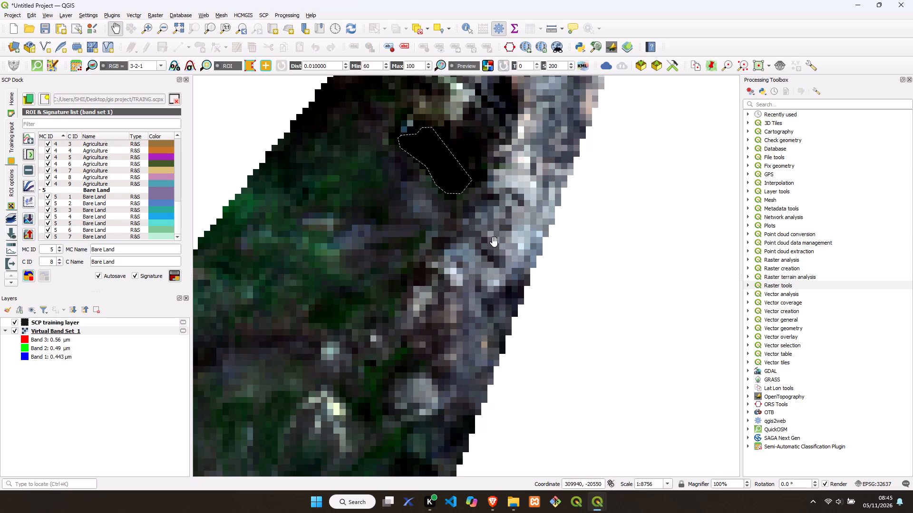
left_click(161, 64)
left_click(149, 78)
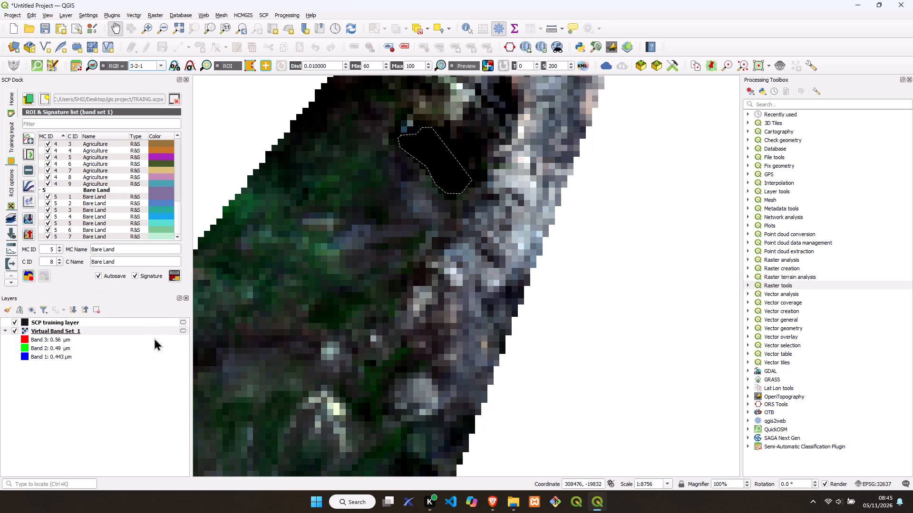
Move the SCP training layer below Virtual Band Set 1 in the layer order.
left_click_drag(61, 321, 64, 361)
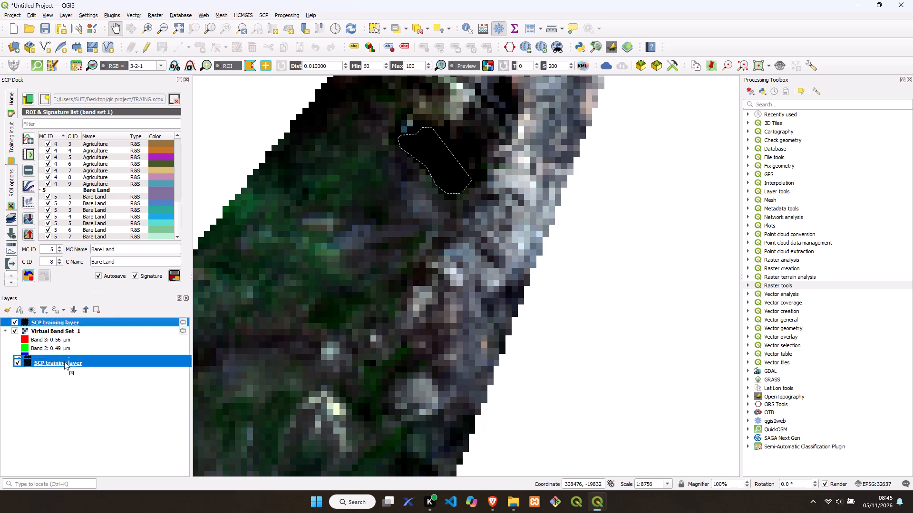
left_click_drag(64, 361, 58, 374)
Reapply the 3-2-1 RGB composite to Virtual Band Set 1 with the map over the strip's northern end.
left_click_drag(433, 182, 291, 372)
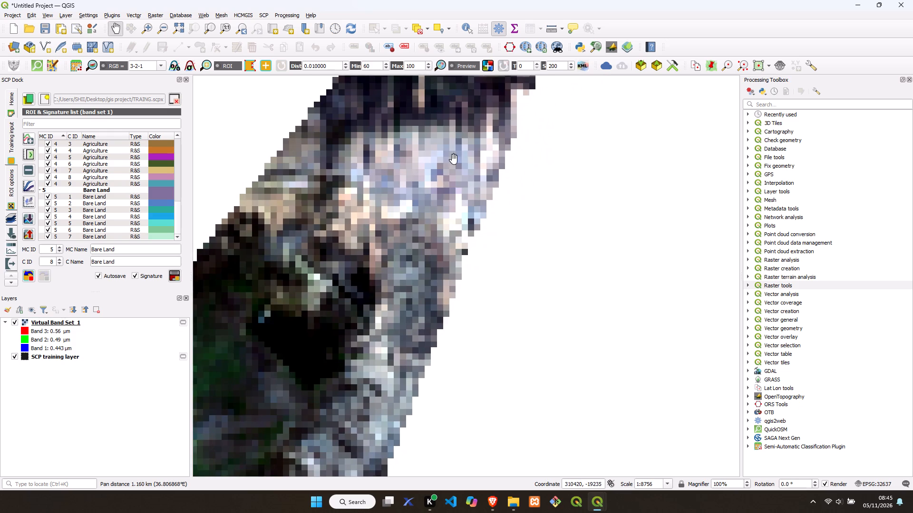
left_click_drag(456, 154, 361, 370)
left_click(85, 325)
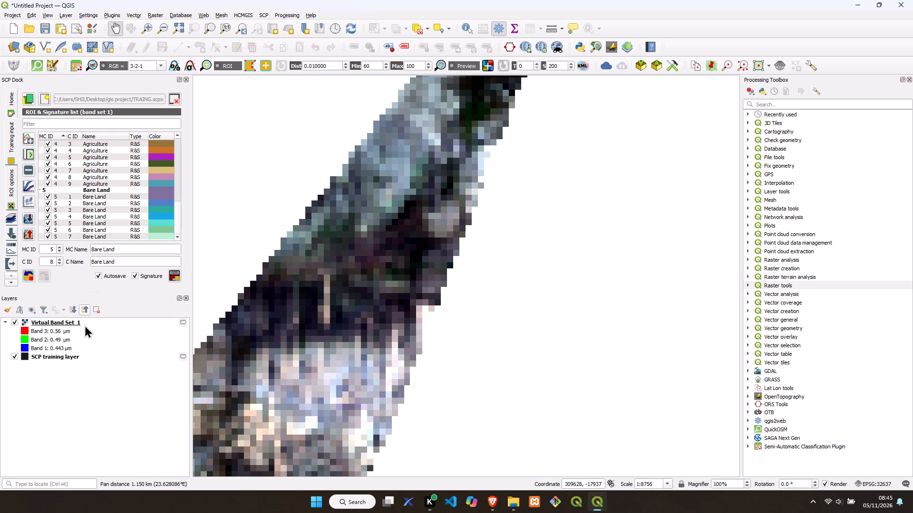
left_click(160, 68)
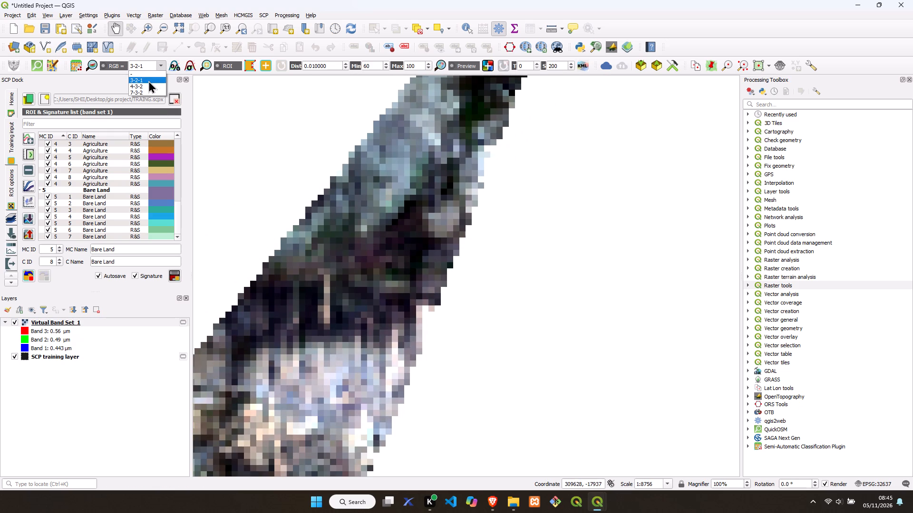
left_click(148, 80)
Draw a new ROI polygon over the bright ground along the eastern edge of the northern imagery strip.
left_click_drag(467, 164, 404, 422)
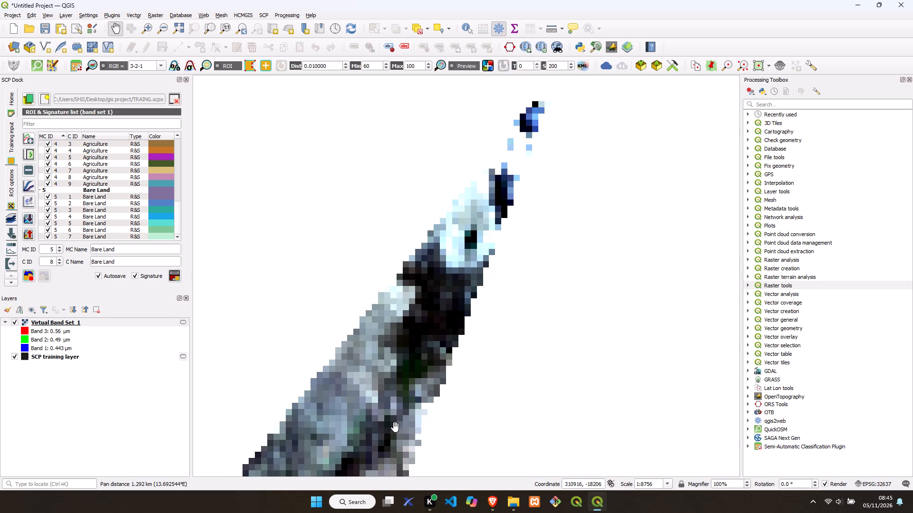
left_click_drag(394, 426, 436, 183)
left_click_drag(384, 311, 389, 180)
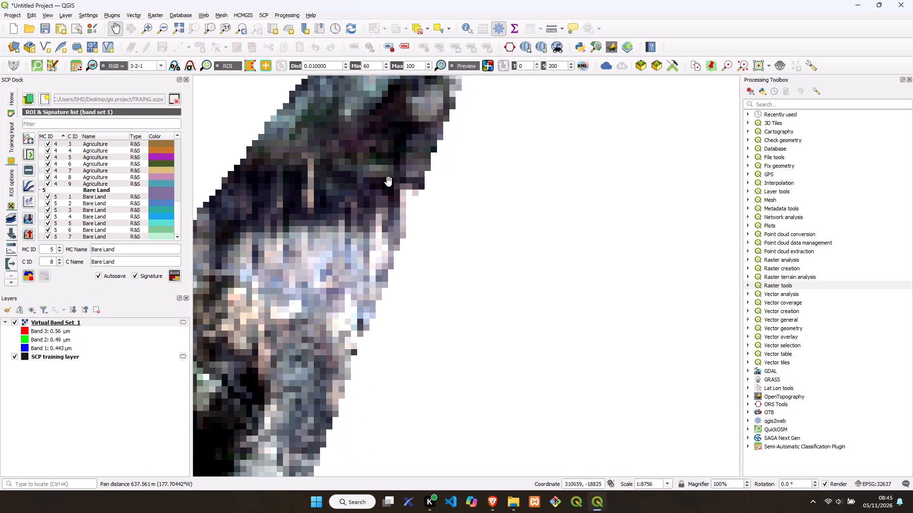
left_click_drag(345, 288, 370, 165)
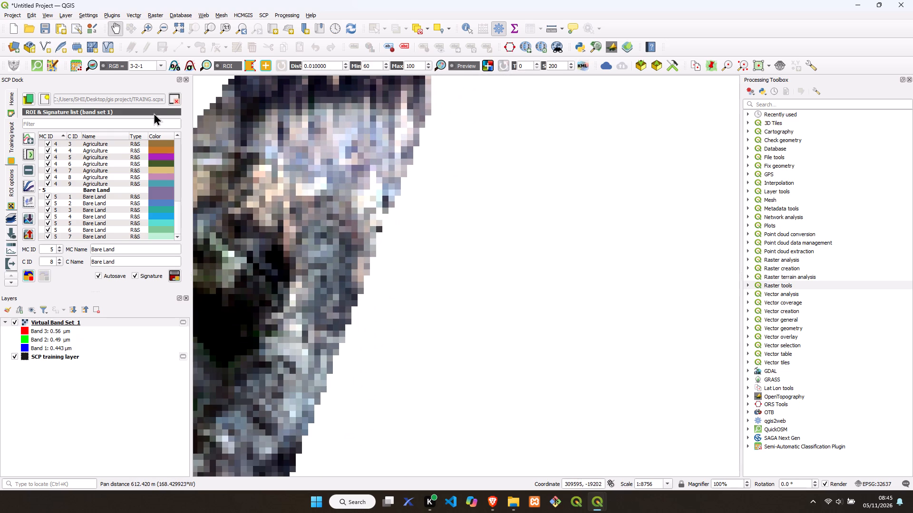
left_click_drag(251, 65, 251, 73)
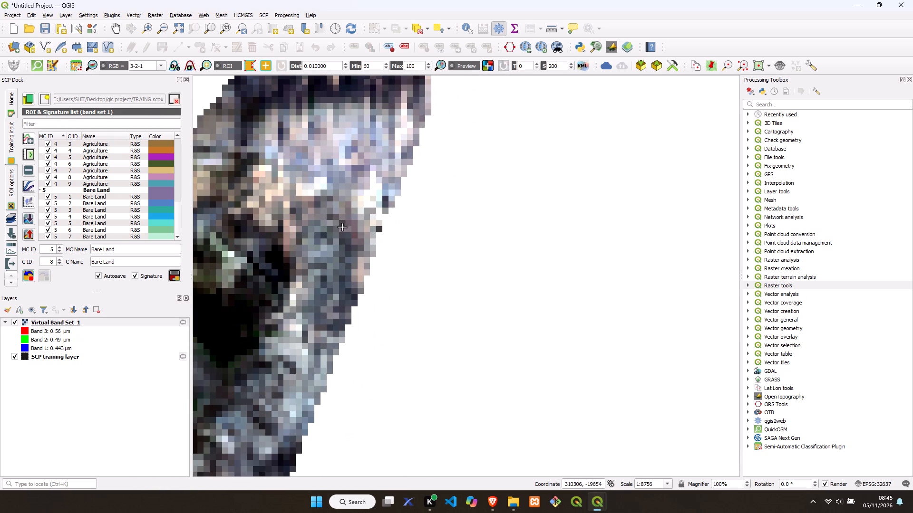
left_click(333, 170)
left_click_drag(355, 264, 360, 260)
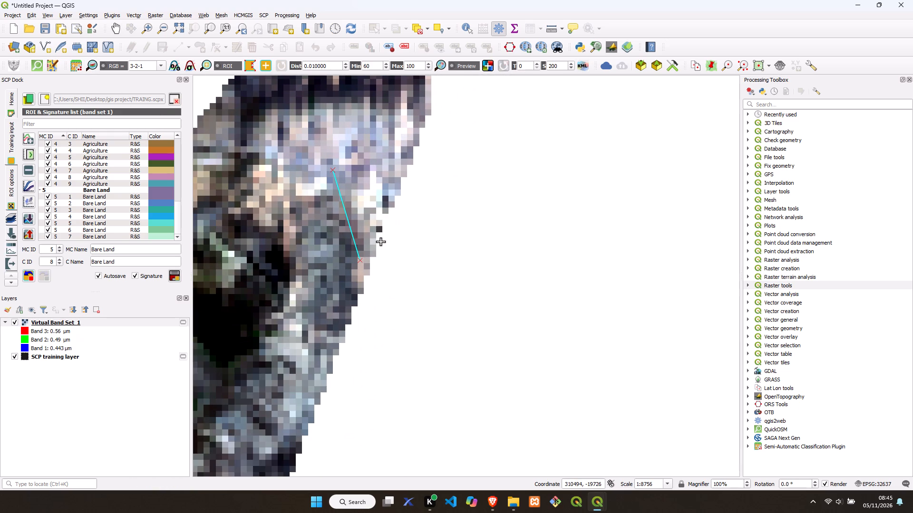
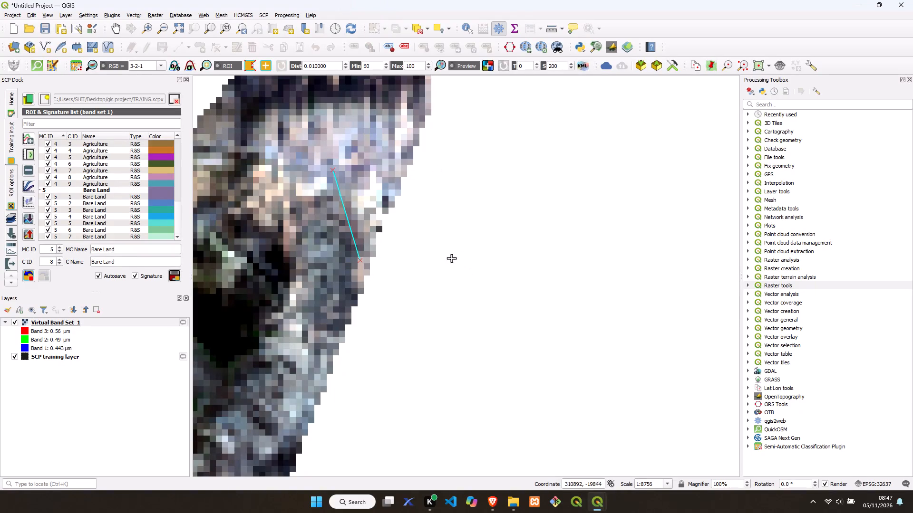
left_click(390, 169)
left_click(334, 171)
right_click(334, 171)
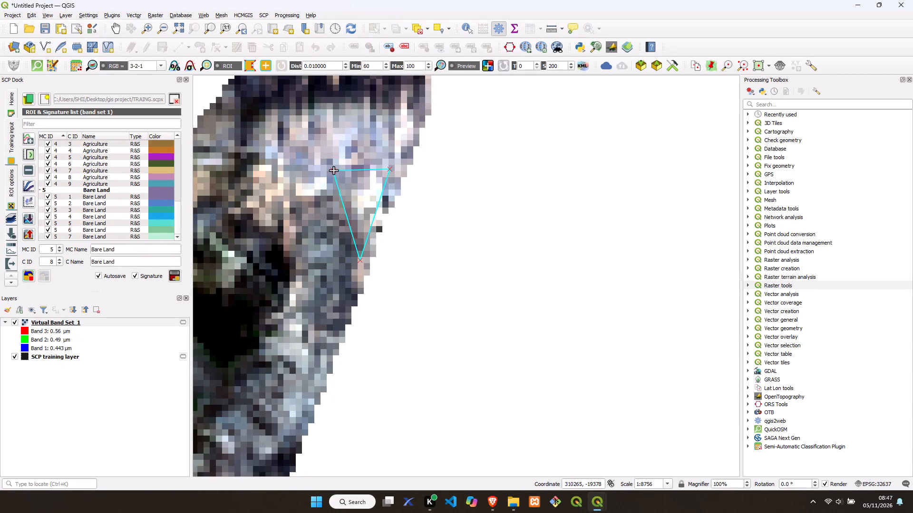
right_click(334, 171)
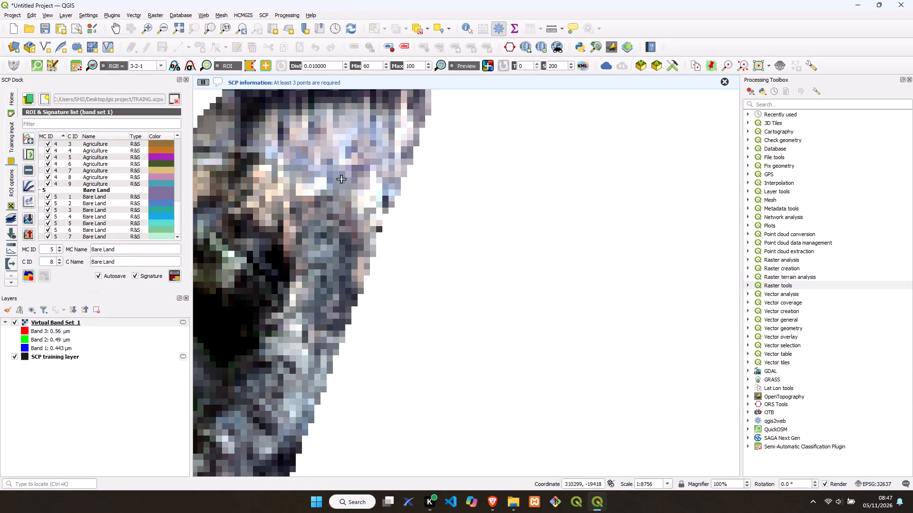
Draw a small triangular ROI over the brightest pixels at the strip's eastern edge and save it as a Bare Land training sample.
left_click(364, 197)
left_click_drag(366, 241, 369, 237)
left_click(393, 183)
left_click(365, 196)
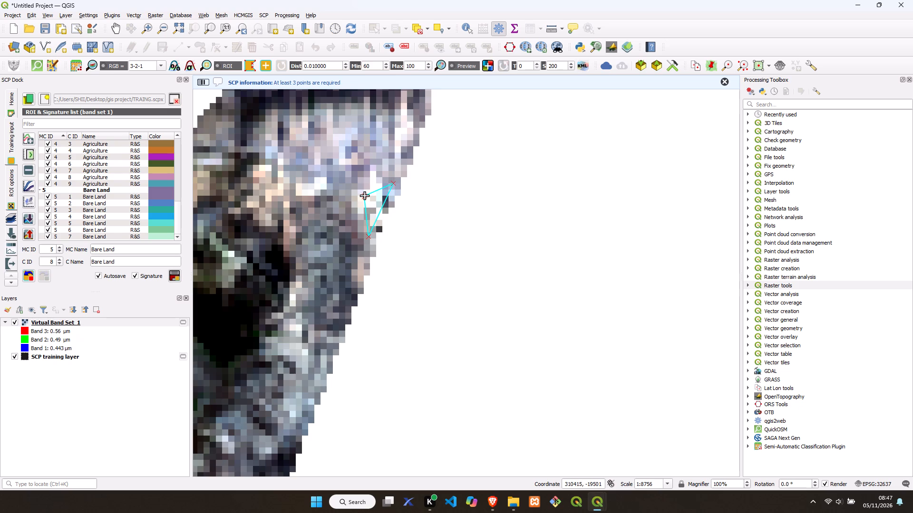
right_click(365, 196)
left_click(174, 273)
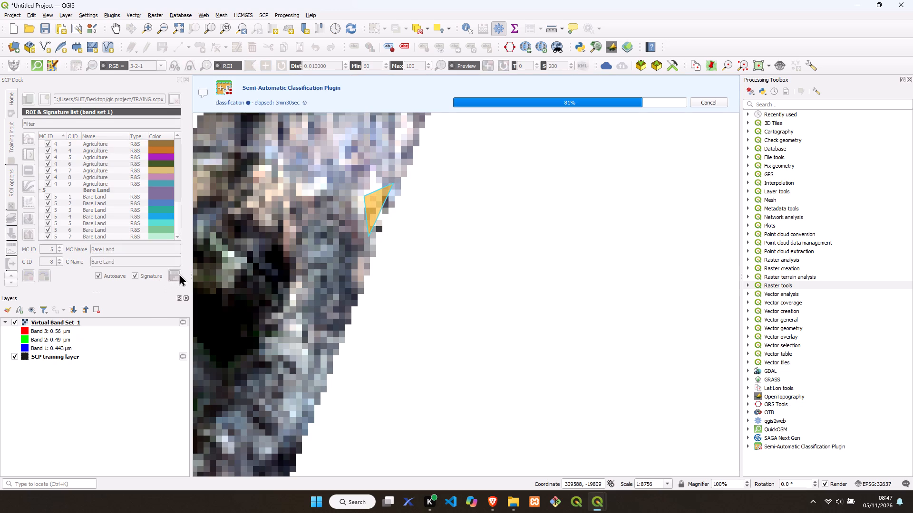
Draw an ROI polygon over the large pale patch just northwest of the small triangular sample and save it as Bare Land.
left_click(115, 27)
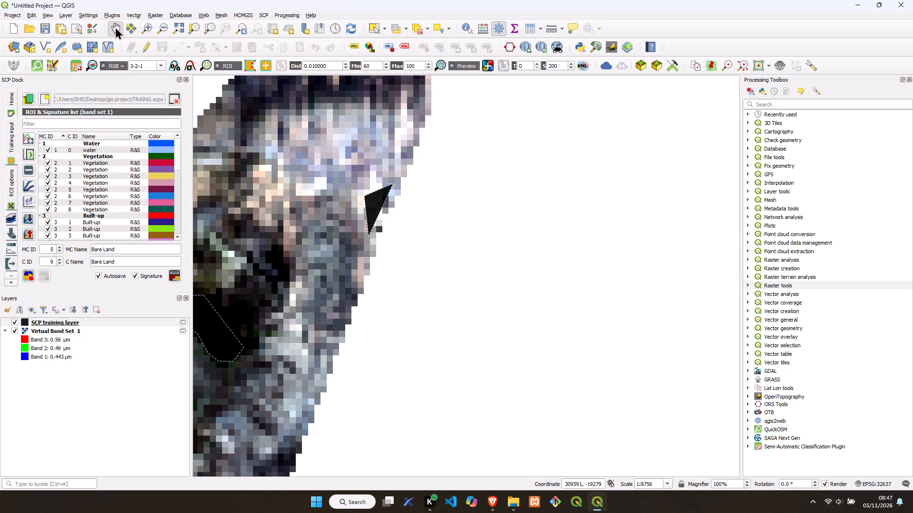
left_click_drag(318, 154, 359, 285)
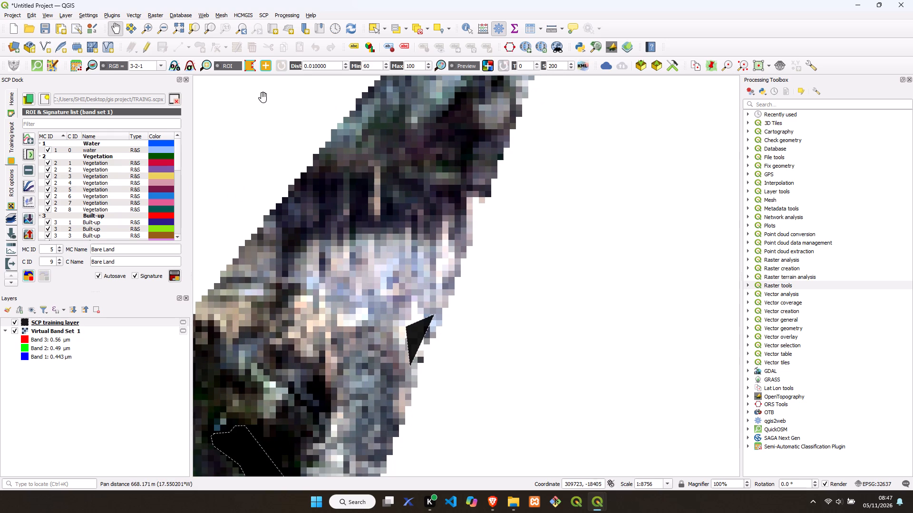
left_click_drag(249, 66, 249, 72)
left_click(373, 267)
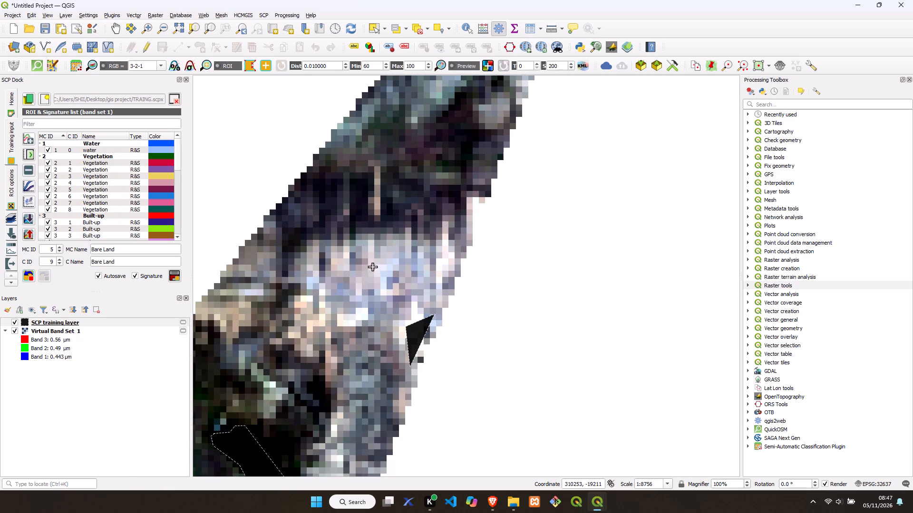
left_click(349, 325)
left_click(409, 267)
left_click(384, 250)
left_click(357, 264)
left_click(374, 268)
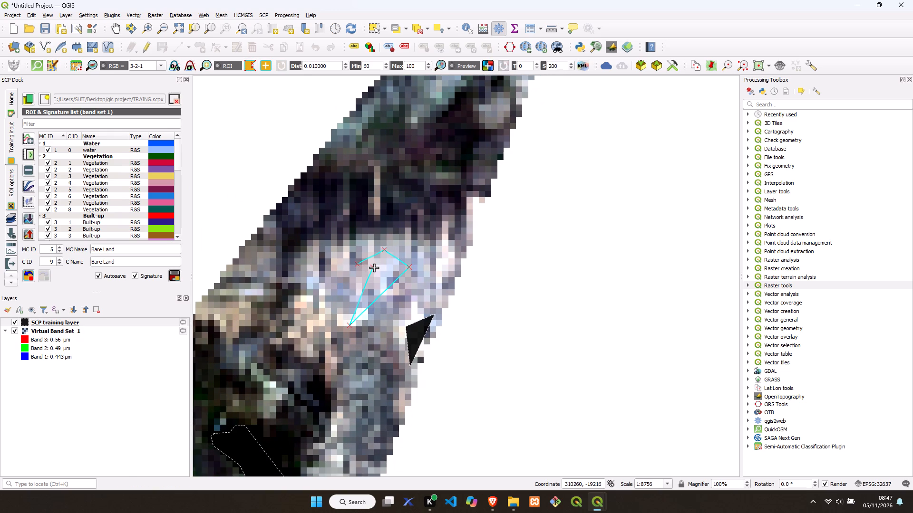
right_click(374, 268)
left_click(177, 274)
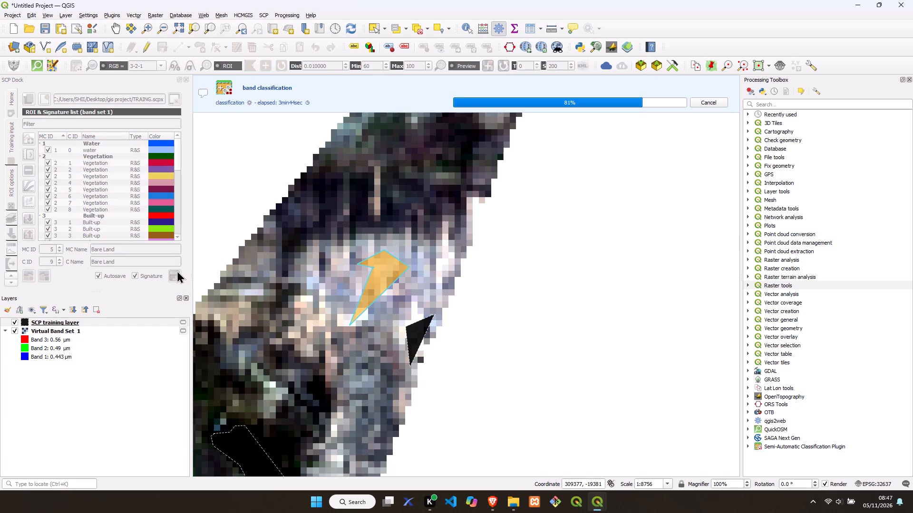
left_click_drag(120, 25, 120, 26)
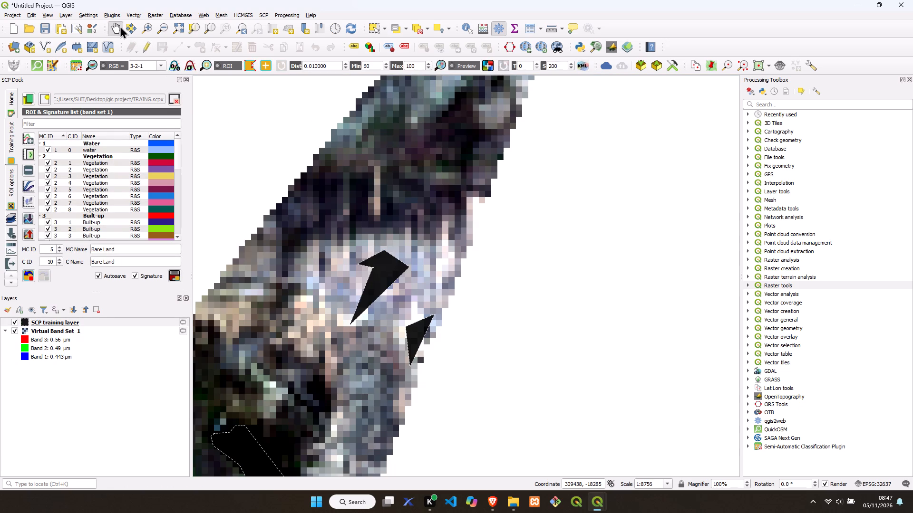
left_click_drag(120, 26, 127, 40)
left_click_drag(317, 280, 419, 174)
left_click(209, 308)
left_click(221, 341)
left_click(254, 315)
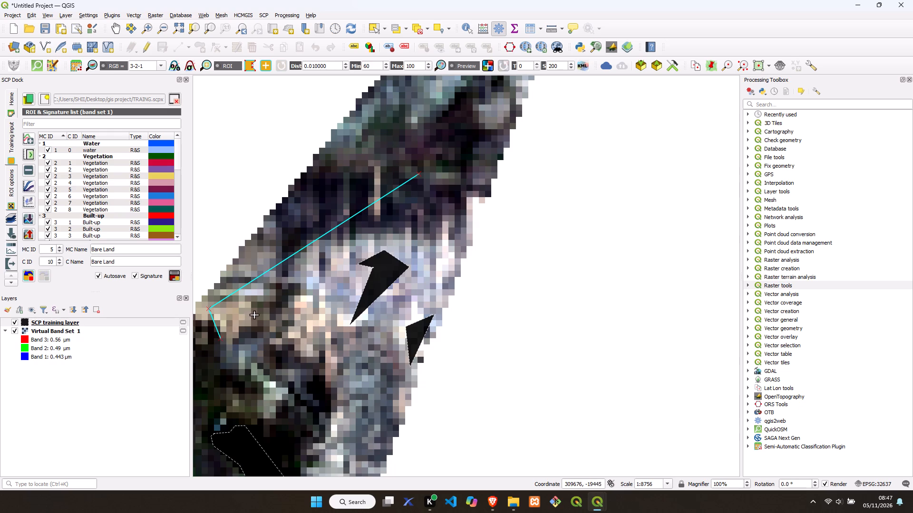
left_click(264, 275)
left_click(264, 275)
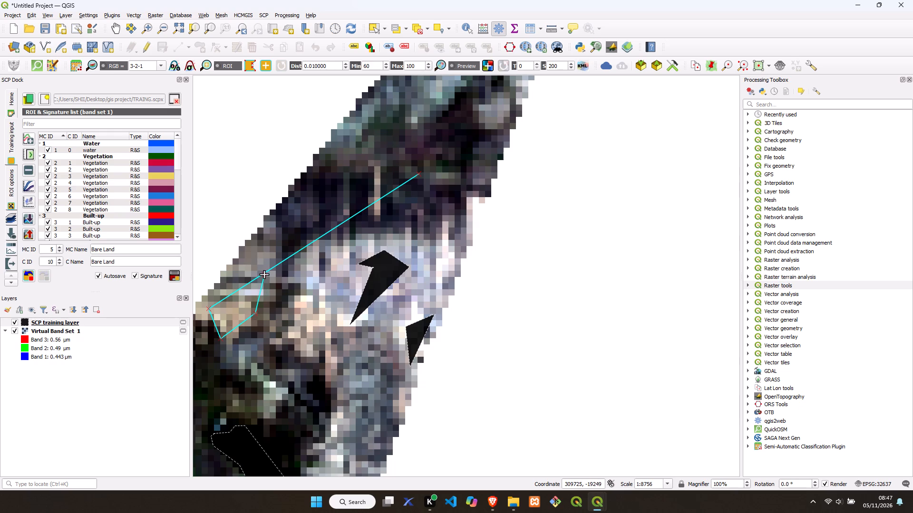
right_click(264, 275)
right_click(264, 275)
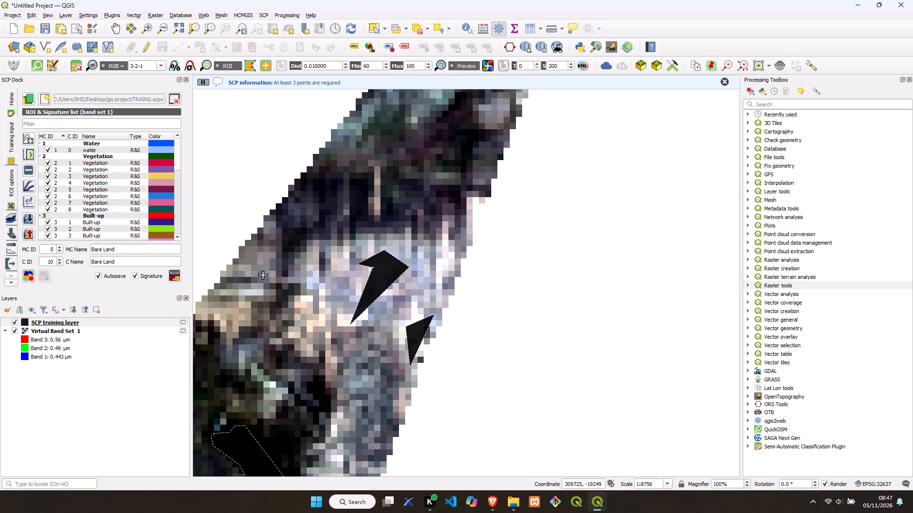
Draw an ROI polygon over the tan ground at the strip's western edge and save it as a Bare Land training sample.
left_click(200, 314)
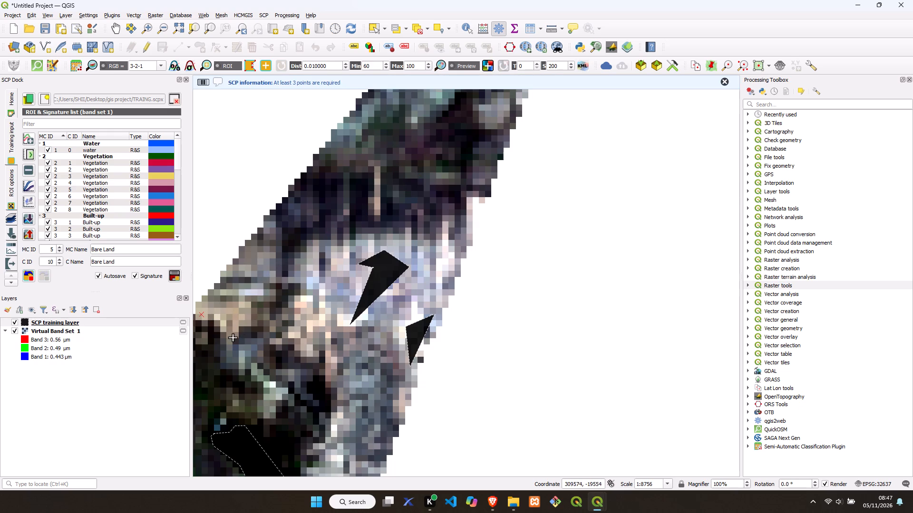
left_click(233, 338)
left_click(264, 288)
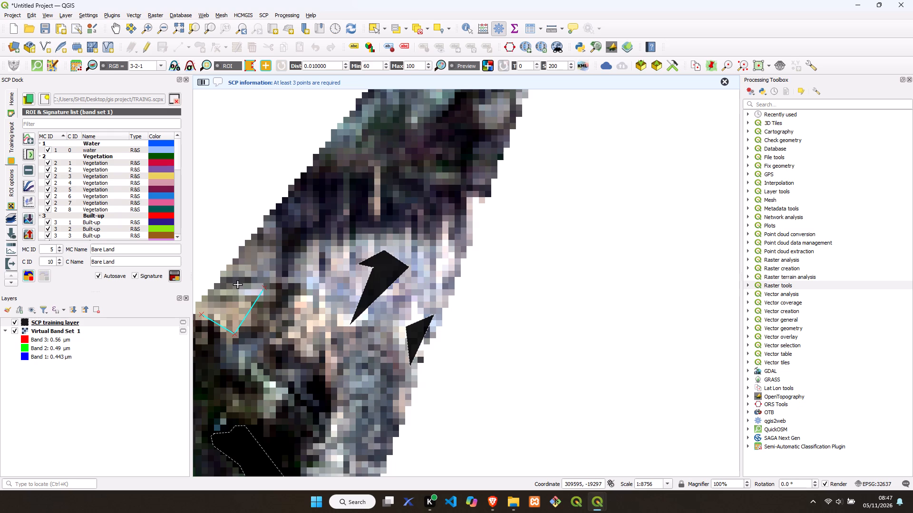
left_click(238, 285)
left_click(199, 305)
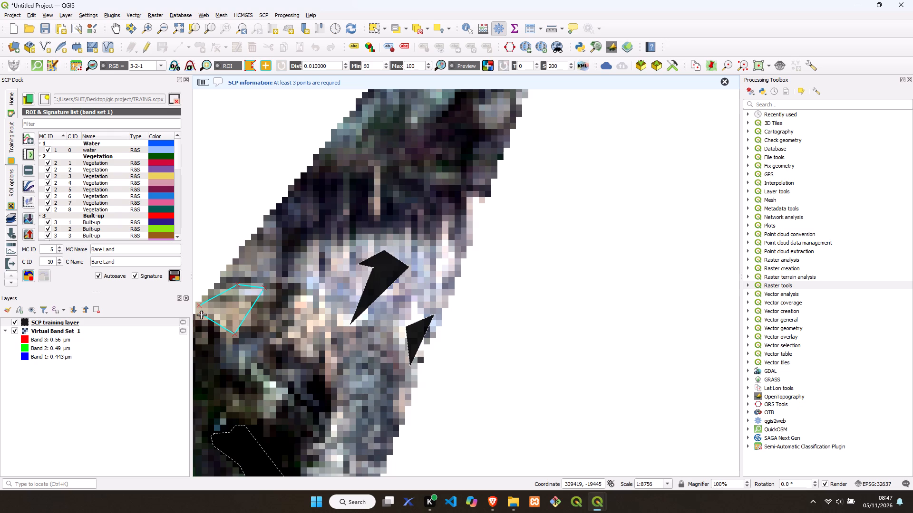
left_click(202, 315)
right_click(202, 315)
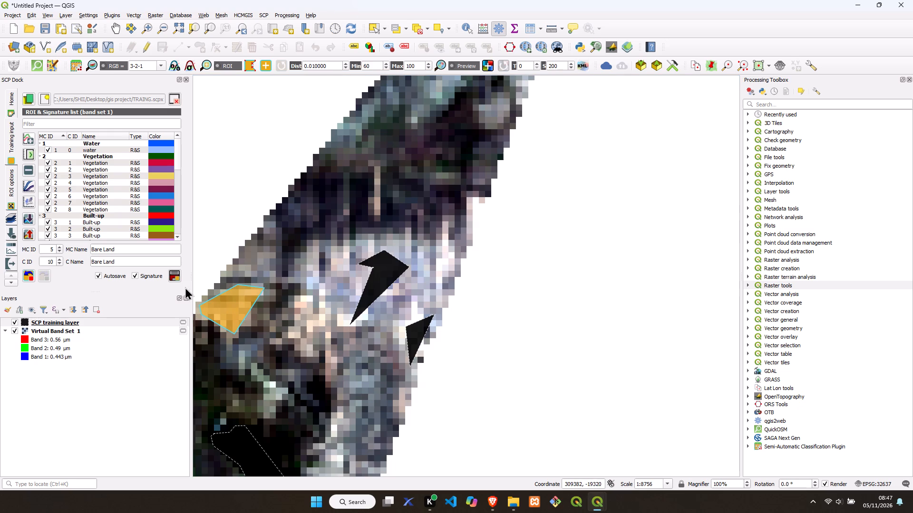
left_click(173, 274)
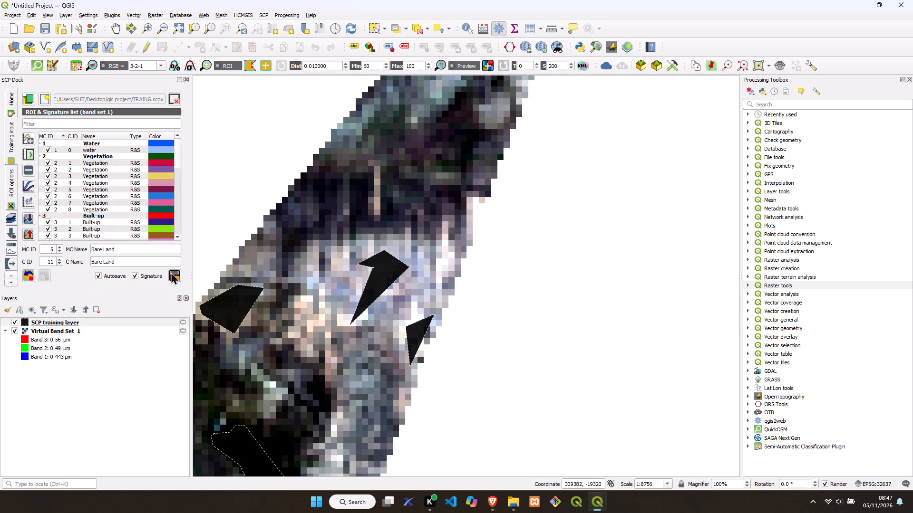
Draw an elongated ROI polygon over the grey-blue ground farther north along the strip and save it as a Bare Land training sample.
left_click(116, 27)
left_click_drag(414, 195, 411, 213)
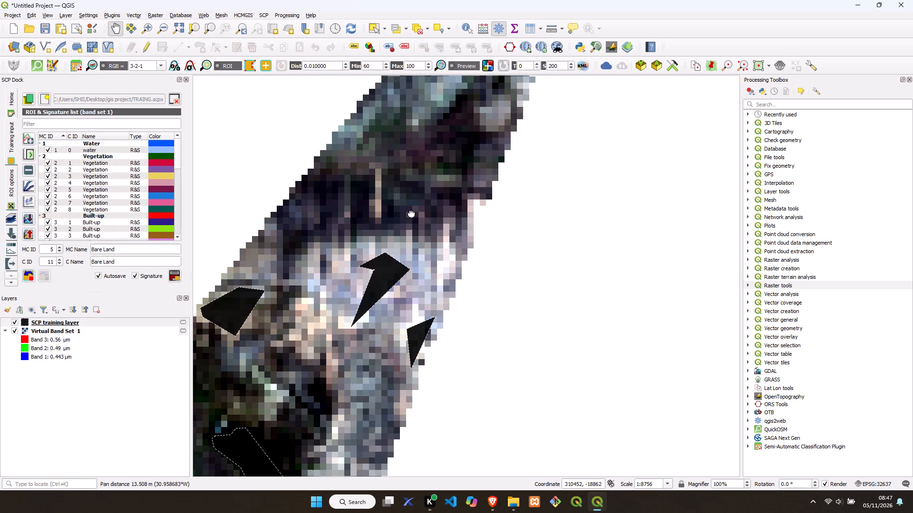
left_click_drag(411, 213, 299, 408)
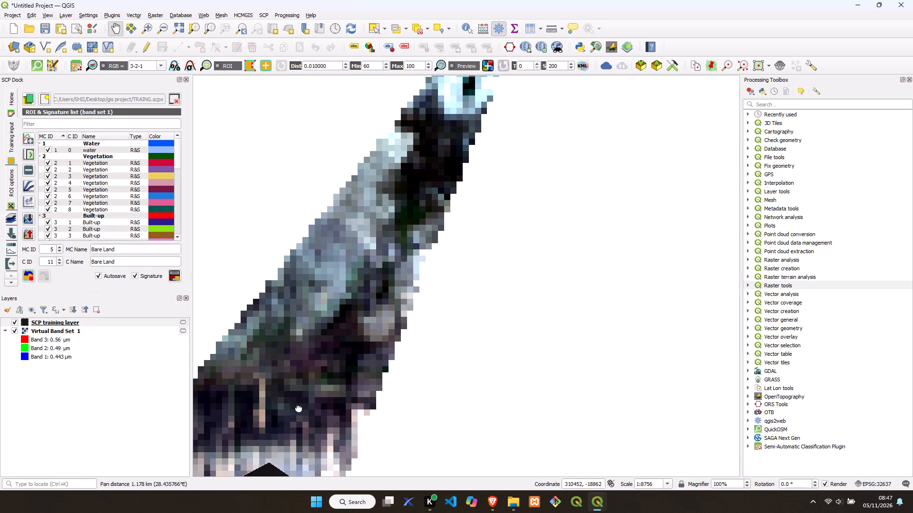
left_click_drag(299, 408, 294, 394)
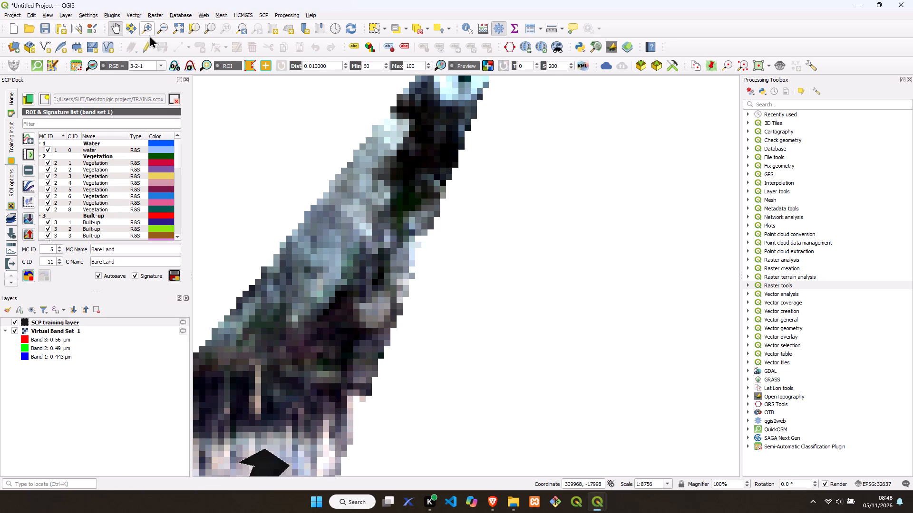
left_click(243, 66)
left_click(298, 241)
left_click(321, 311)
left_click_drag(378, 201, 378, 197)
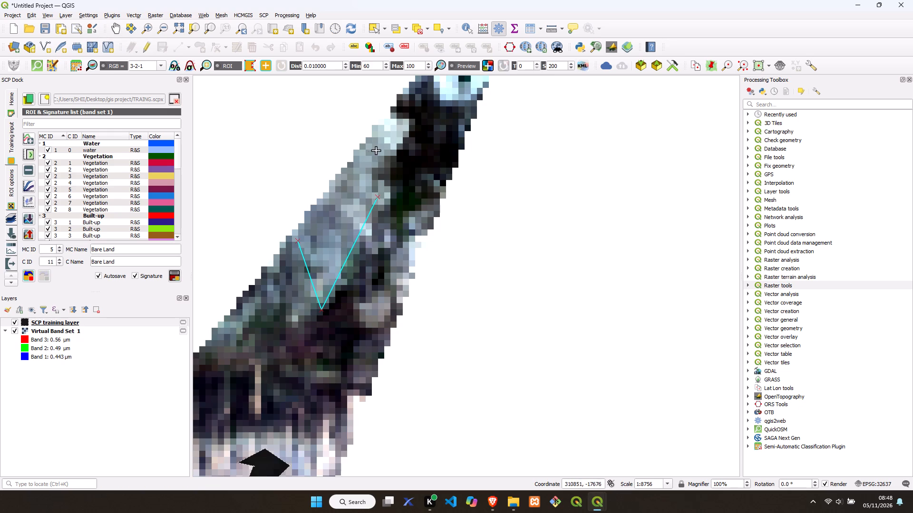
left_click(384, 149)
left_click(408, 123)
left_click(297, 240)
right_click(297, 241)
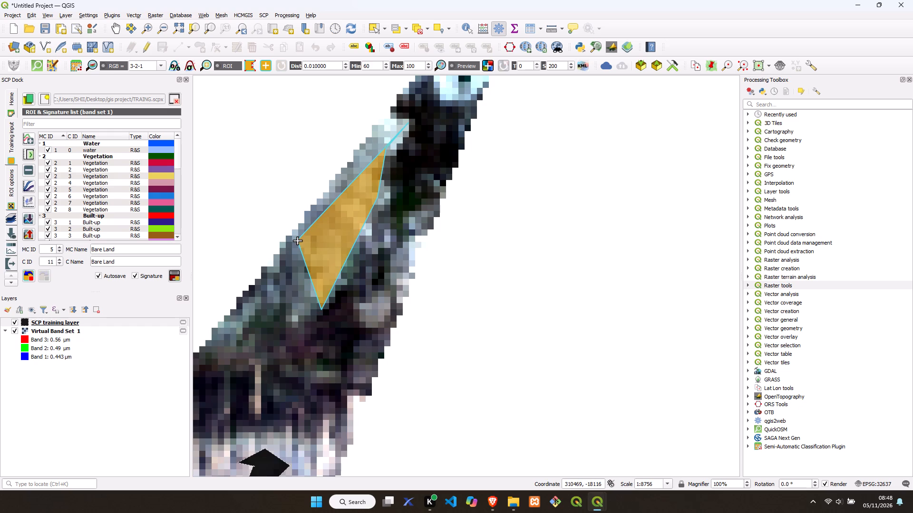
left_click(178, 275)
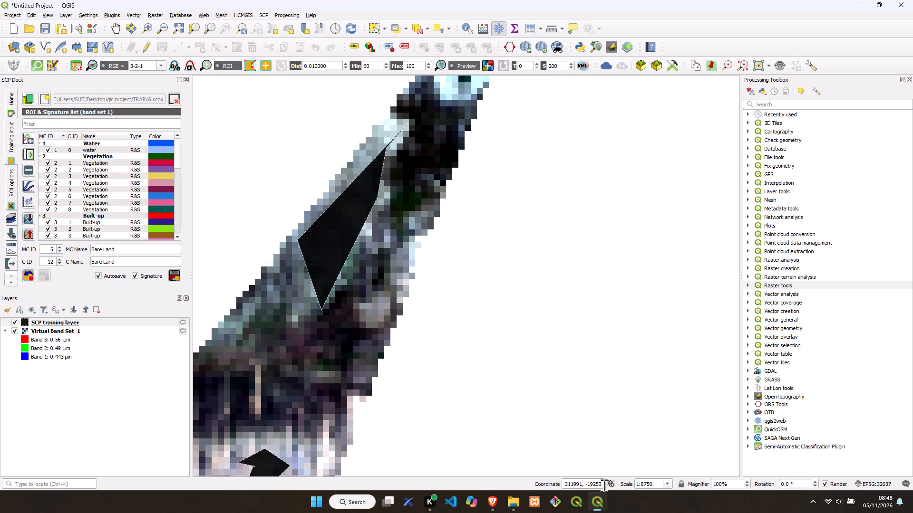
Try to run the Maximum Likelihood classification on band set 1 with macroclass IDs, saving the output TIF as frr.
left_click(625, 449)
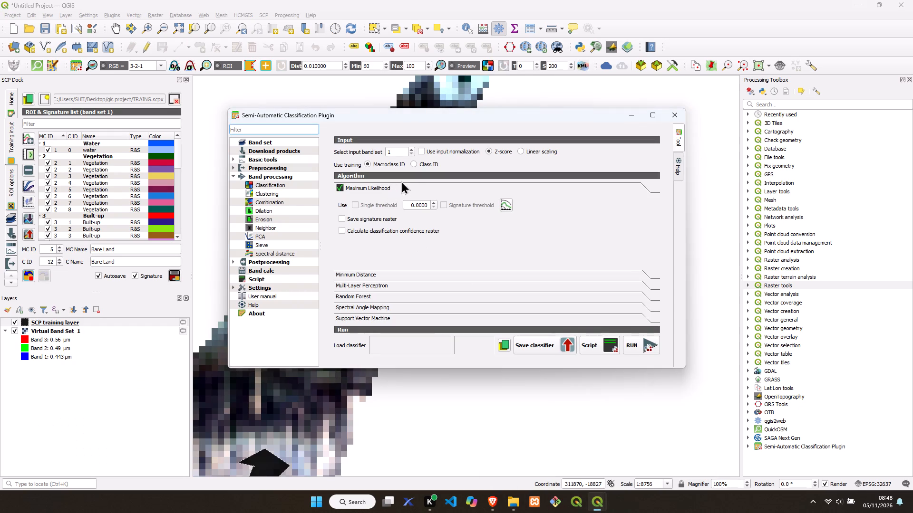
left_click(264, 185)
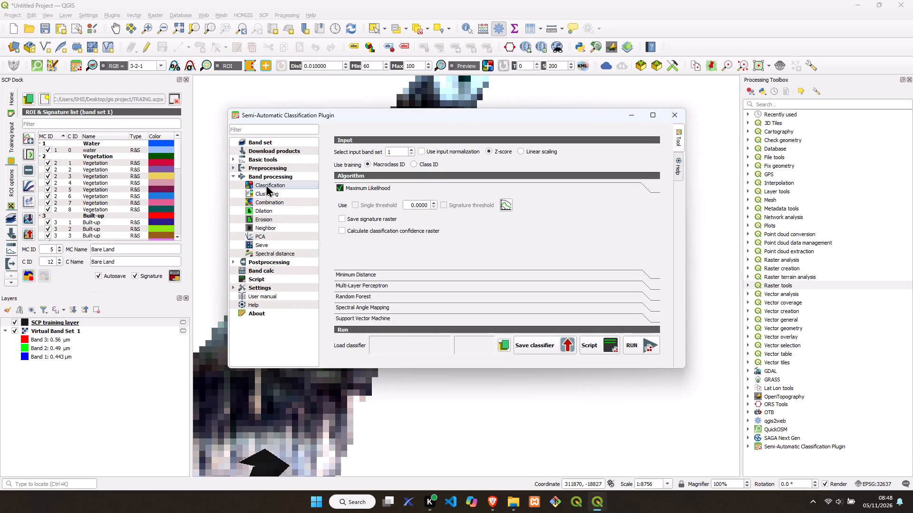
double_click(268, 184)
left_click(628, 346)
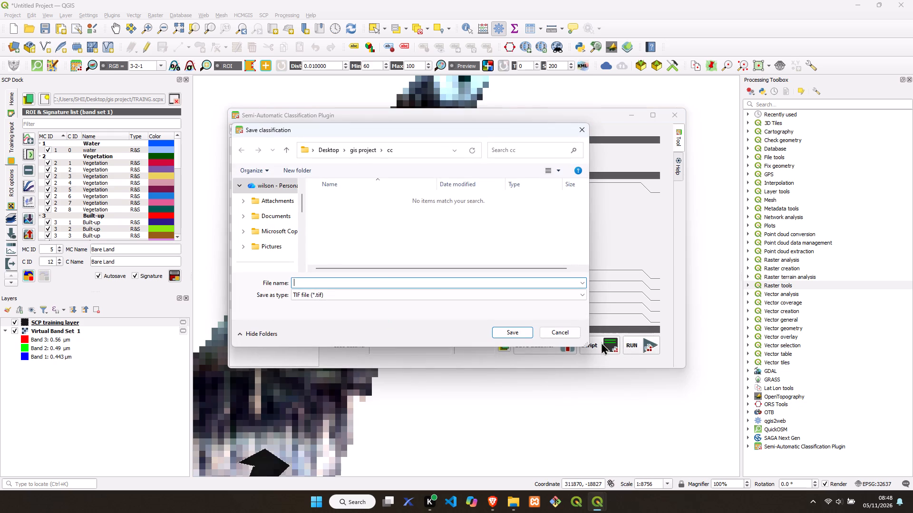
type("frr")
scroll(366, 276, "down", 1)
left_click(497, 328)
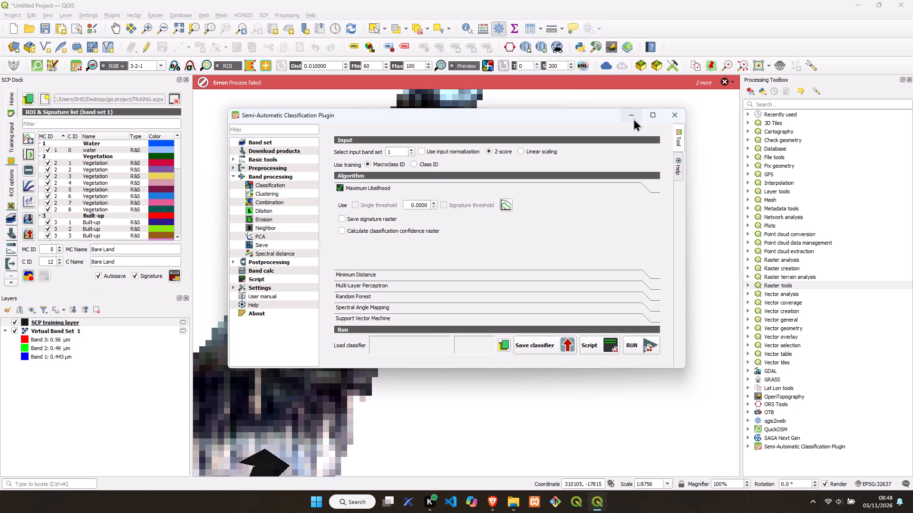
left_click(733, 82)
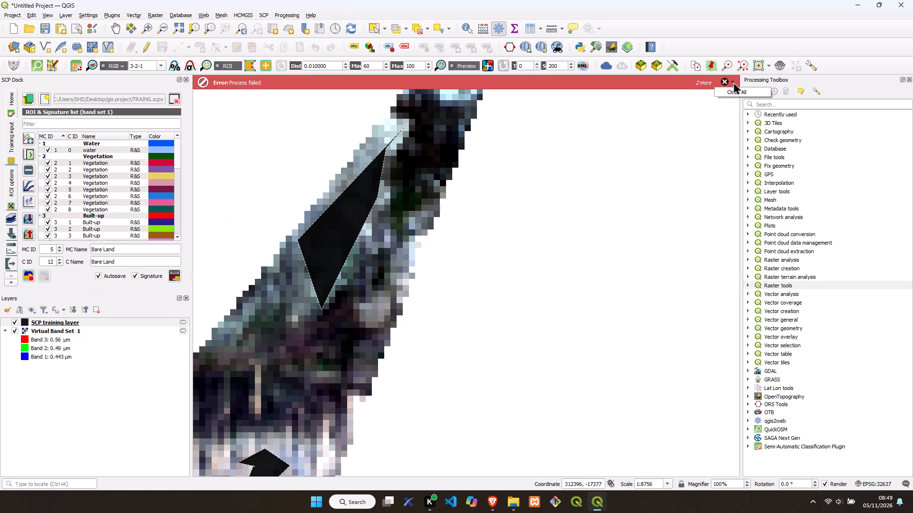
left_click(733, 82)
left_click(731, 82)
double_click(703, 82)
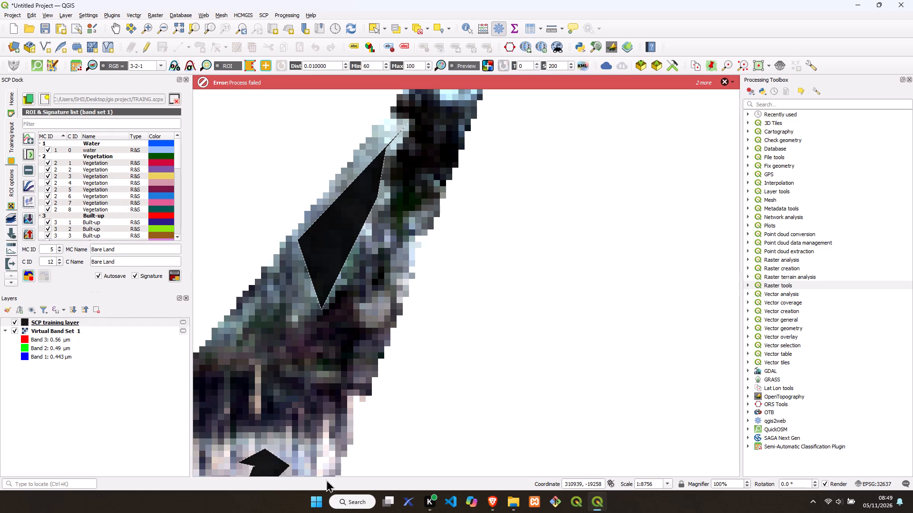
Look through the ROI & Signature list, reviewing the training samples of every macroclass down to Bare Land.
scroll(90, 187, "down", 4)
scroll(90, 191, "up", 1)
scroll(90, 192, "down", 3)
scroll(90, 192, "up", 1)
scroll(90, 192, "down", 2)
scroll(90, 192, "up", 3)
scroll(90, 192, "down", 3)
scroll(90, 195, "up", 3)
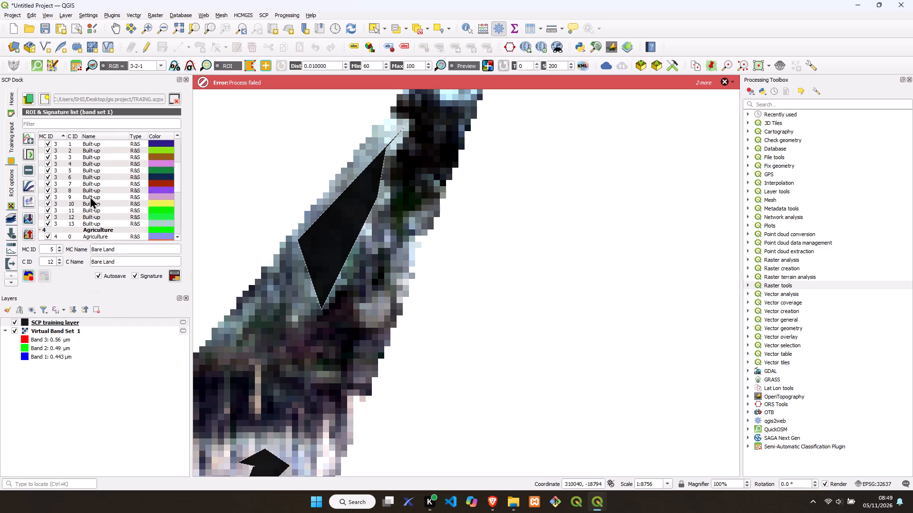
scroll(90, 199, "down", 6)
scroll(90, 206, "up", 2)
scroll(90, 206, "down", 5)
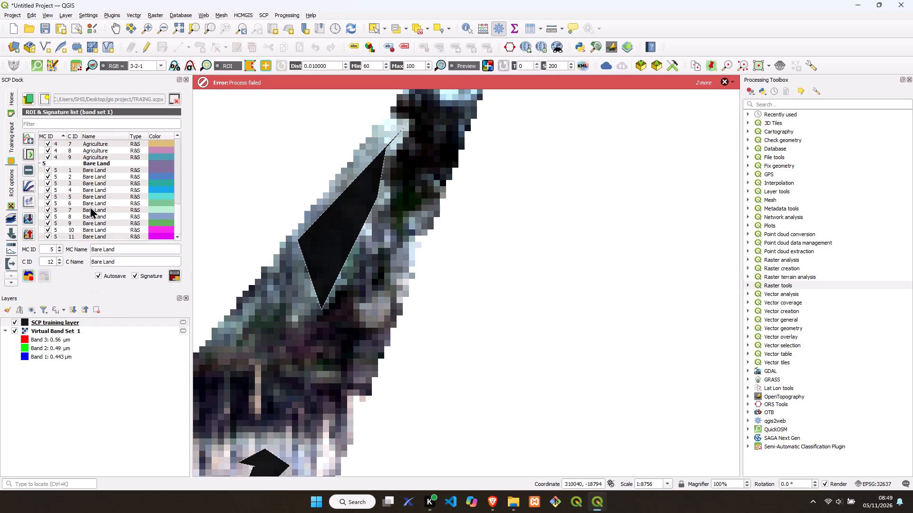
scroll(90, 207, "down", 4)
scroll(90, 207, "up", 1)
scroll(90, 207, "down", 2)
scroll(90, 207, "up", 3)
scroll(90, 207, "down", 1)
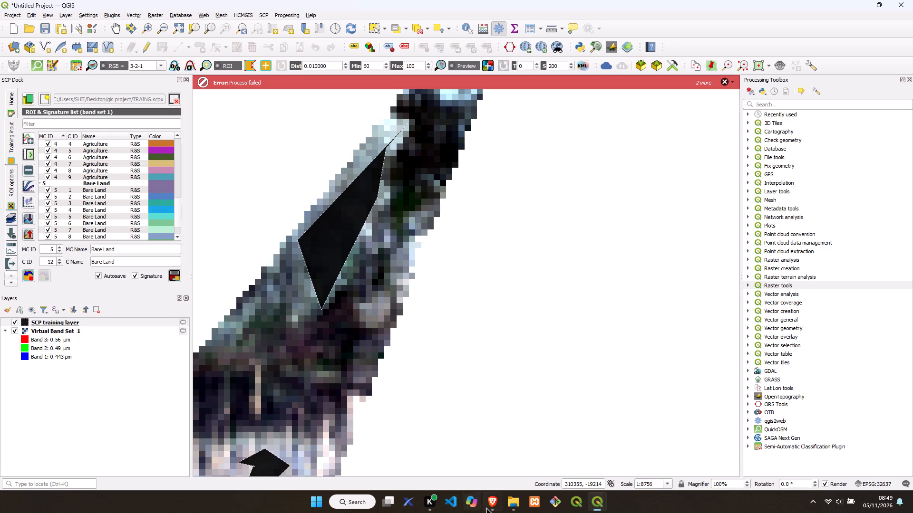
Switch to the browser and study the classification preview part, from about 13:07, of the YouTube tutorial on basic land cover classification with the Semi-Automatic Classification Plugin.
left_click(489, 453)
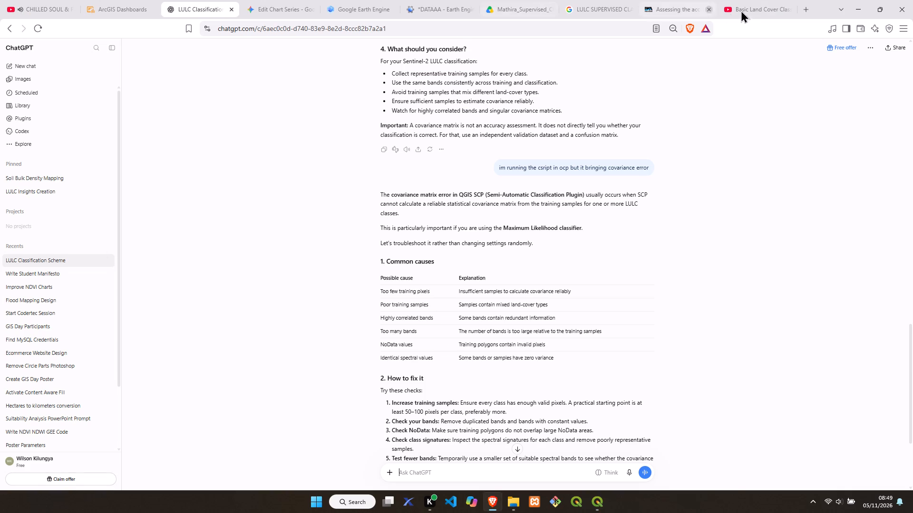
left_click(748, 4)
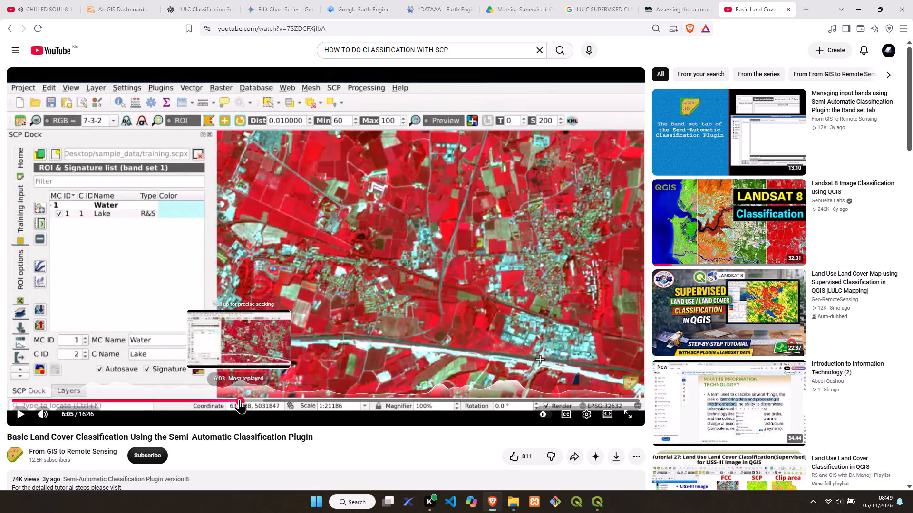
left_click_drag(239, 399, 557, 408)
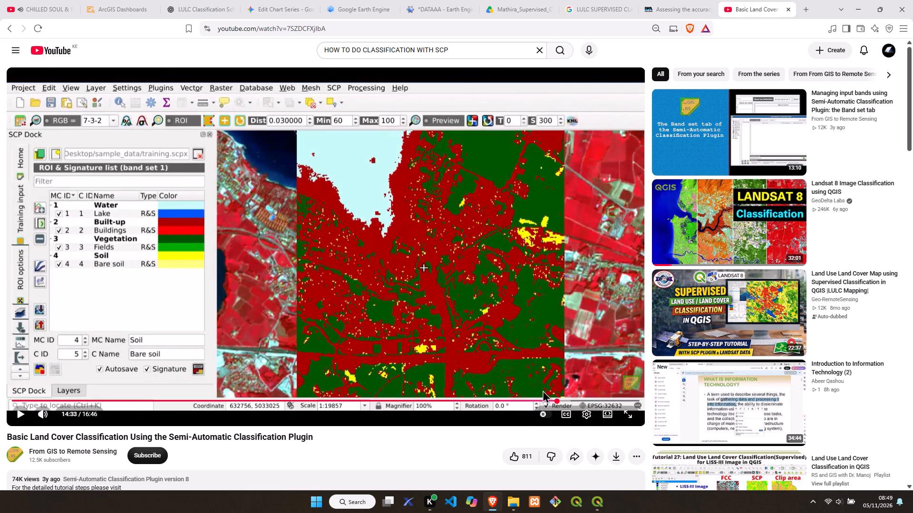
left_click_drag(554, 397, 528, 402)
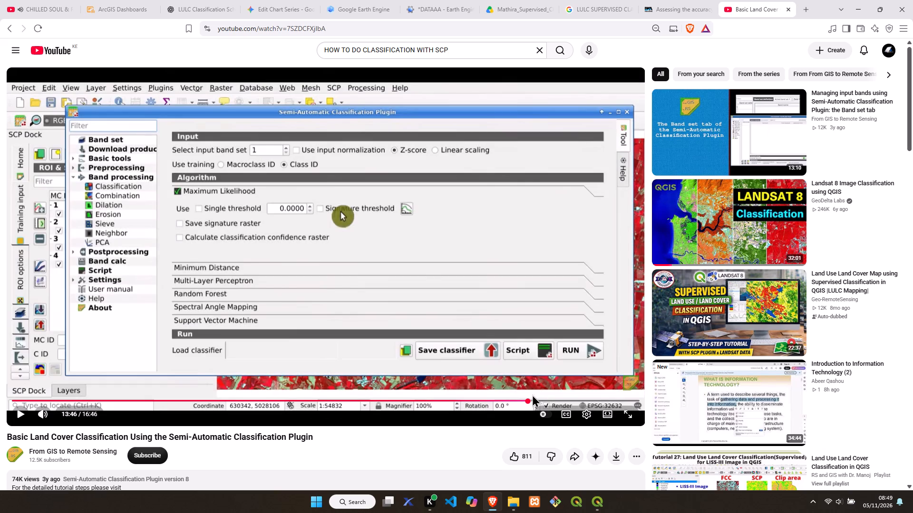
left_click_drag(526, 398, 504, 404)
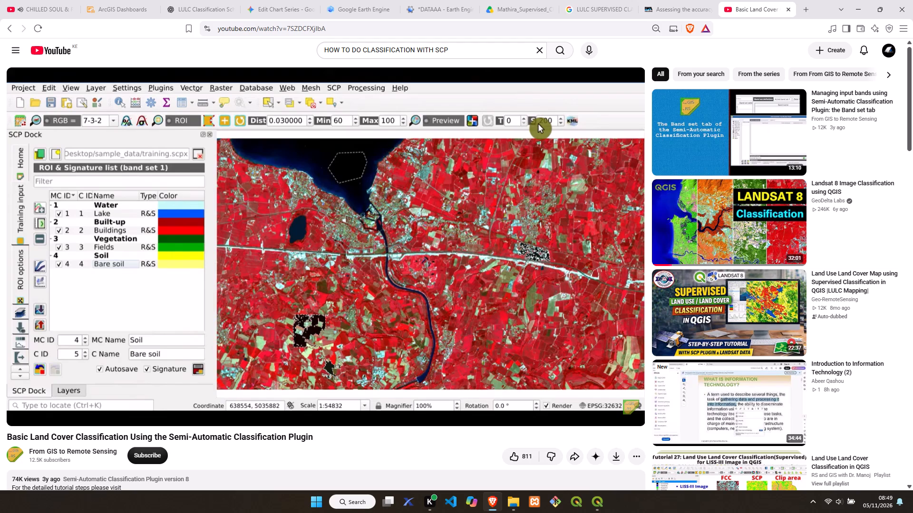
scroll(350, 353, "down", 1)
scroll(324, 393, "up", 1)
scroll(320, 414, "down", 1)
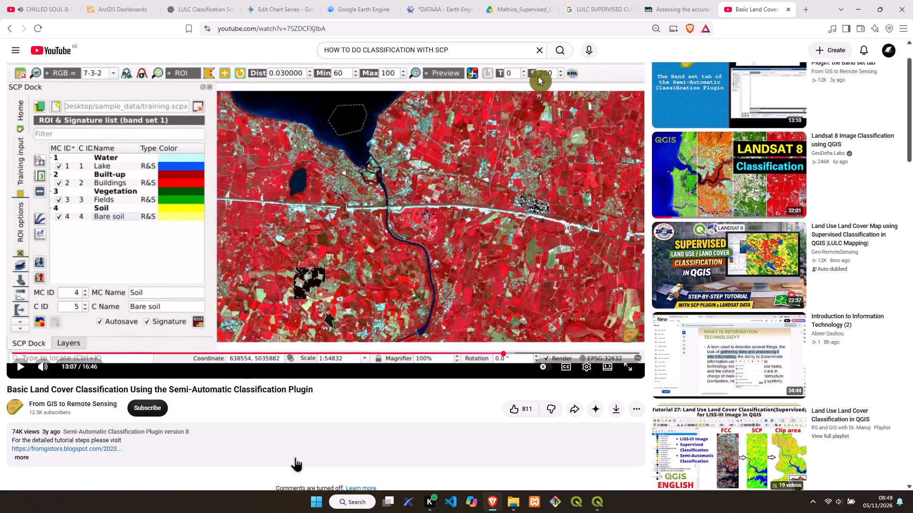
left_click(280, 282)
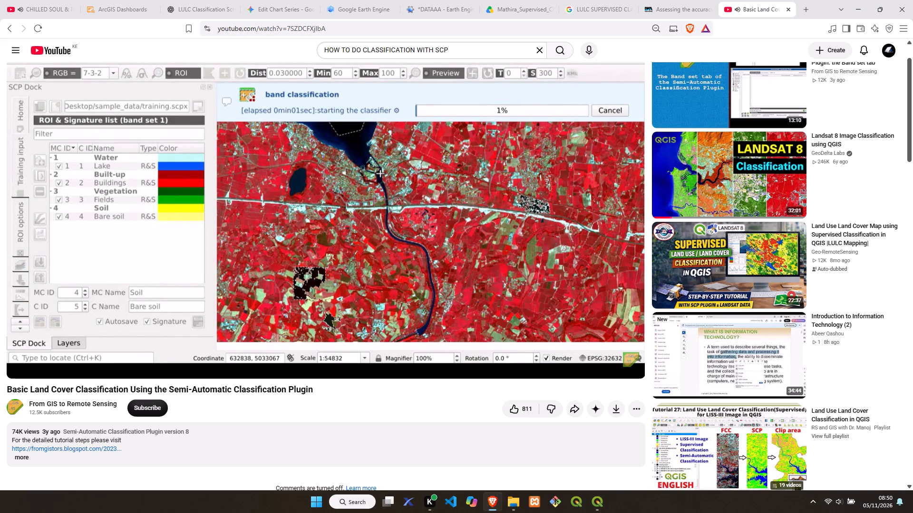
left_click(321, 220)
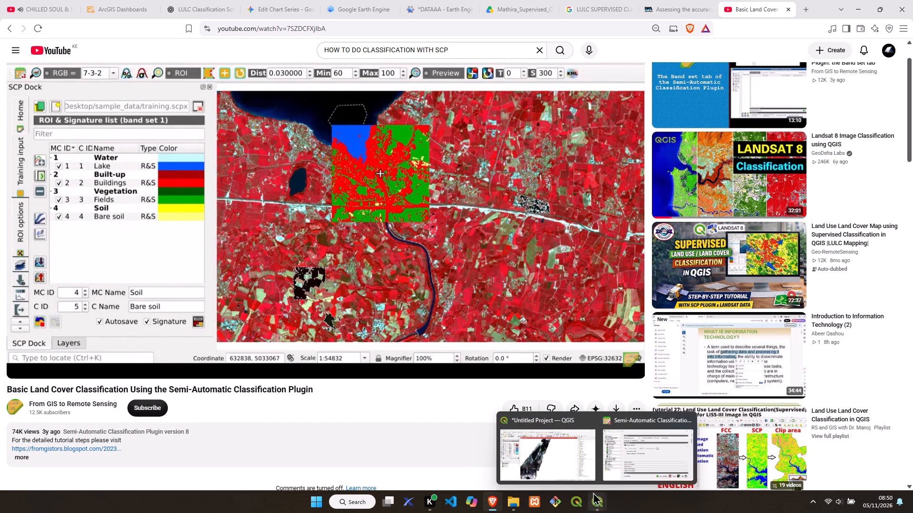
Switch back to QGIS and request a classification preview with size 200 just east of the elongated Bare Land sample.
left_click(514, 449)
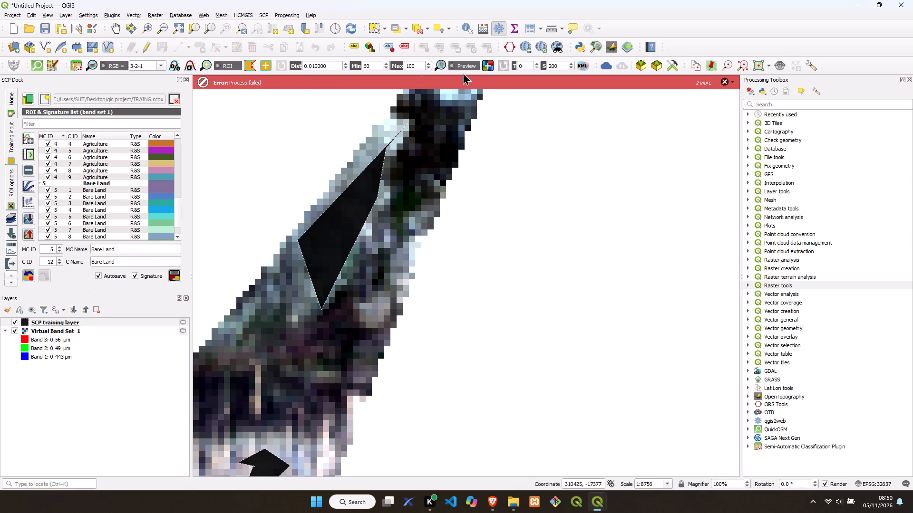
left_click(486, 66)
left_click(381, 260)
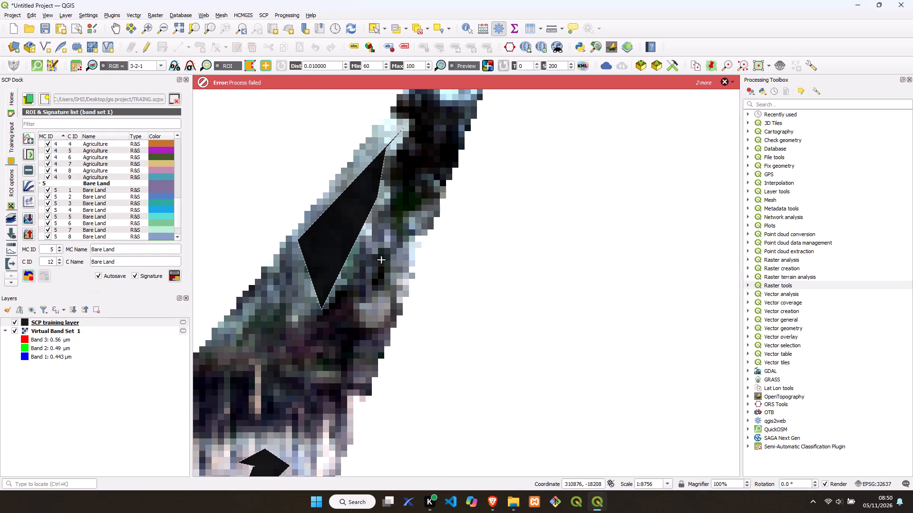
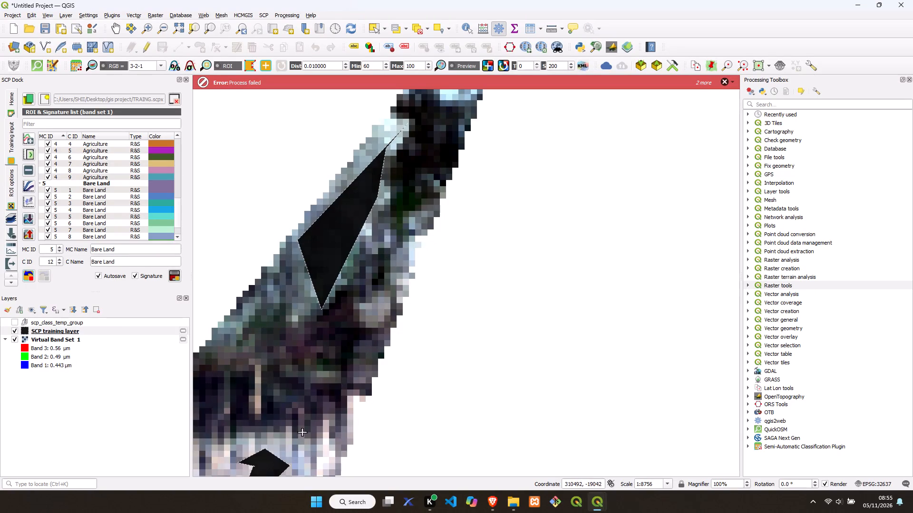
Request a classification preview just east of the small training polygon south of the elongated Bare Land sample.
left_click(307, 452)
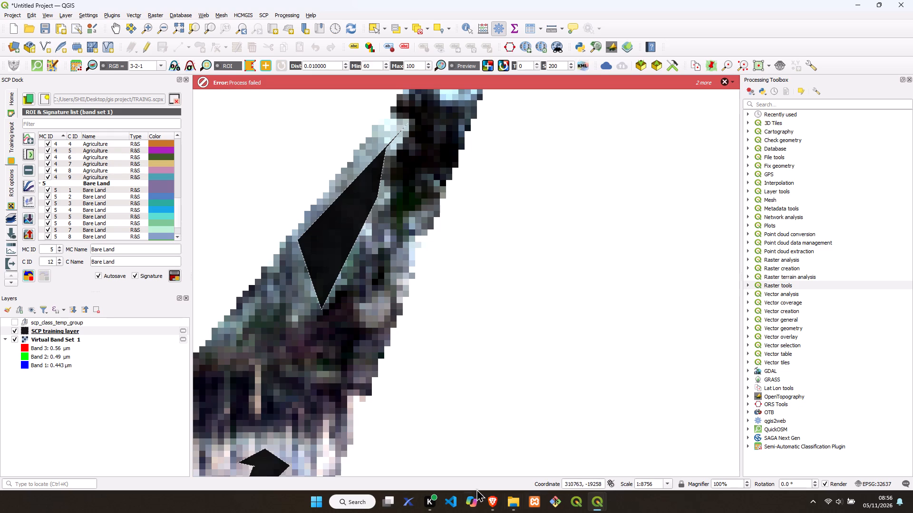
Switch to the browser showing the YouTube tutorial on basic land cover classification with the Semi-Automatic Classification Plugin.
left_click(853, 0)
left_click_drag(466, 435, 450, 472)
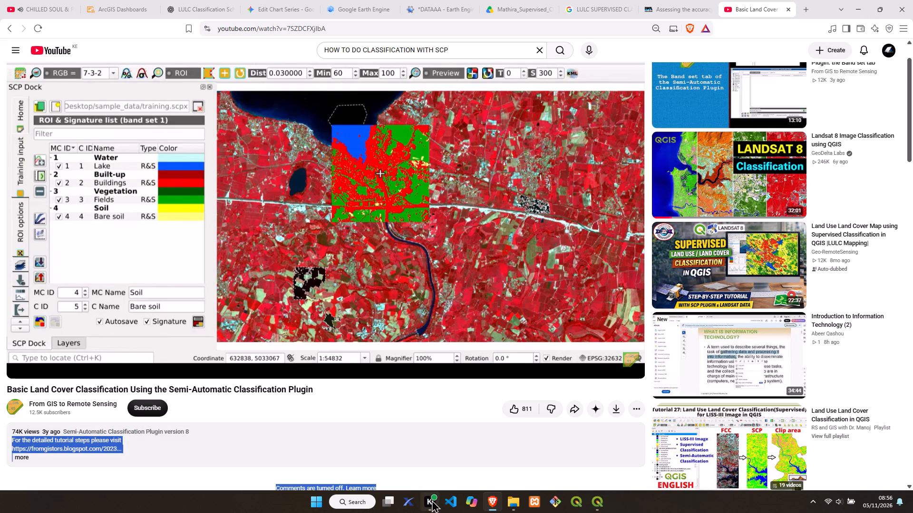
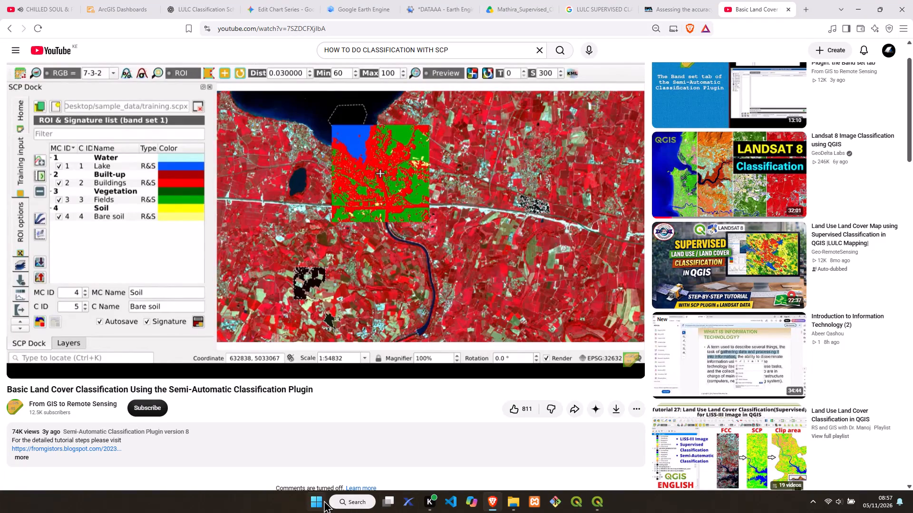
Bring up the Windows power options for locking, sleeping, shutting down or restarting the computer.
left_click(322, 500)
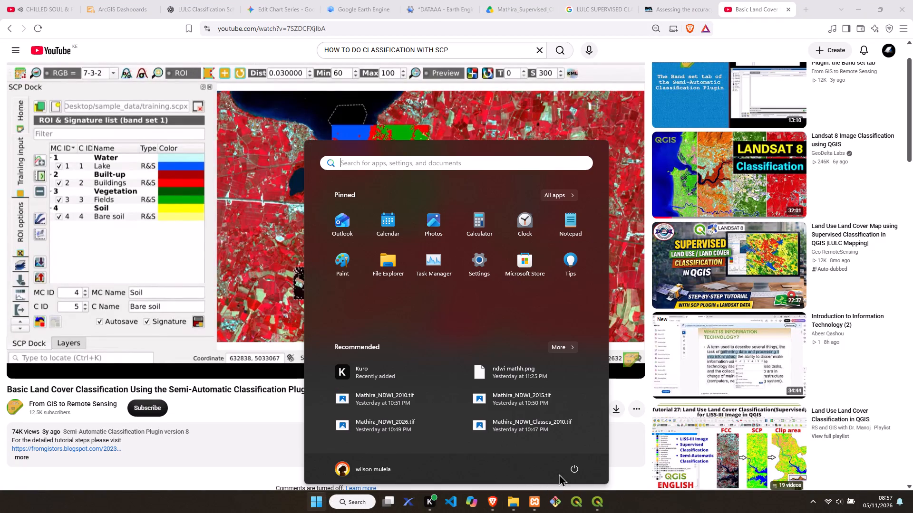
left_click(565, 468)
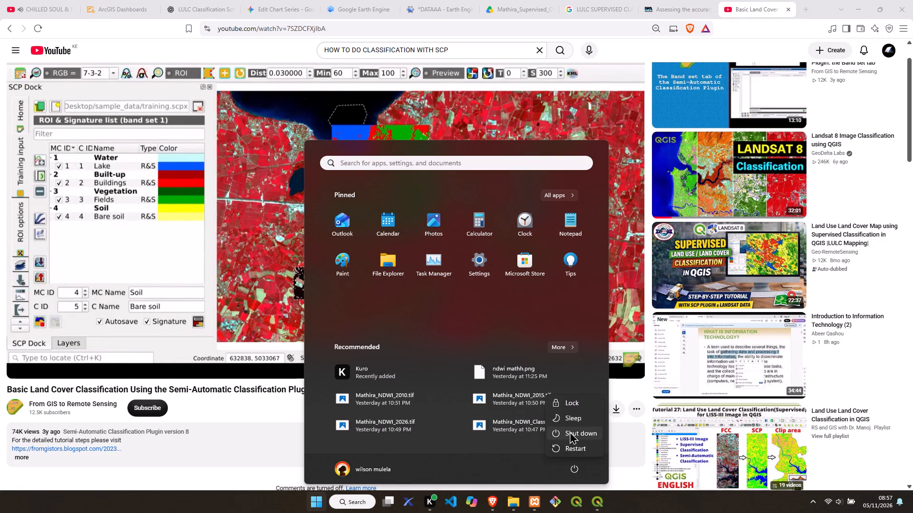